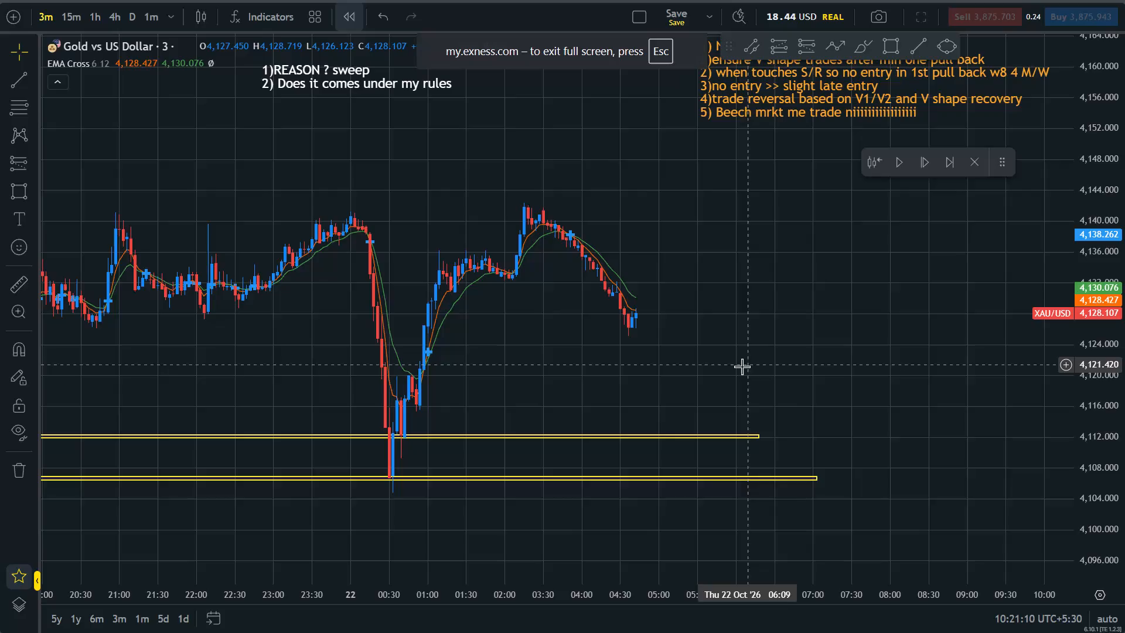
# Draw a thin rectangle resistance zone across the swing highs at about 4,140.1–4,140.4, from 21 Oct 16:33 to 22 Oct 05:57.
pyautogui.moveTo(629, 370); pyautogui.dragTo(767, 400)
pyautogui.scroll(-6, 781, 403)
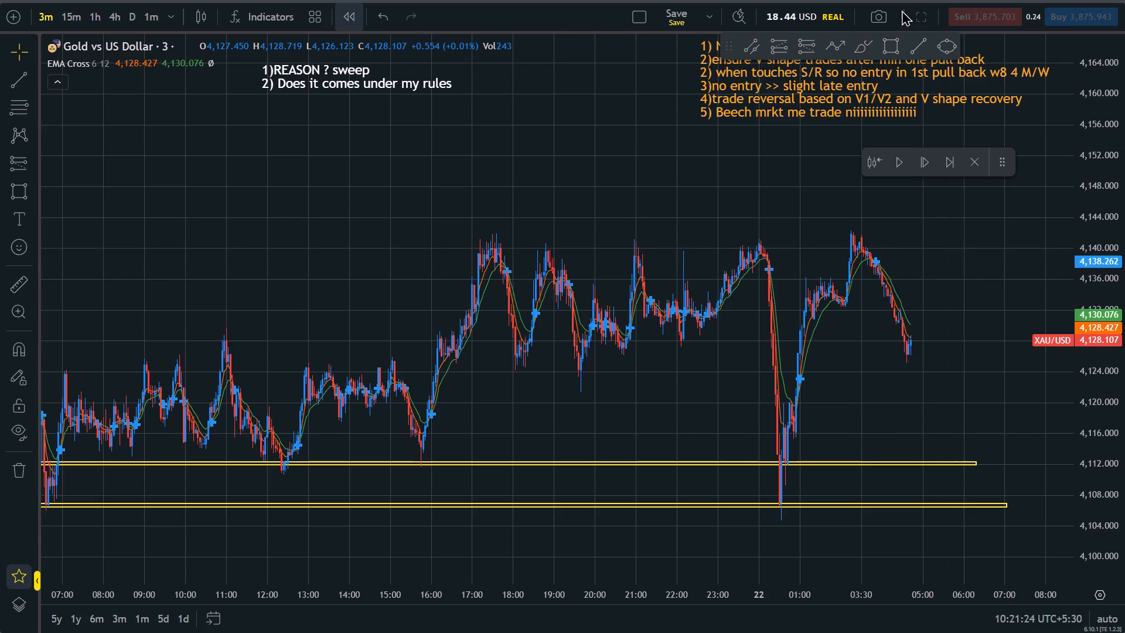
pyautogui.click(891, 43)
pyautogui.click(455, 247)
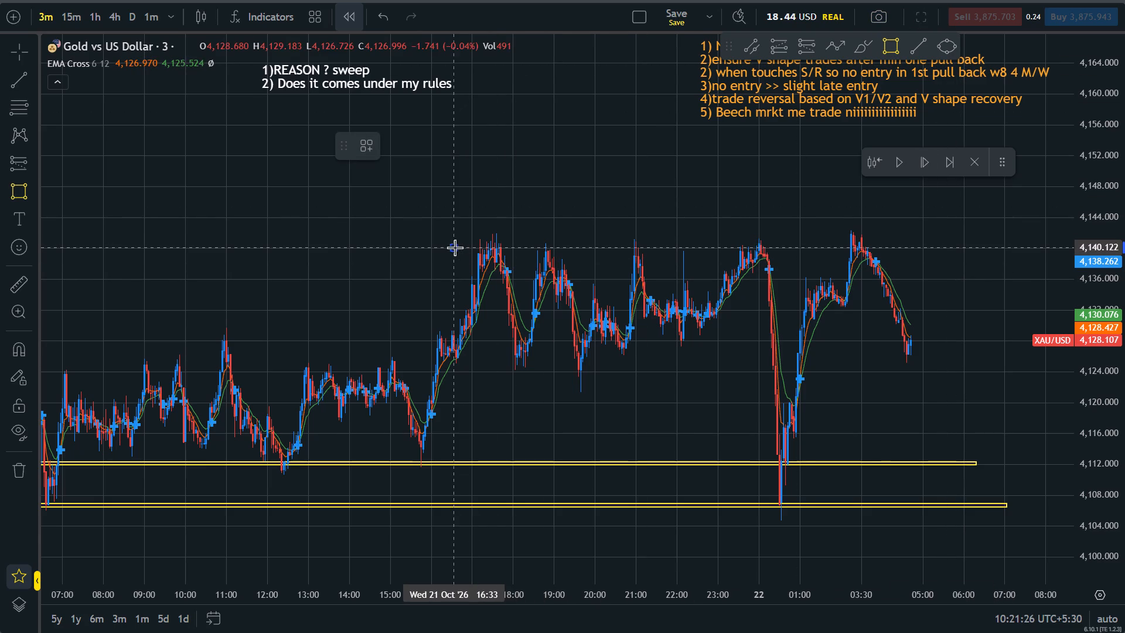
pyautogui.click(962, 245)
# Draw a rectangle support/resistance zone at about 4,125.7–4,126.6, from 21 Oct 08:30 to about 22 Oct 08:09.
pyautogui.moveTo(1124, 444); pyautogui.dragTo(1124, 354)
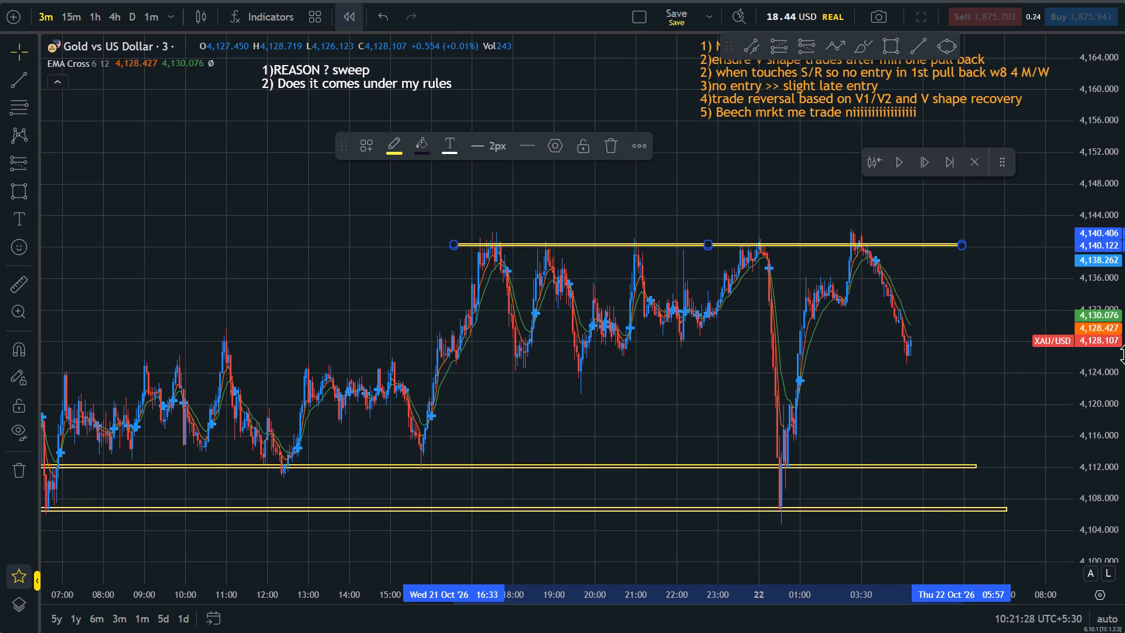
pyautogui.moveTo(1124, 354); pyautogui.dragTo(1117, 203)
pyautogui.moveTo(989, 369); pyautogui.dragTo(773, 398)
pyautogui.scroll(-5, 837, 385)
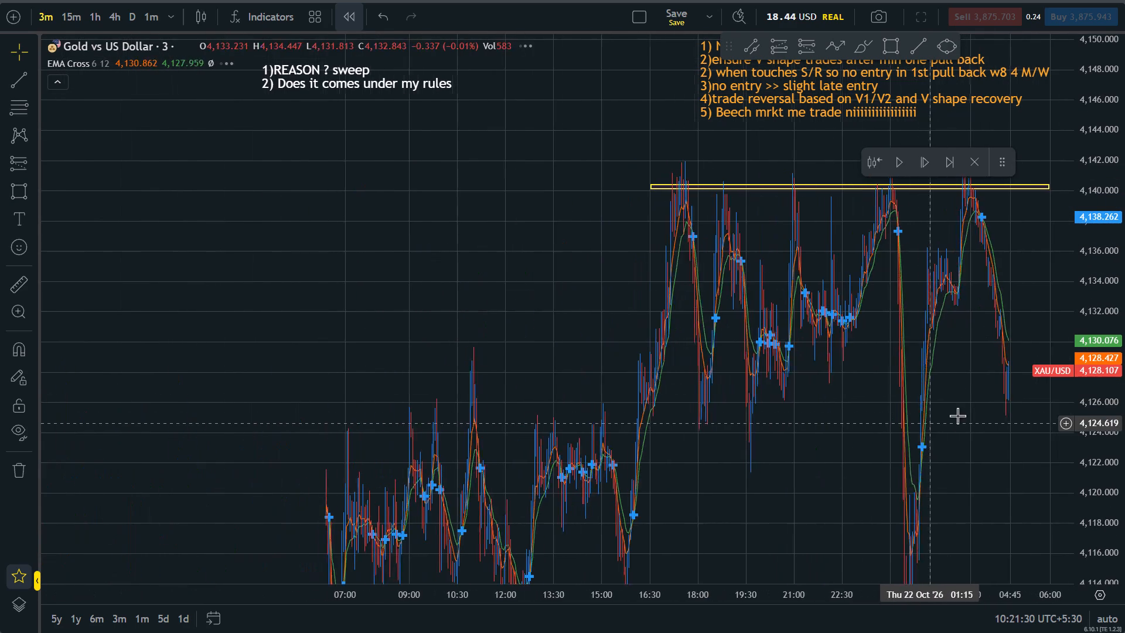
pyautogui.moveTo(1005, 399); pyautogui.dragTo(877, 274)
pyautogui.scroll(2, 895, 291)
pyautogui.click(915, 278)
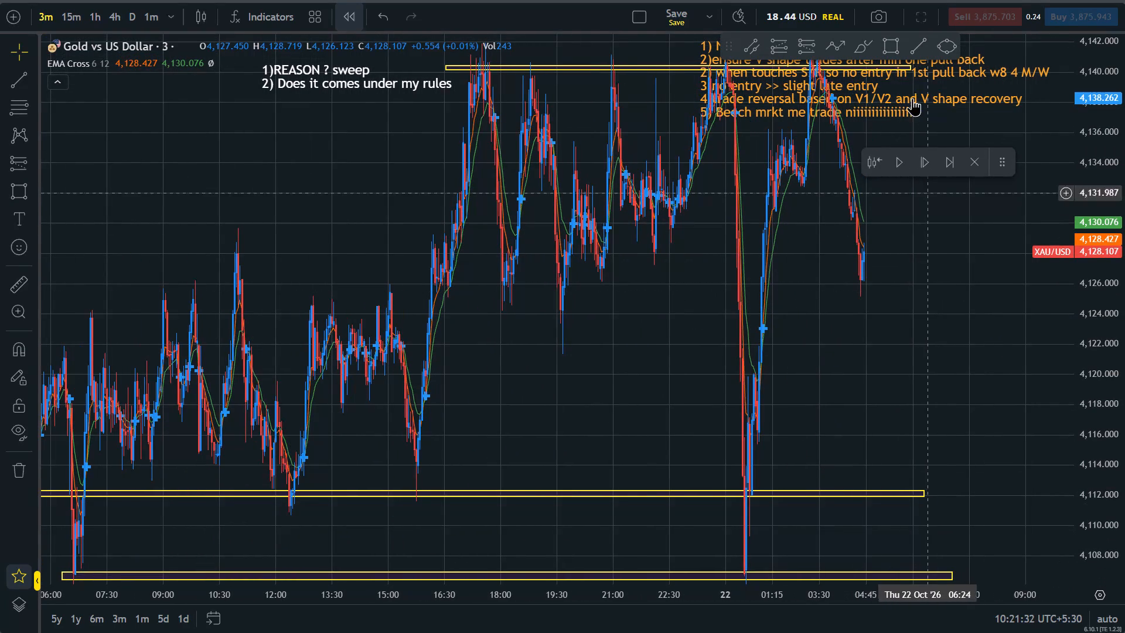
pyautogui.click(895, 46)
pyautogui.click(144, 288)
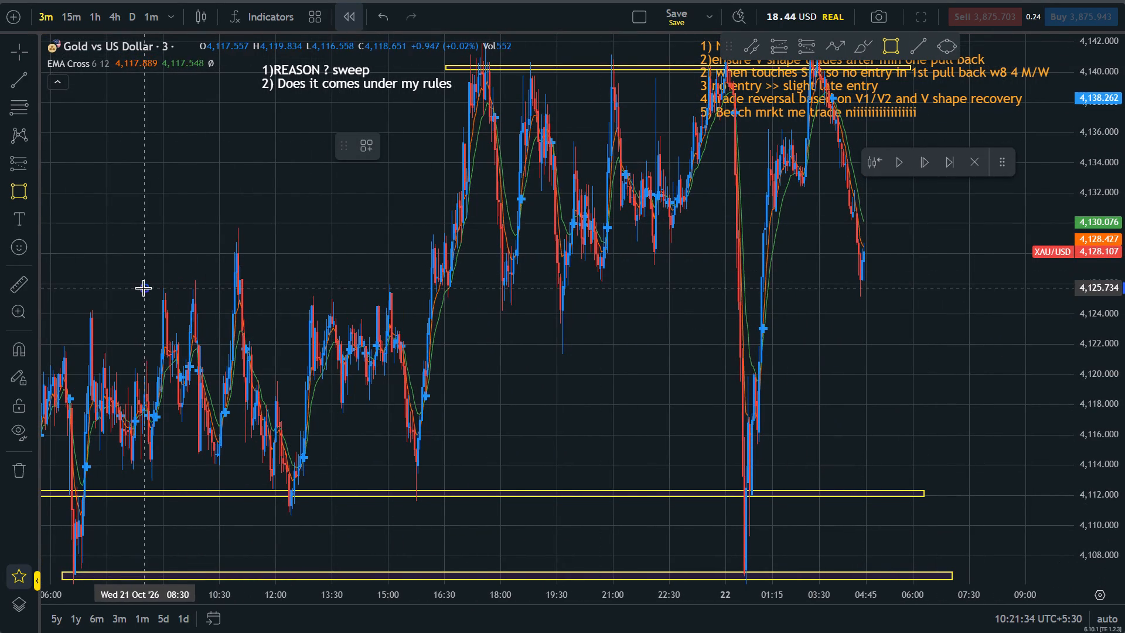
pyautogui.click(994, 274)
# Advance the bar replay candle by candle to the 05:03 candle on 22 Oct.
pyautogui.moveTo(947, 384); pyautogui.dragTo(870, 505)
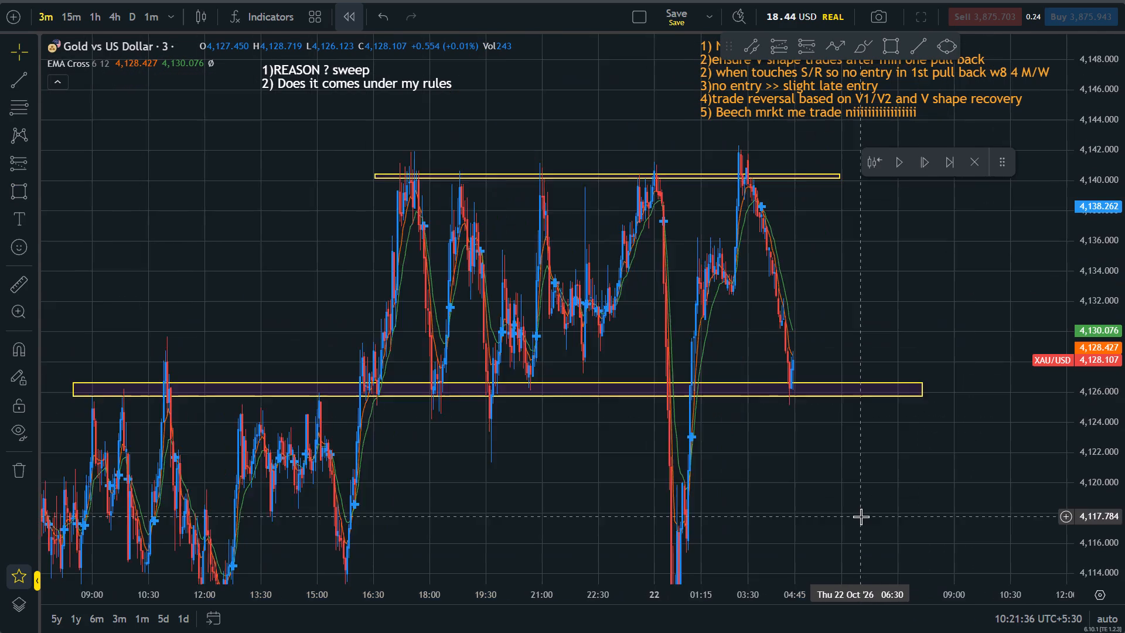
pyautogui.scroll(7, 861, 516)
pyautogui.moveTo(1124, 506); pyautogui.dragTo(1117, 314)
pyautogui.moveTo(839, 313); pyautogui.dragTo(836, 257)
pyautogui.scroll(-4, 836, 257)
pyautogui.moveTo(836, 257); pyautogui.dragTo(836, 256)
pyautogui.moveTo(1124, 232); pyautogui.dragTo(1124, 466)
pyautogui.scroll(3, 933, 420)
pyautogui.click(919, 162)
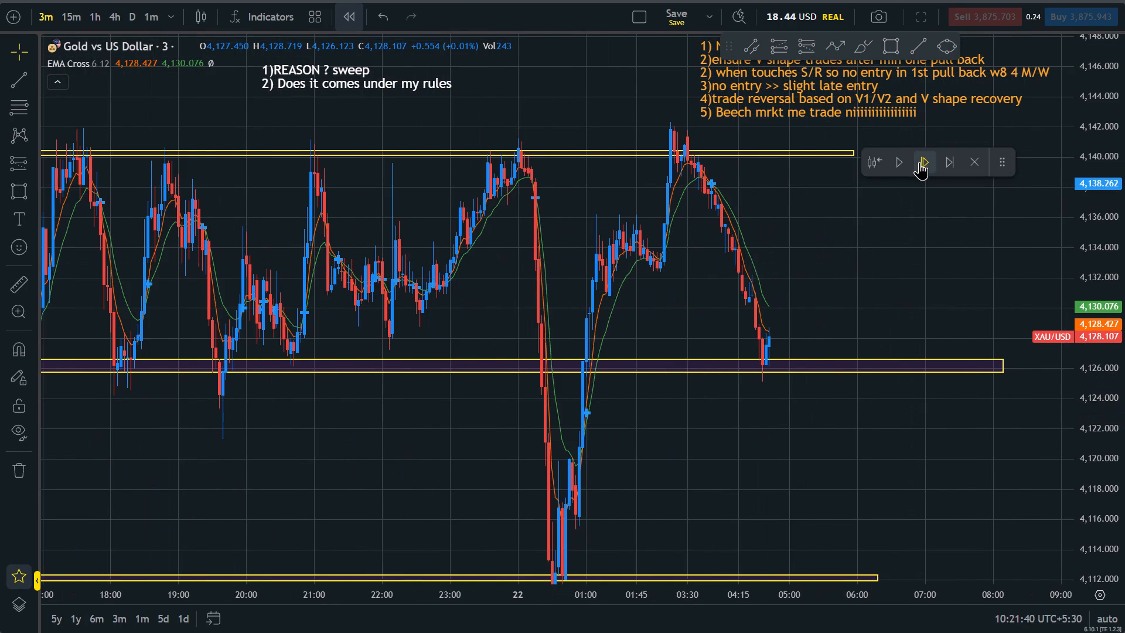
pyautogui.click(919, 162)
pyautogui.click(919, 162)
pyautogui.click(919, 162)
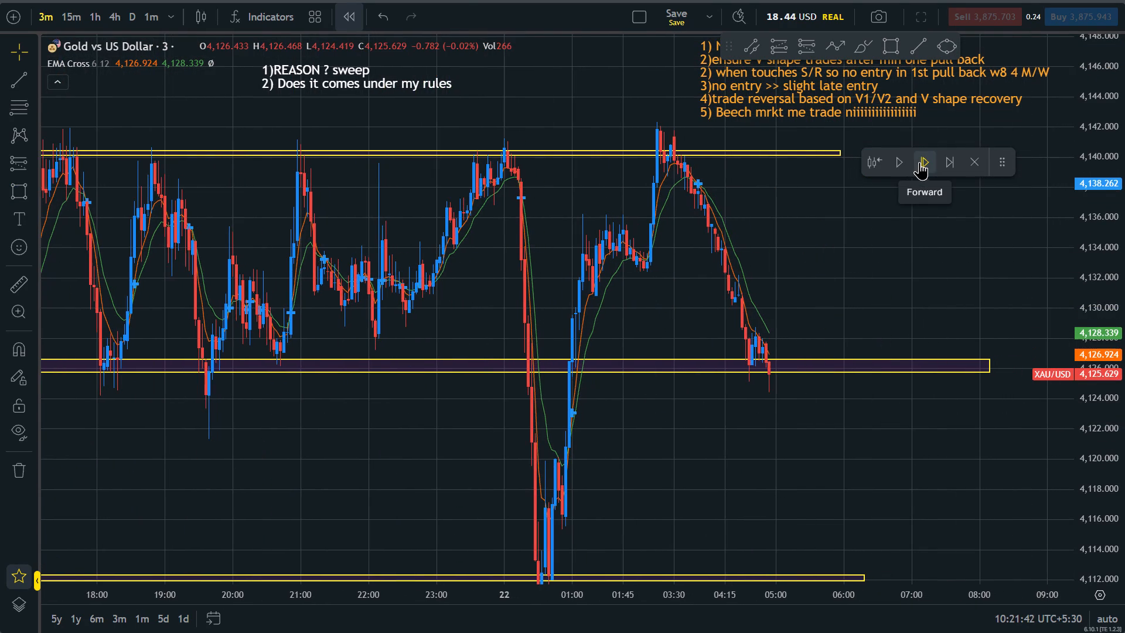
pyautogui.moveTo(918, 454); pyautogui.dragTo(964, 400)
pyautogui.click(930, 167)
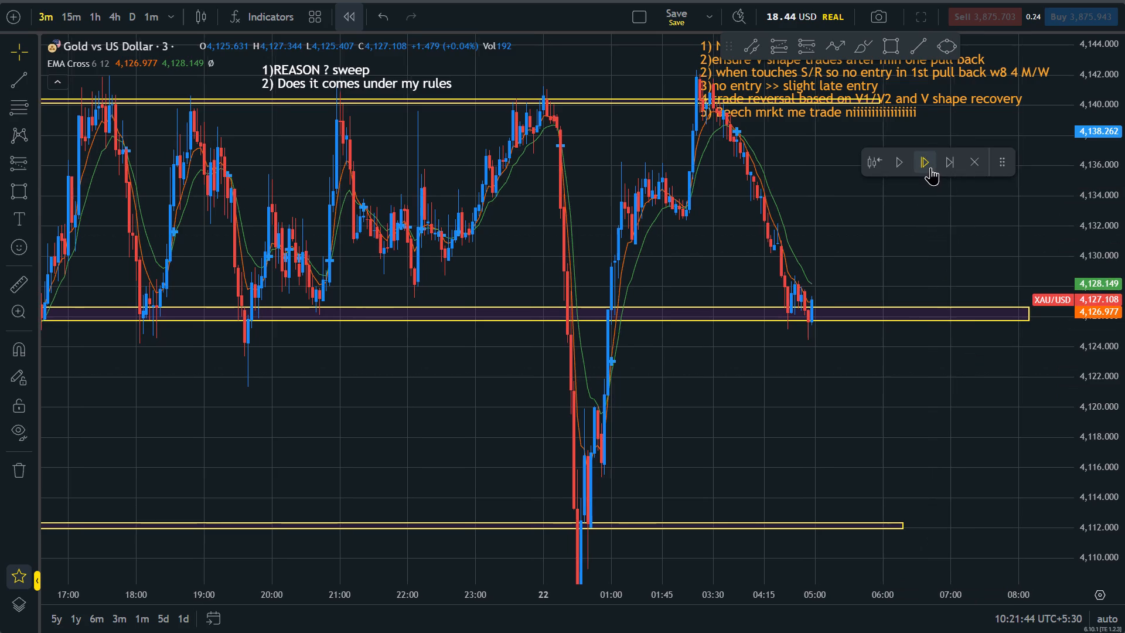
pyautogui.click(930, 167)
pyautogui.click(930, 167)
# Advance the bar replay candle by candle to the 05:30 candle on 22 Oct.
pyautogui.scroll(1, 902, 433)
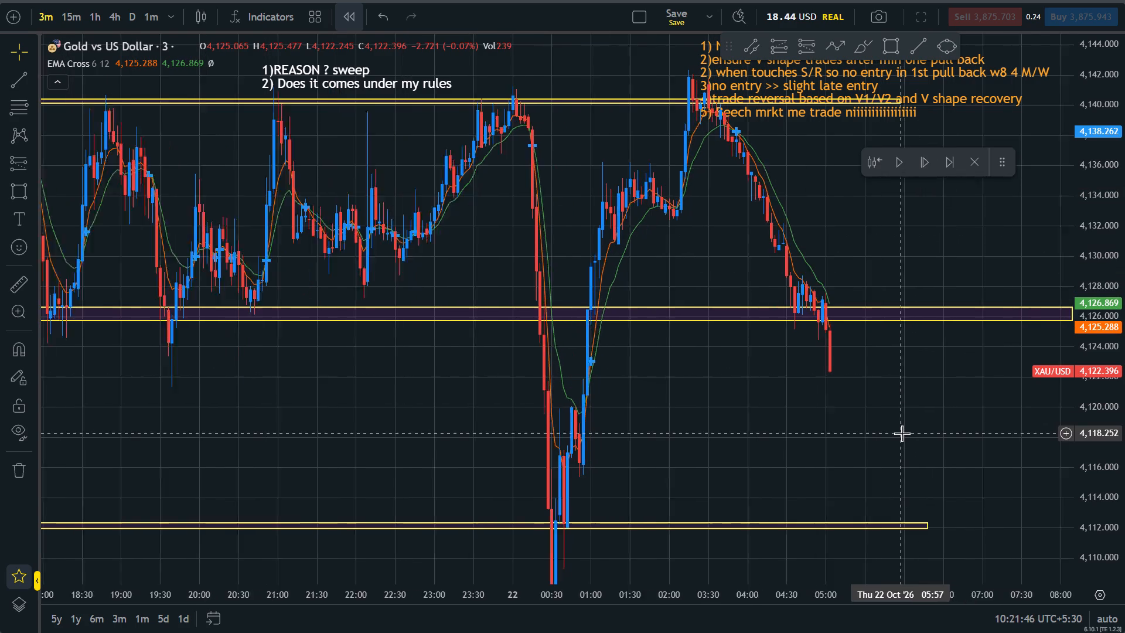
pyautogui.scroll(2, 902, 433)
pyautogui.moveTo(835, 419); pyautogui.dragTo(670, 378)
pyautogui.click(919, 166)
pyautogui.click(920, 165)
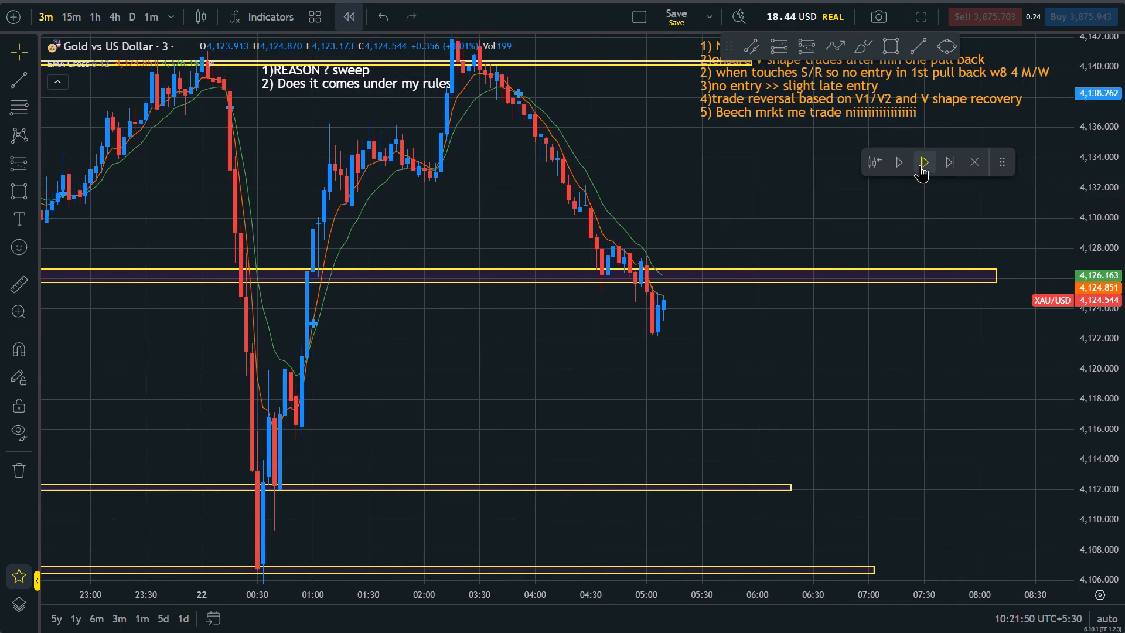
pyautogui.click(920, 165)
pyautogui.click(920, 165)
pyautogui.click(920, 165)
pyautogui.click(920, 165)
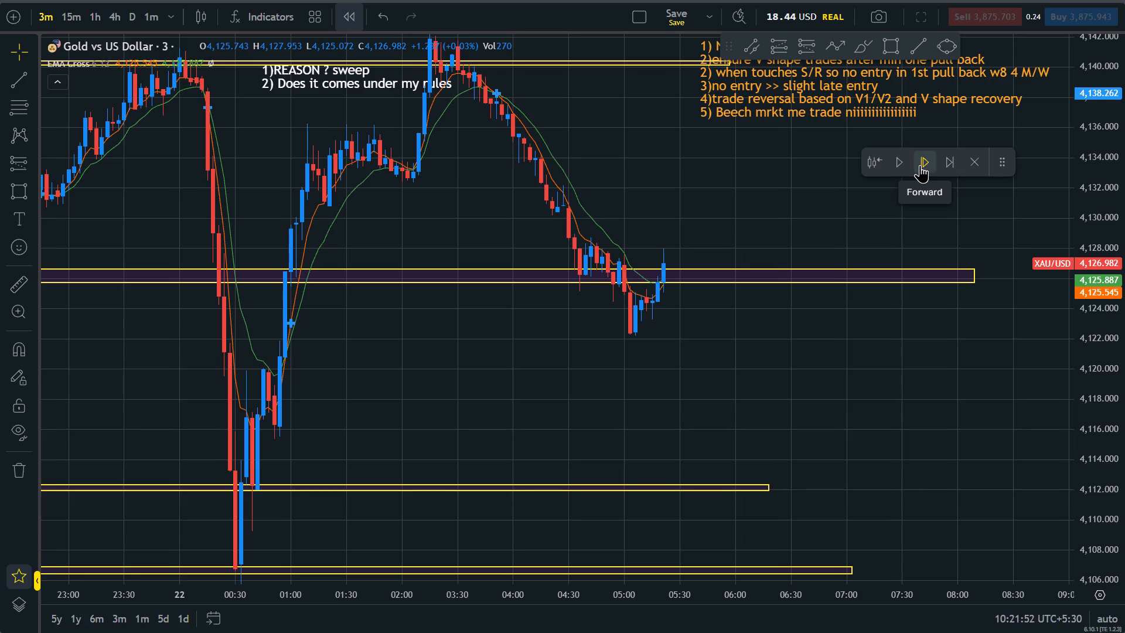
pyautogui.click(920, 165)
pyautogui.click(920, 165)
pyautogui.click(920, 165)
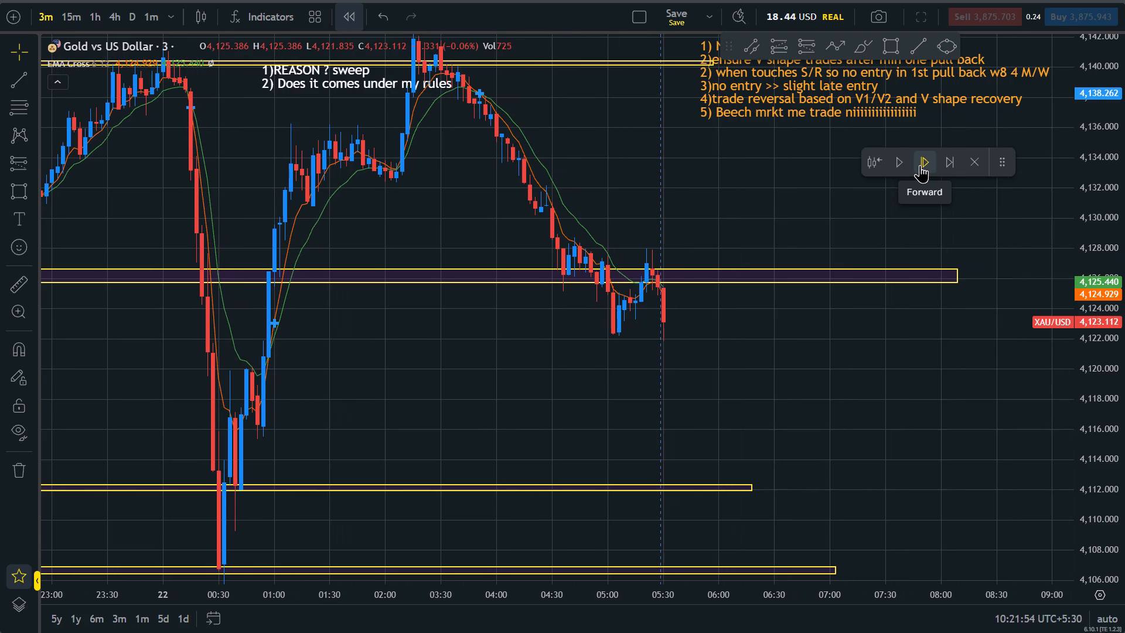
# Examine the price action around the 4,126 zone and advance the replay to the 05:39 candle.
pyautogui.moveTo(769, 388); pyautogui.dragTo(842, 366)
pyautogui.scroll(-5, 842, 366)
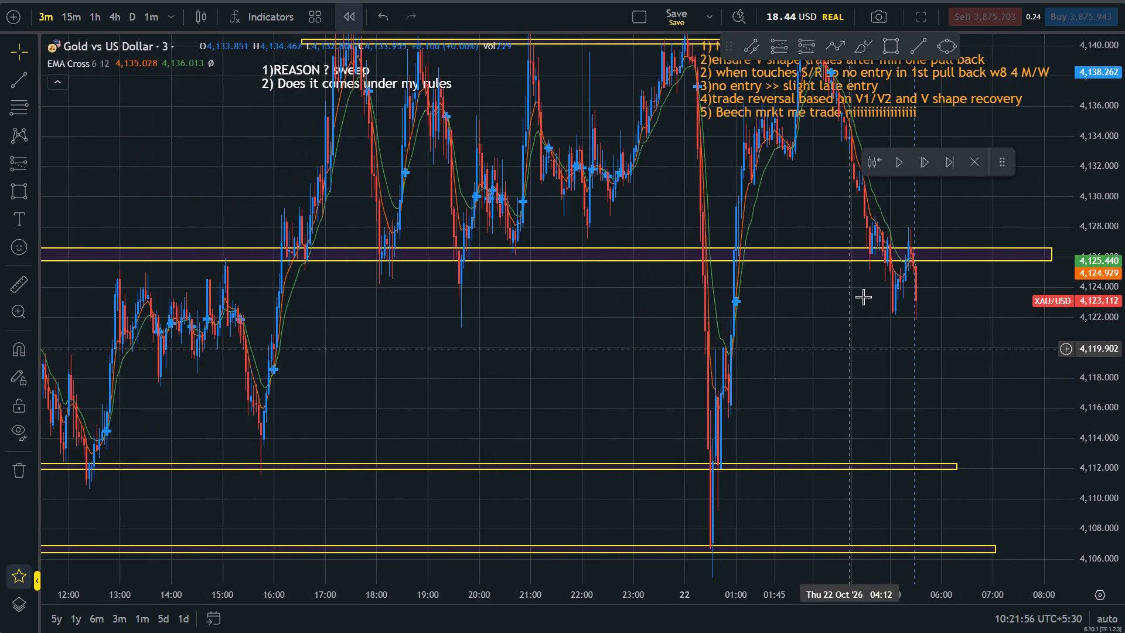
pyautogui.scroll(10, 865, 288)
pyautogui.moveTo(1124, 385); pyautogui.dragTo(1088, 0)
pyautogui.moveTo(533, 363); pyautogui.dragTo(673, 544)
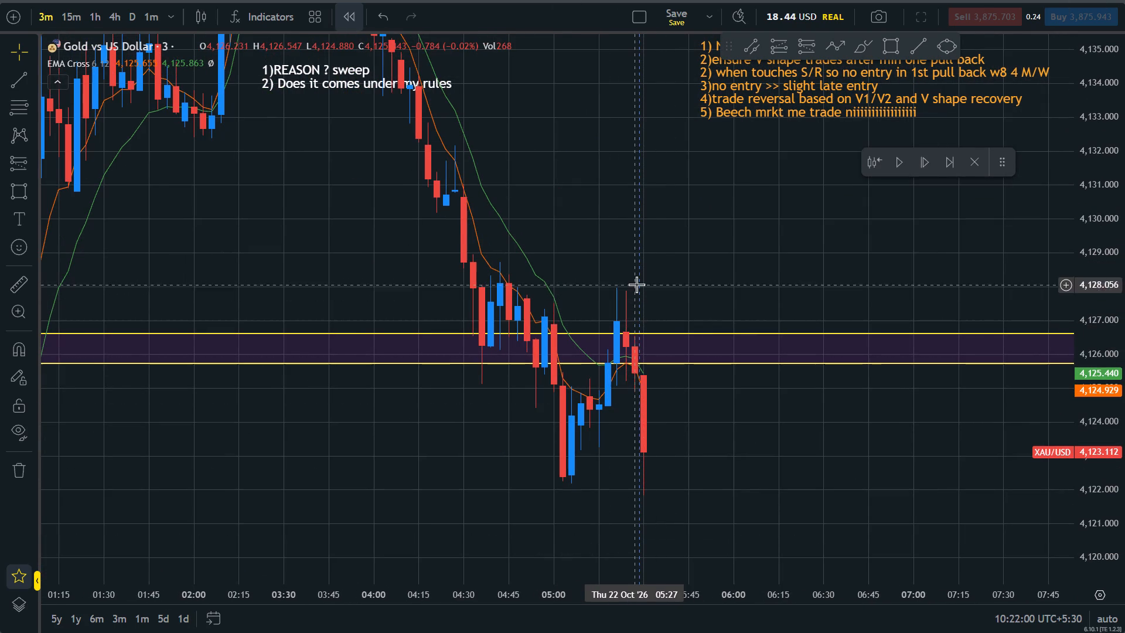
pyautogui.moveTo(819, 403); pyautogui.dragTo(849, 335)
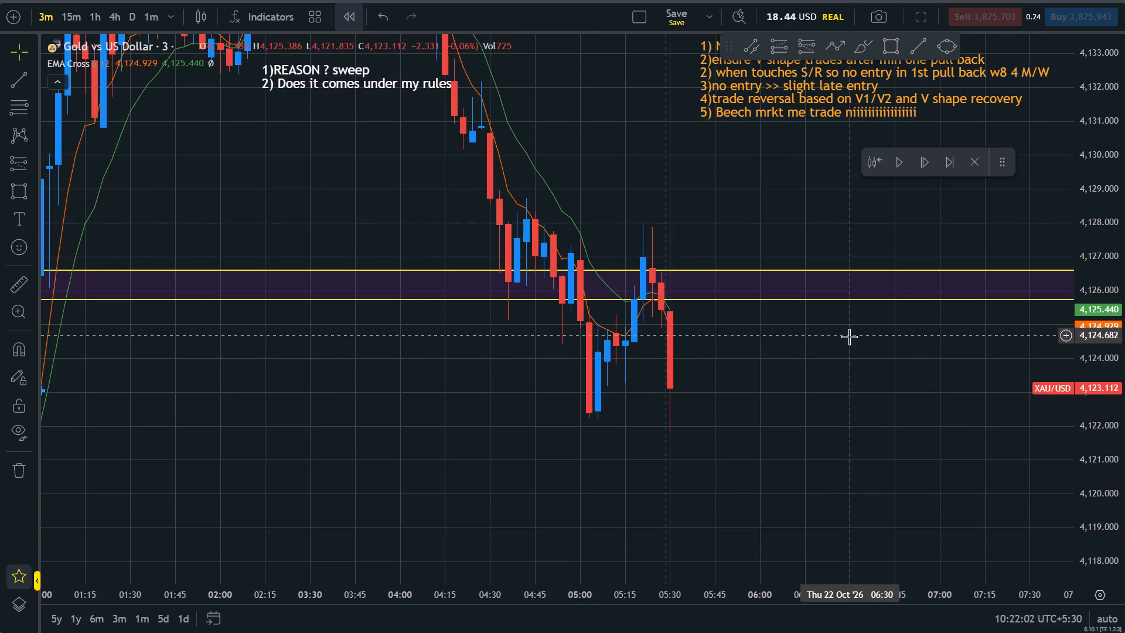
pyautogui.click(919, 168)
pyautogui.click(919, 168)
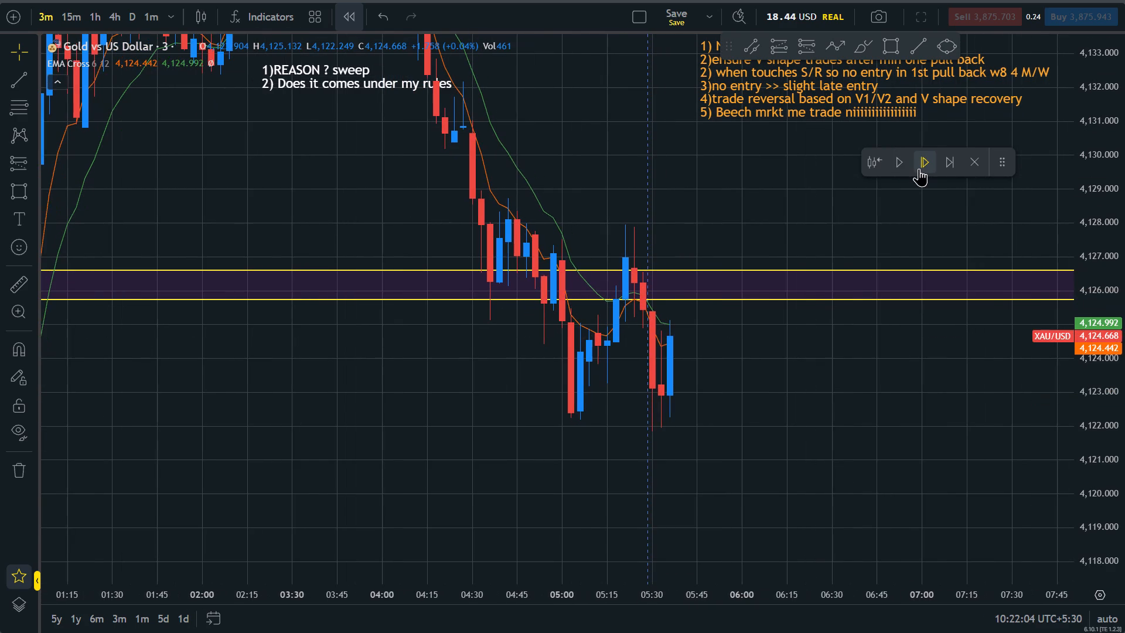
pyautogui.click(919, 168)
# Advance the bar replay candle by candle to the 06:39 candle on 22 Oct.
pyautogui.scroll(-9, 876, 392)
pyautogui.scroll(-5, 993, 396)
pyautogui.moveTo(1124, 156); pyautogui.dragTo(1123, 471)
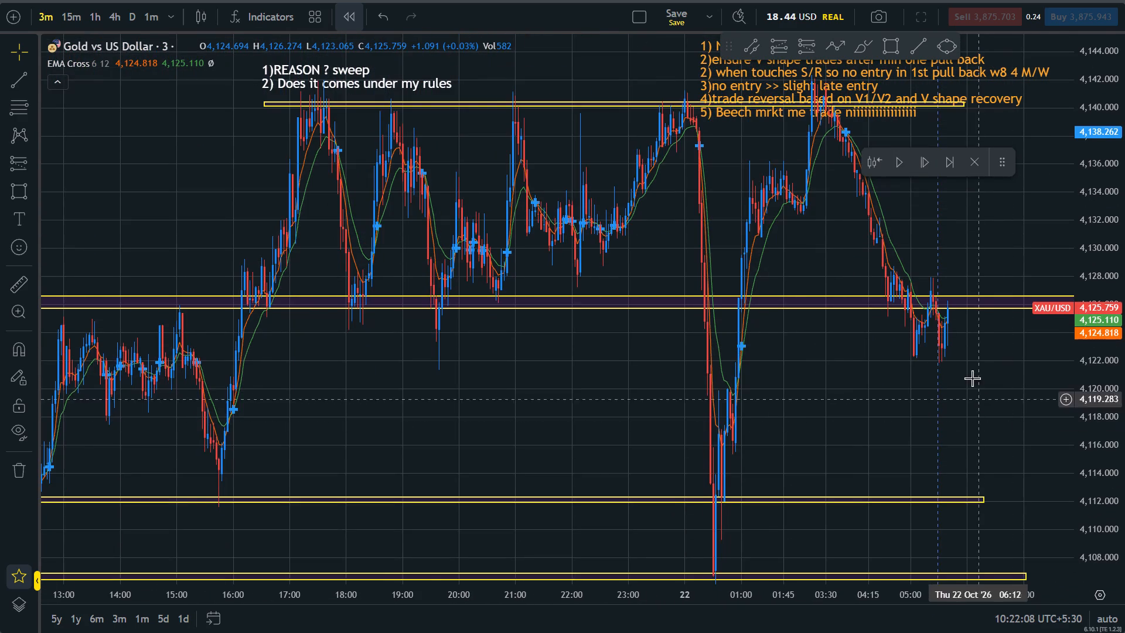
pyautogui.scroll(6, 967, 348)
pyautogui.click(929, 161)
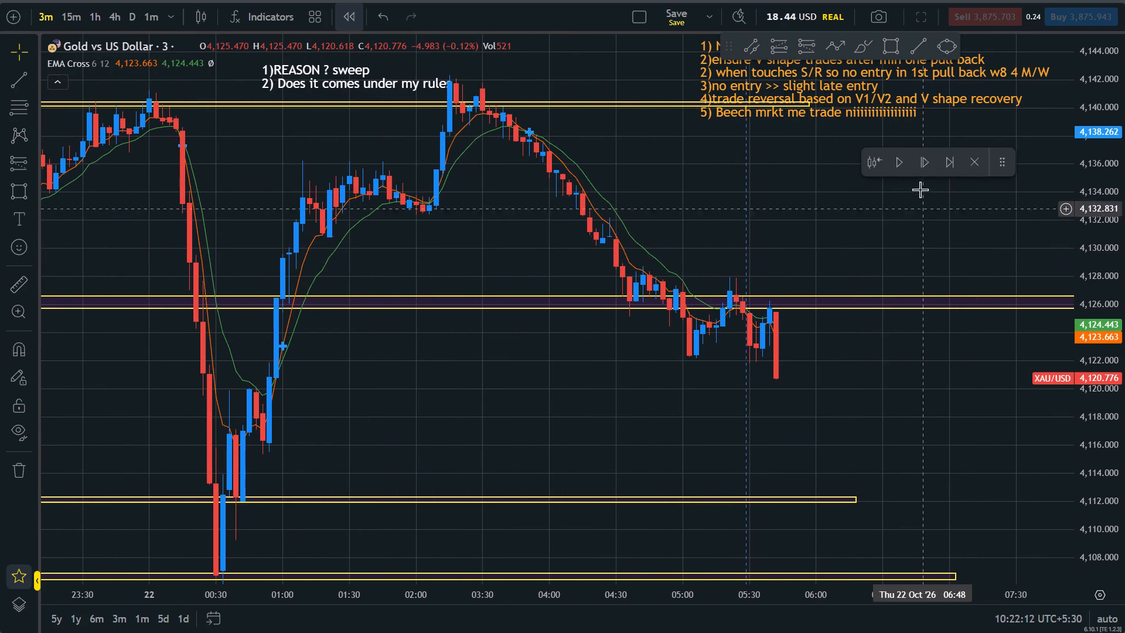
pyautogui.click(929, 159)
pyautogui.tripleClick(929, 159)
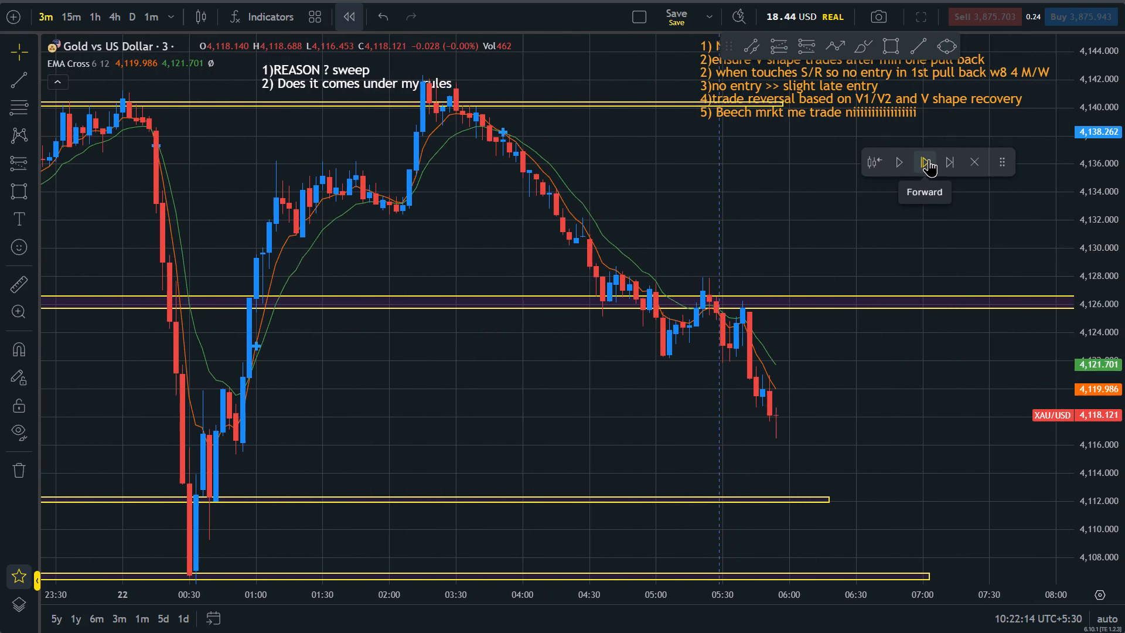
pyautogui.tripleClick(929, 159)
pyautogui.click(929, 159)
pyautogui.tripleClick(929, 159)
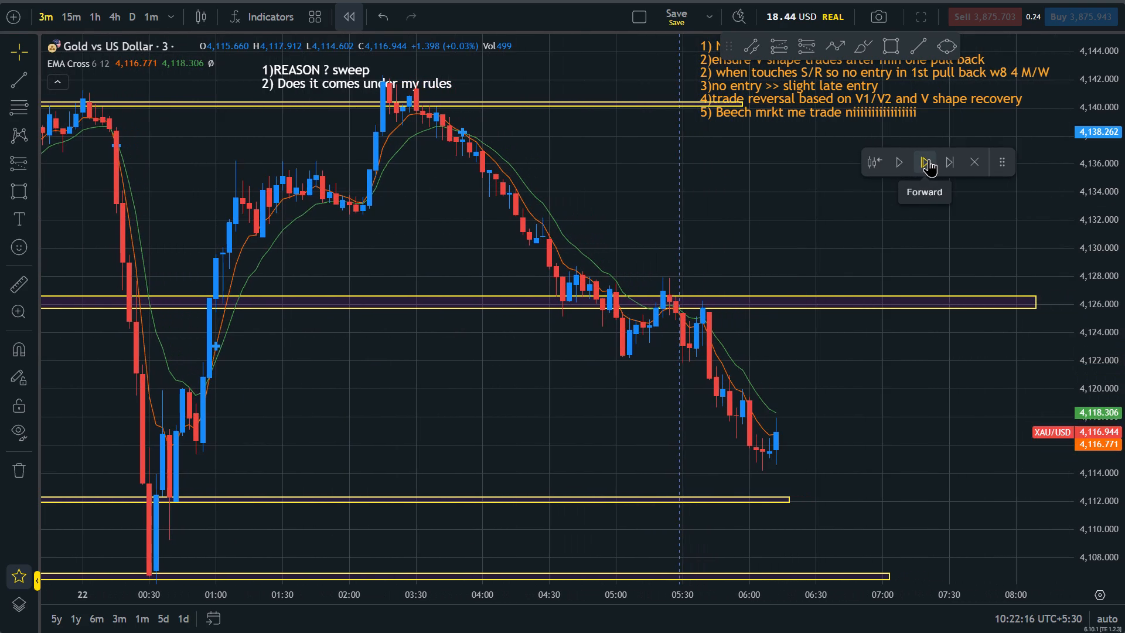
pyautogui.tripleClick(929, 159)
pyautogui.tripleClick(929, 159)
pyautogui.doubleClick(929, 159)
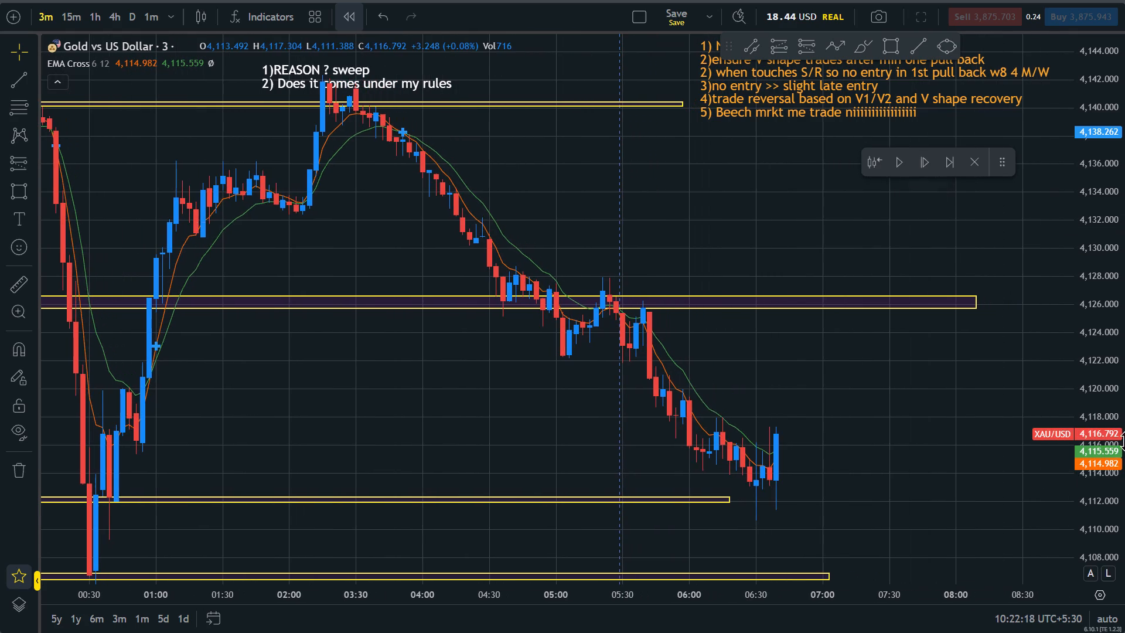
# Place a short position on the 22 Oct 05:42 candle with its entry at about 4,123.95.
pyautogui.moveTo(1124, 441); pyautogui.dragTo(1093, 48)
pyautogui.moveTo(719, 445); pyautogui.dragTo(874, 418)
pyautogui.scroll(4, 874, 418)
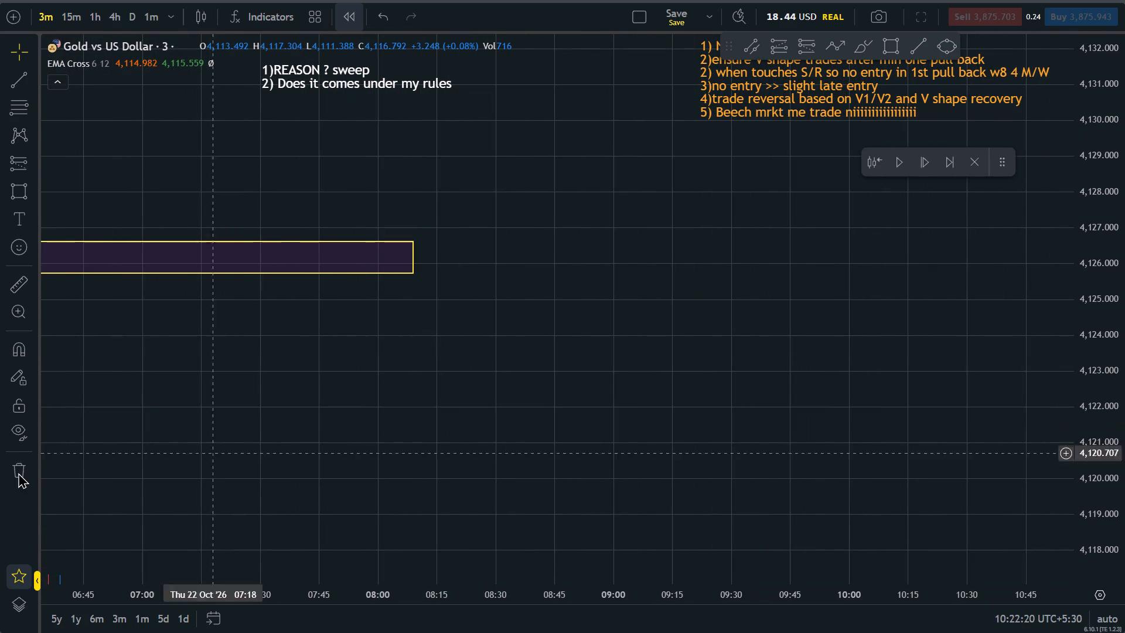
pyautogui.moveTo(15, 475); pyautogui.dragTo(504, 438)
pyautogui.moveTo(235, 437); pyautogui.dragTo(1124, 346)
pyautogui.scroll(-4, 1059, 356)
pyautogui.moveTo(1124, 210); pyautogui.dragTo(1119, 476)
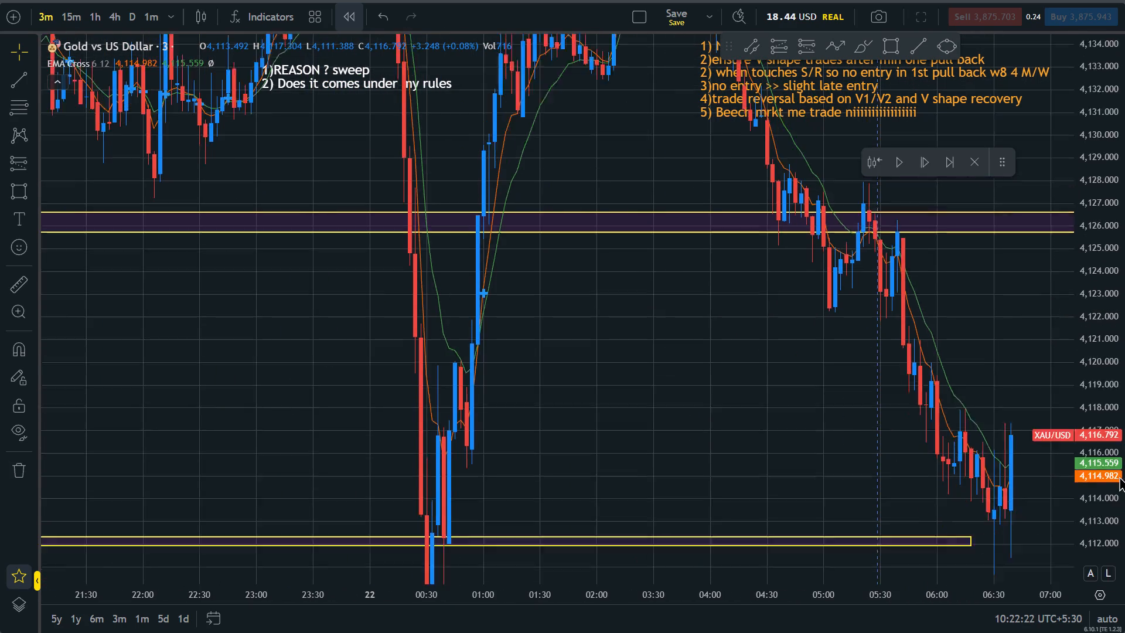
pyautogui.moveTo(1119, 476); pyautogui.dragTo(1122, 476)
pyautogui.moveTo(967, 379); pyautogui.dragTo(700, 471)
pyautogui.scroll(1, 712, 305)
pyautogui.click(817, 36)
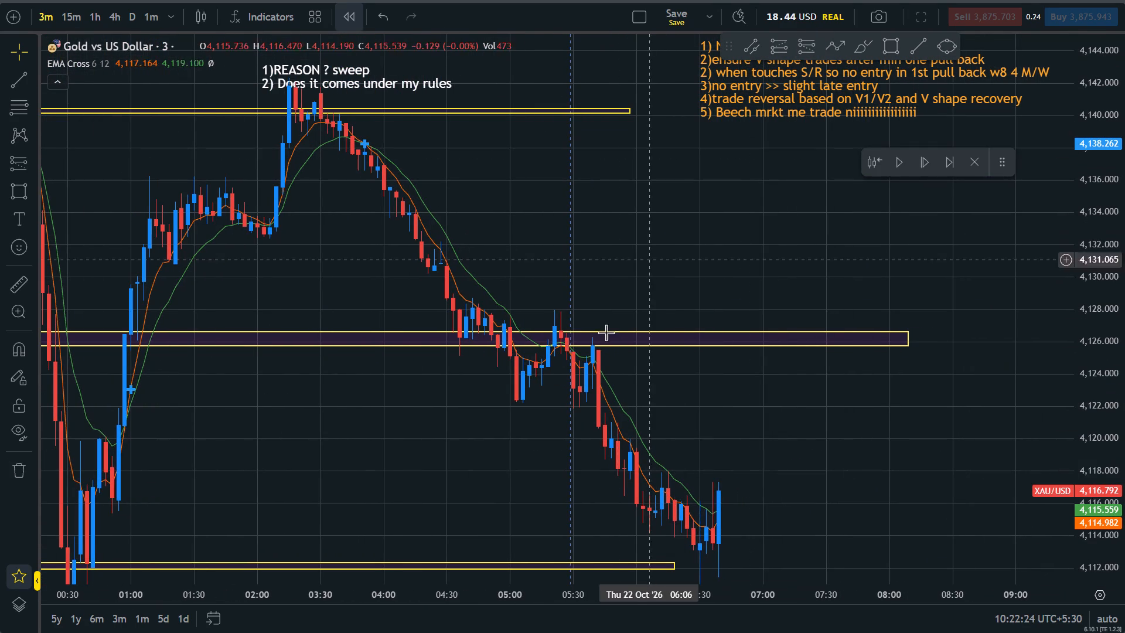
pyautogui.click(806, 62)
pyautogui.click(806, 46)
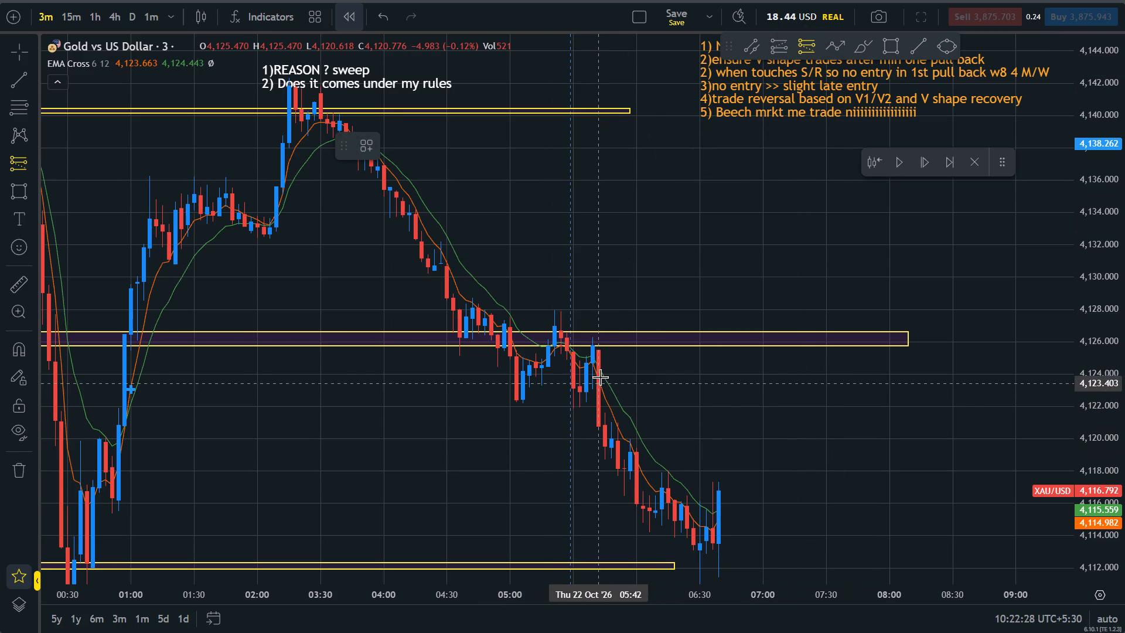
pyautogui.click(600, 375)
# Set the short position's stop to about 4,126.53, inside the upper part of the 4,126 zone.
pyautogui.moveTo(596, 251); pyautogui.dragTo(609, 353)
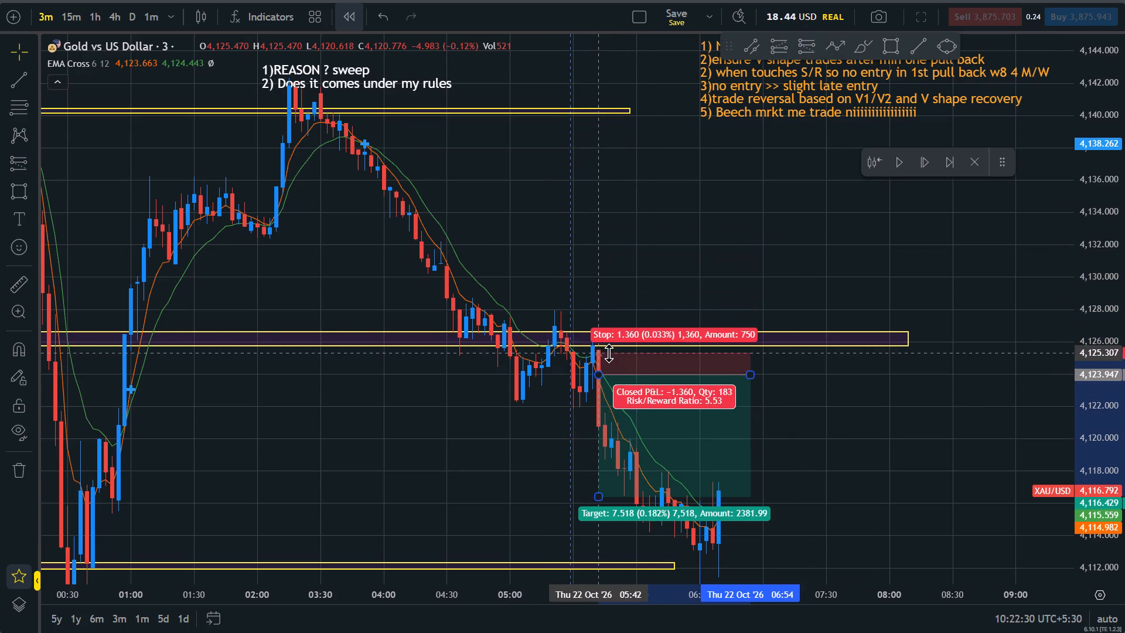
pyautogui.moveTo(609, 353); pyautogui.dragTo(618, 335)
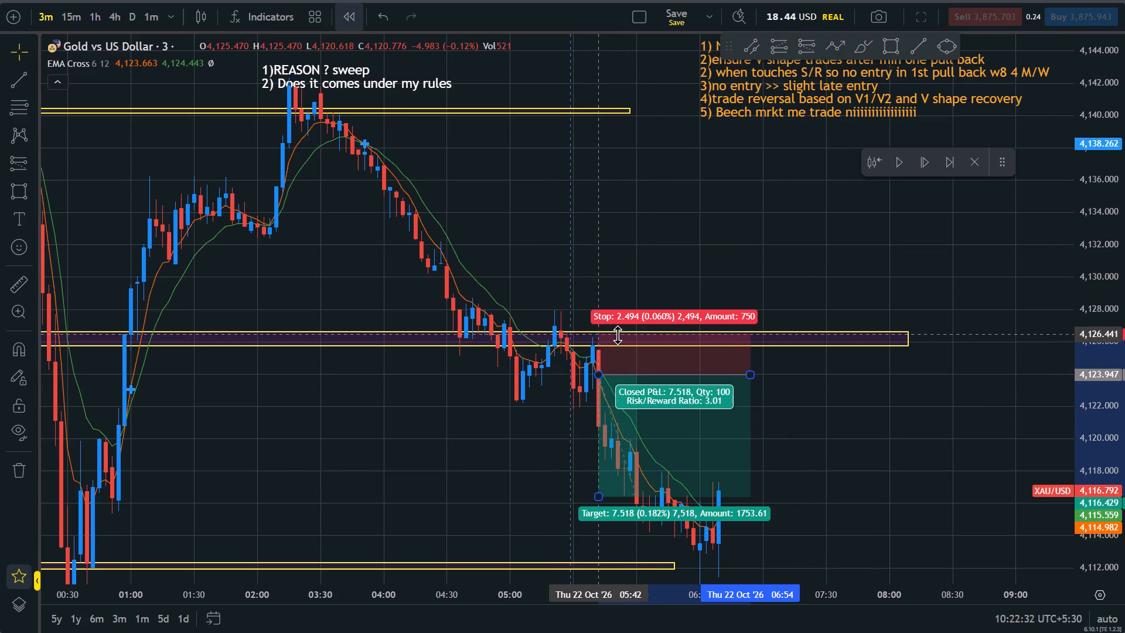
pyautogui.moveTo(618, 335); pyautogui.dragTo(619, 333)
# Extend the short position's target down to about 4,112.20, at the 4,112 support zone.
pyautogui.moveTo(844, 441); pyautogui.dragTo(829, 280)
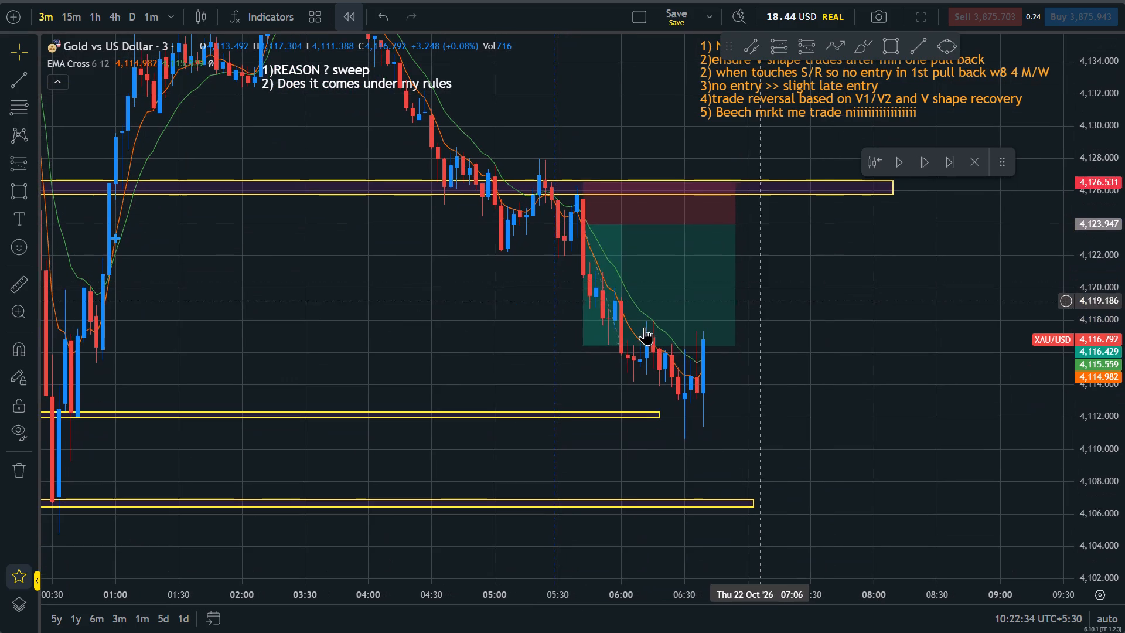
pyautogui.moveTo(582, 346); pyautogui.dragTo(589, 413)
pyautogui.click(971, 450)
# Extend the 4,112 support zone forward in time to about 09:33 on 22 Oct.
pyautogui.moveTo(1124, 515); pyautogui.dragTo(1076, 376)
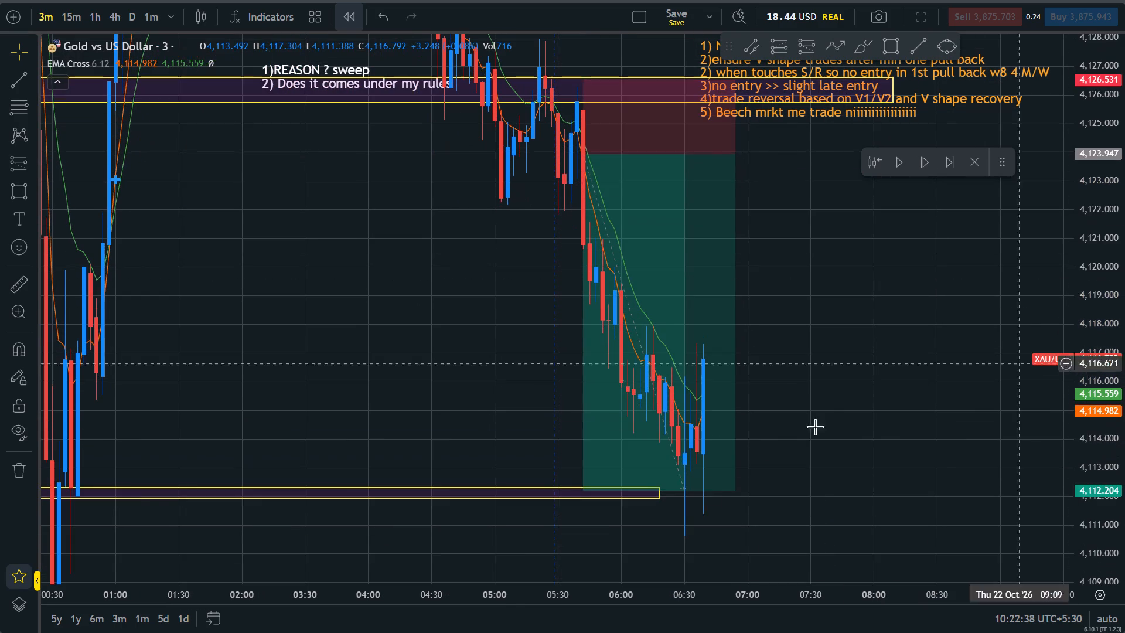
pyautogui.moveTo(659, 490); pyautogui.dragTo(1096, 488)
pyautogui.click(1004, 438)
# Extend the lowest support zone, at about 4,106.4–4,107.0, forward in time to 12:15 on 22 Oct.
pyautogui.scroll(-9, 1004, 438)
pyautogui.moveTo(1124, 270); pyautogui.dragTo(1114, 532)
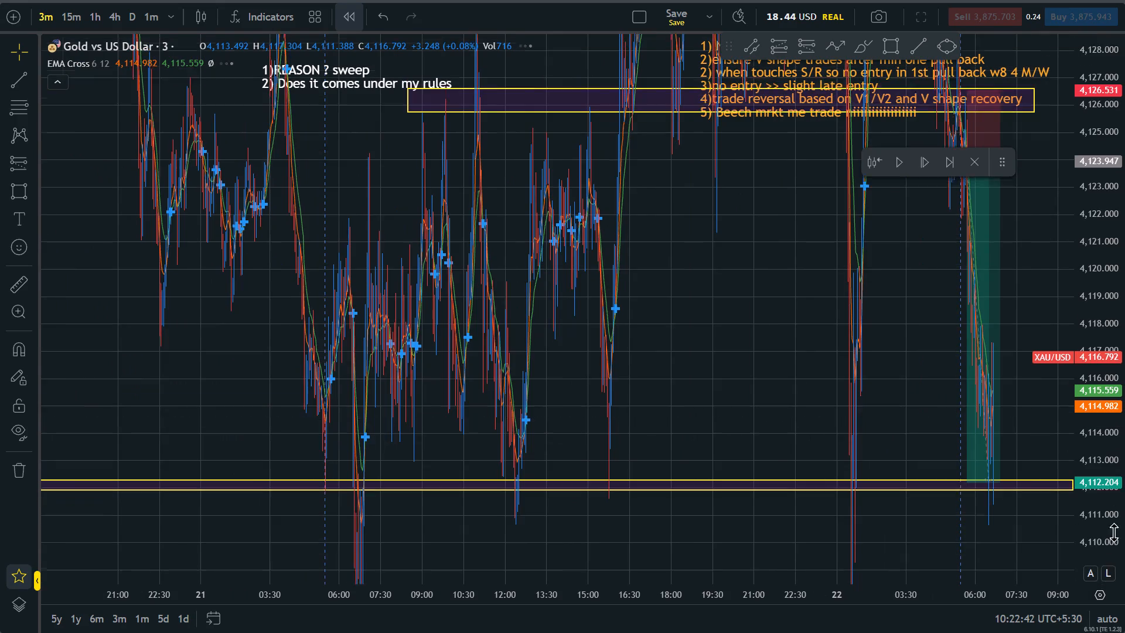
pyautogui.moveTo(1114, 532); pyautogui.dragTo(1110, 592)
pyautogui.scroll(6, 973, 529)
pyautogui.moveTo(1124, 537); pyautogui.dragTo(1112, 372)
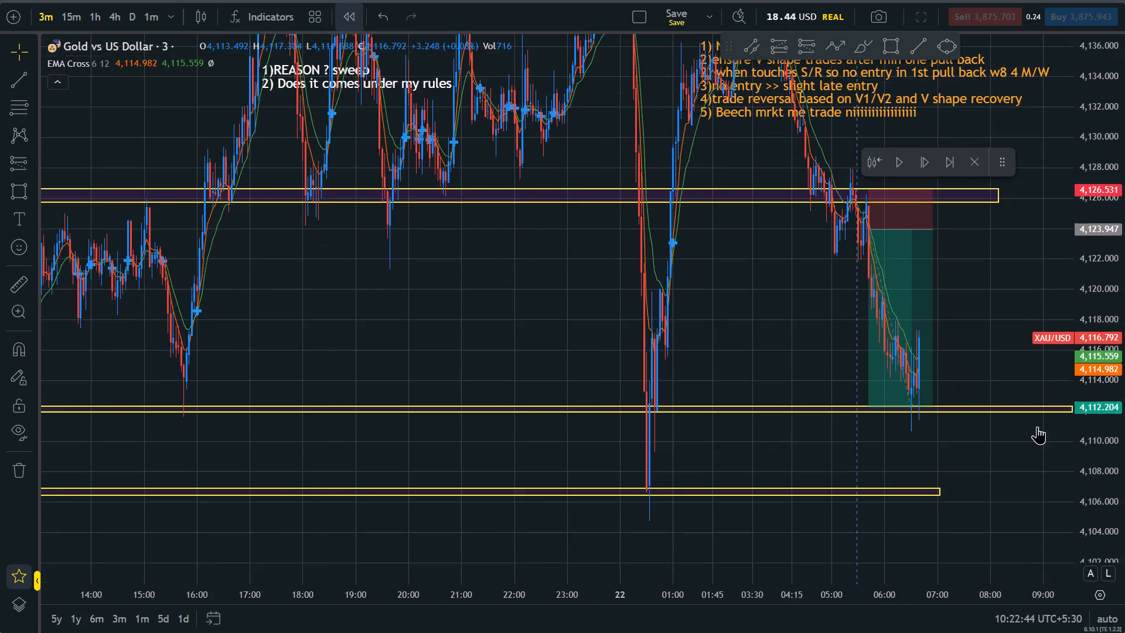
pyautogui.scroll(5, 1017, 444)
pyautogui.moveTo(980, 489); pyautogui.dragTo(567, 452)
pyautogui.moveTo(416, 451); pyautogui.dragTo(651, 433)
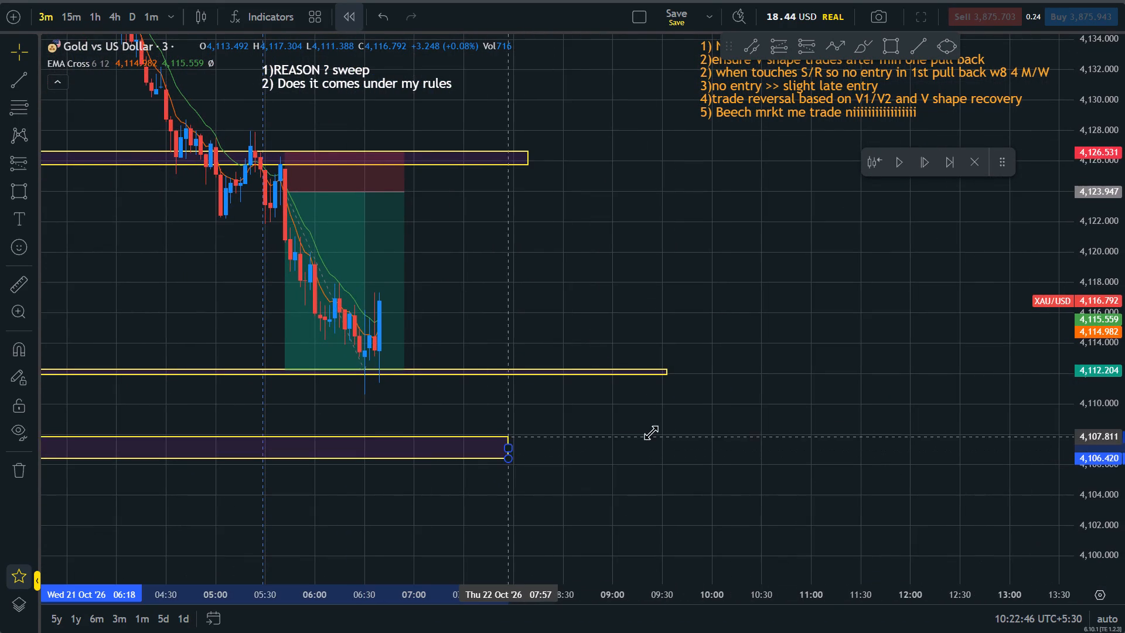
pyautogui.moveTo(651, 433); pyautogui.dragTo(934, 450)
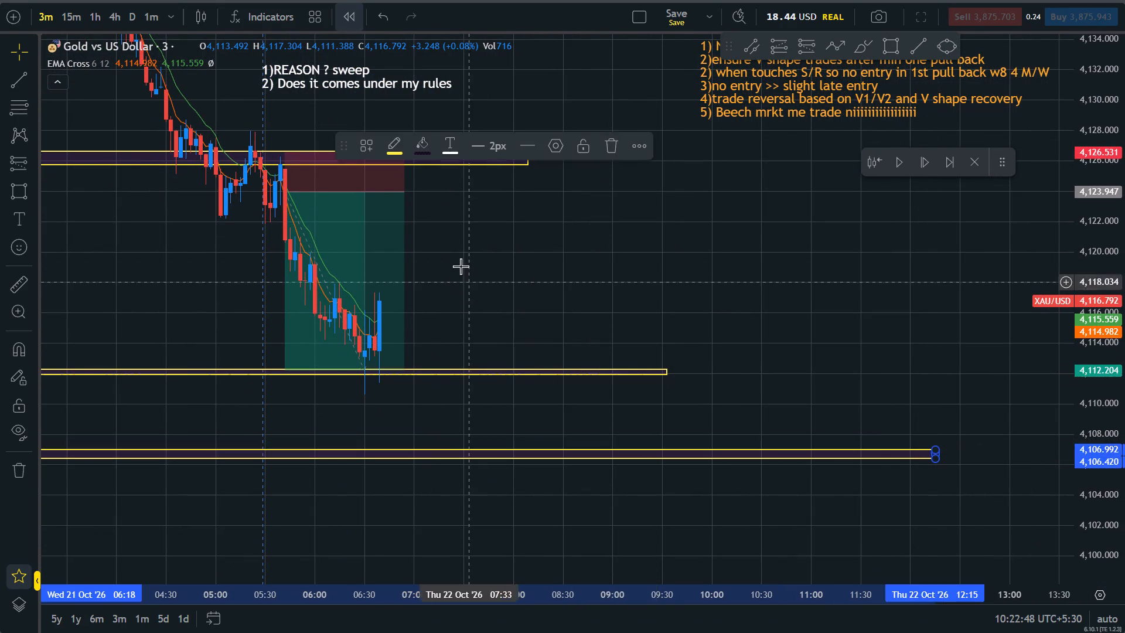
# Shorten the short position entered at 4,123.947 so it ends at about 06:30 on 22 Oct.
pyautogui.moveTo(458, 261); pyautogui.dragTo(722, 365)
pyautogui.moveTo(649, 290); pyautogui.dragTo(598, 280)
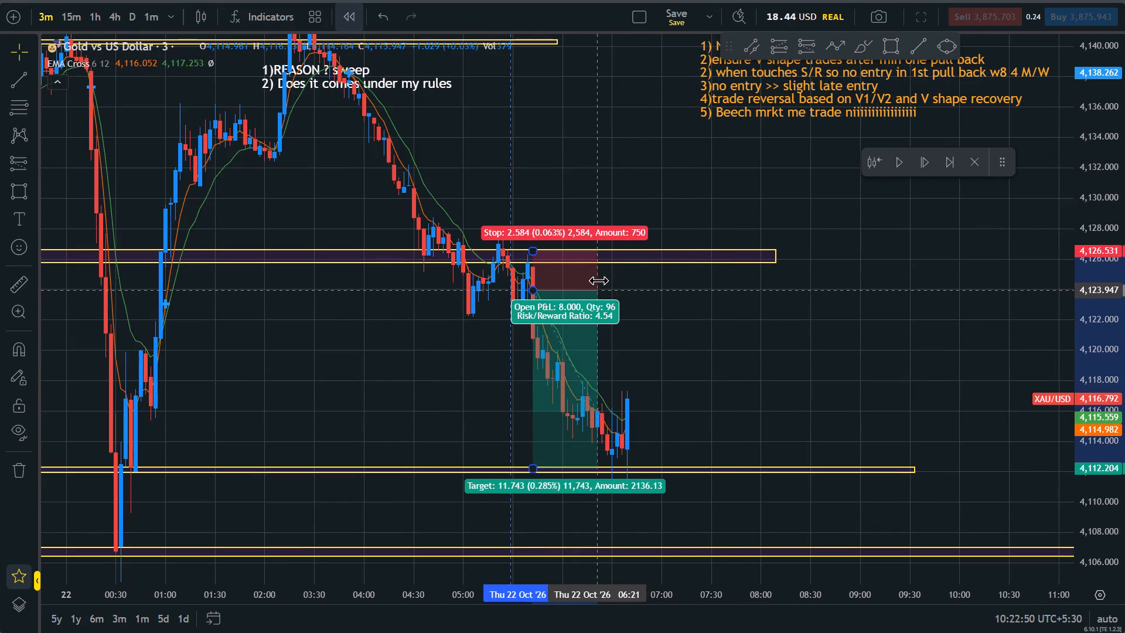
pyautogui.moveTo(598, 280); pyautogui.dragTo(613, 281)
# Advance the bar replay three candles, to about 06:48 on 22 Oct.
pyautogui.moveTo(694, 349); pyautogui.dragTo(738, 364)
pyautogui.tripleClick(921, 161)
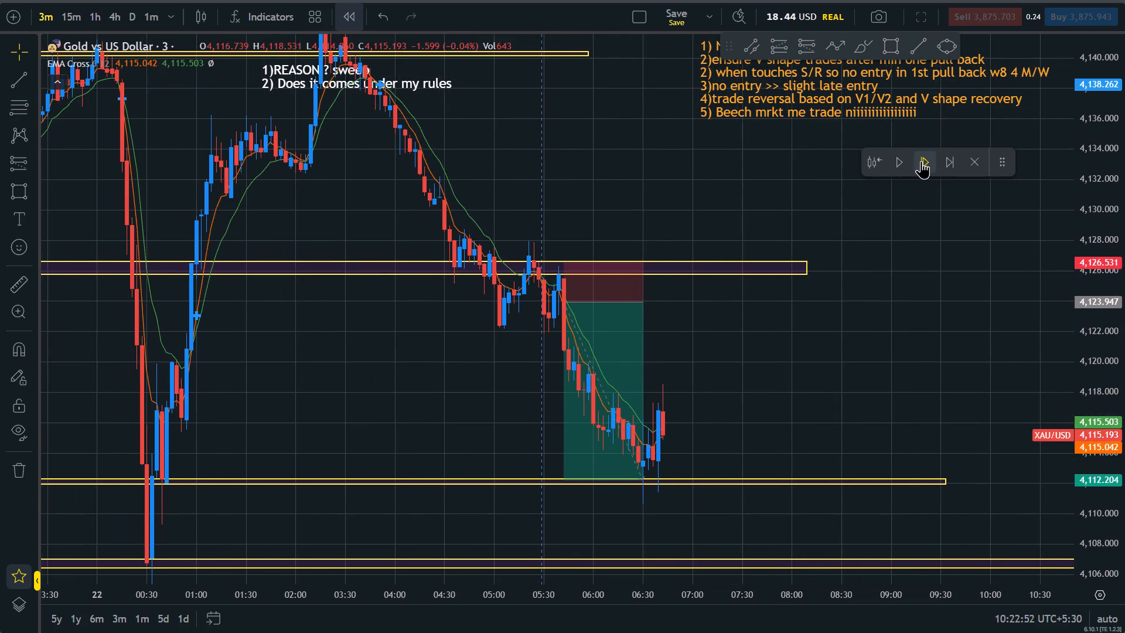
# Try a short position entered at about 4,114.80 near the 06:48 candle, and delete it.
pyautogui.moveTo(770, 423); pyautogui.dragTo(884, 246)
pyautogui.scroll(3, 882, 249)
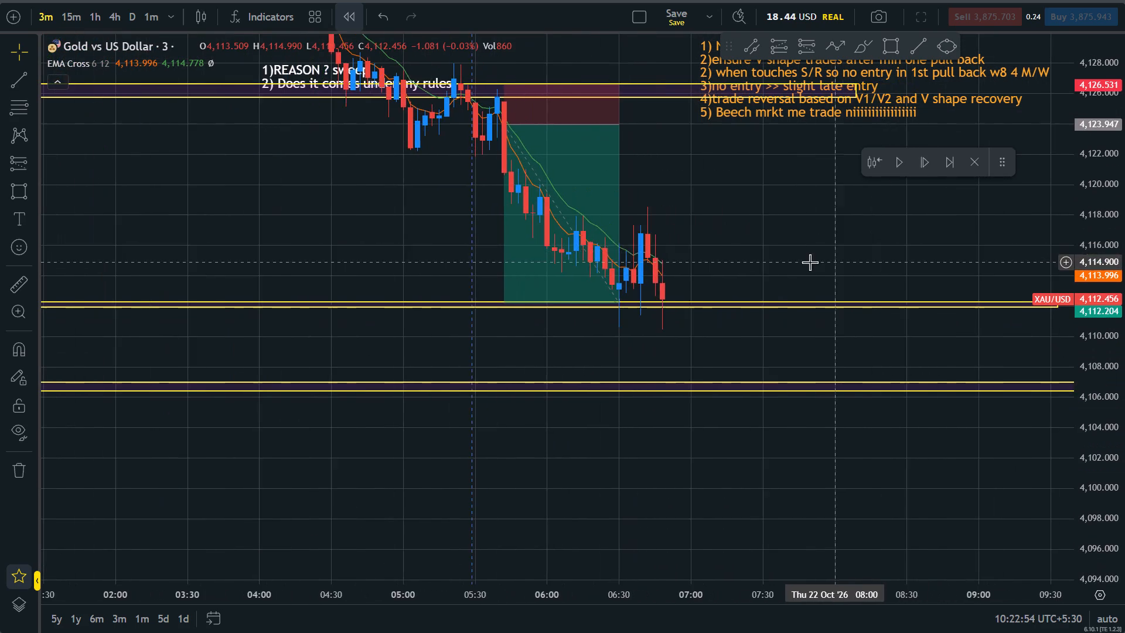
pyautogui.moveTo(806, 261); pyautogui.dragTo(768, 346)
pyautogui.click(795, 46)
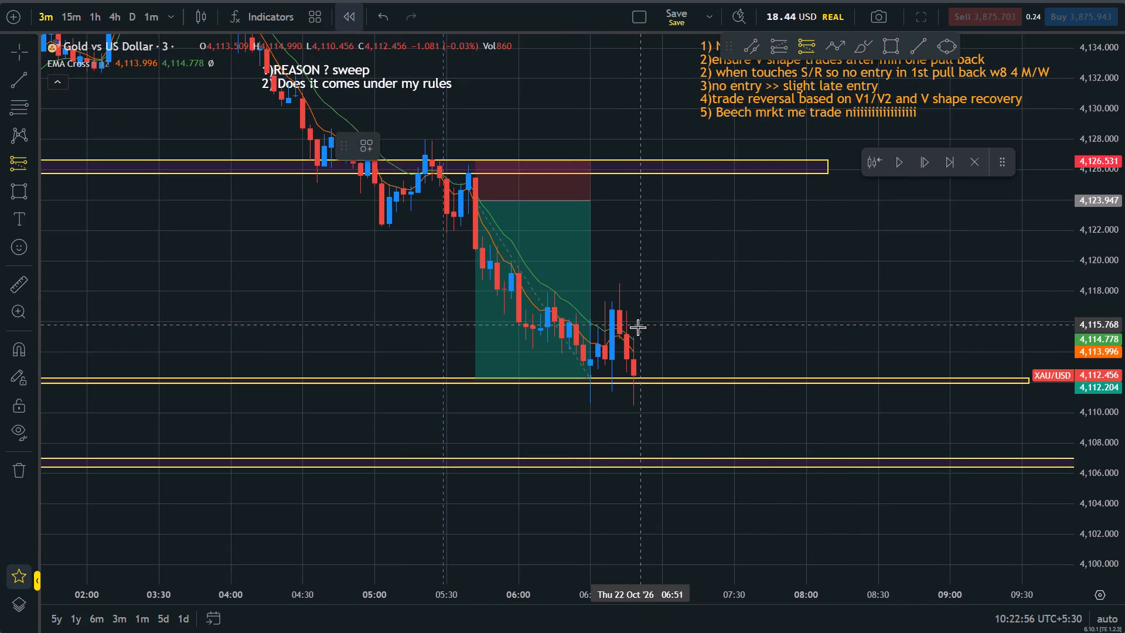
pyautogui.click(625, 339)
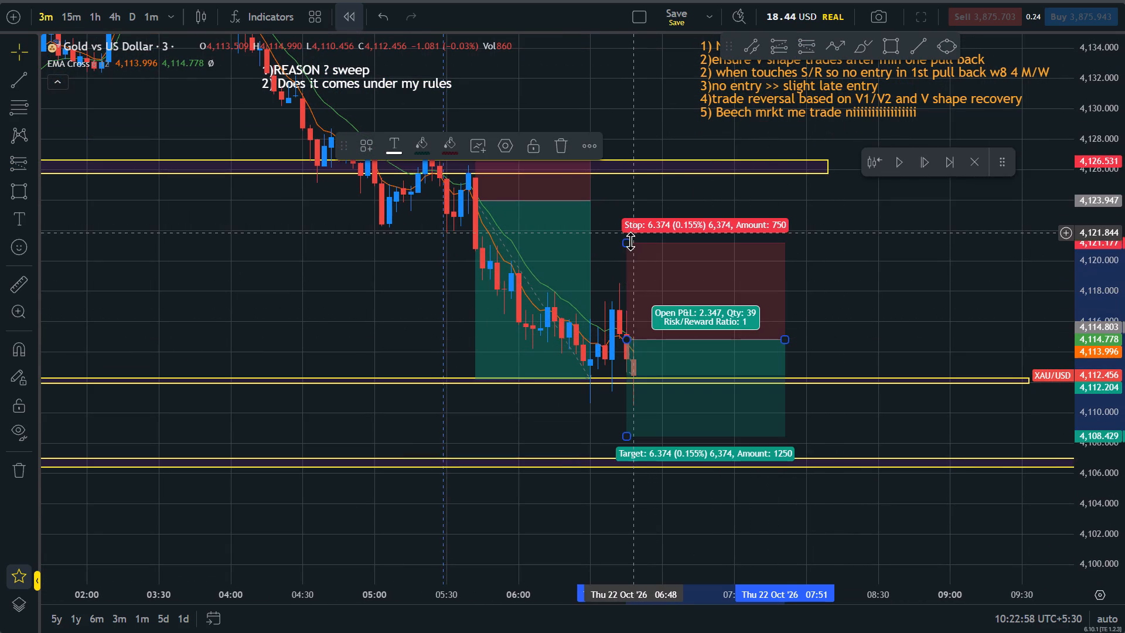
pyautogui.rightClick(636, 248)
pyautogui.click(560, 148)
# Advance the bar replay five candles, to about 07:03 on 22 Oct.
pyautogui.moveTo(803, 321); pyautogui.dragTo(824, 388)
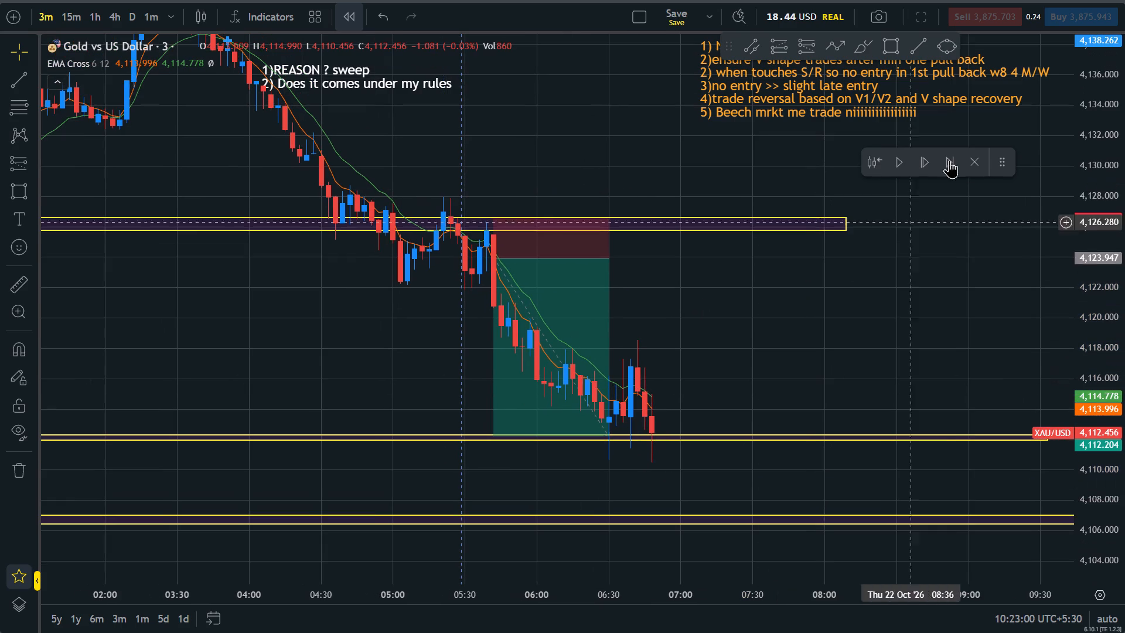
pyautogui.click(929, 169)
pyautogui.tripleClick(929, 169)
pyautogui.click(929, 169)
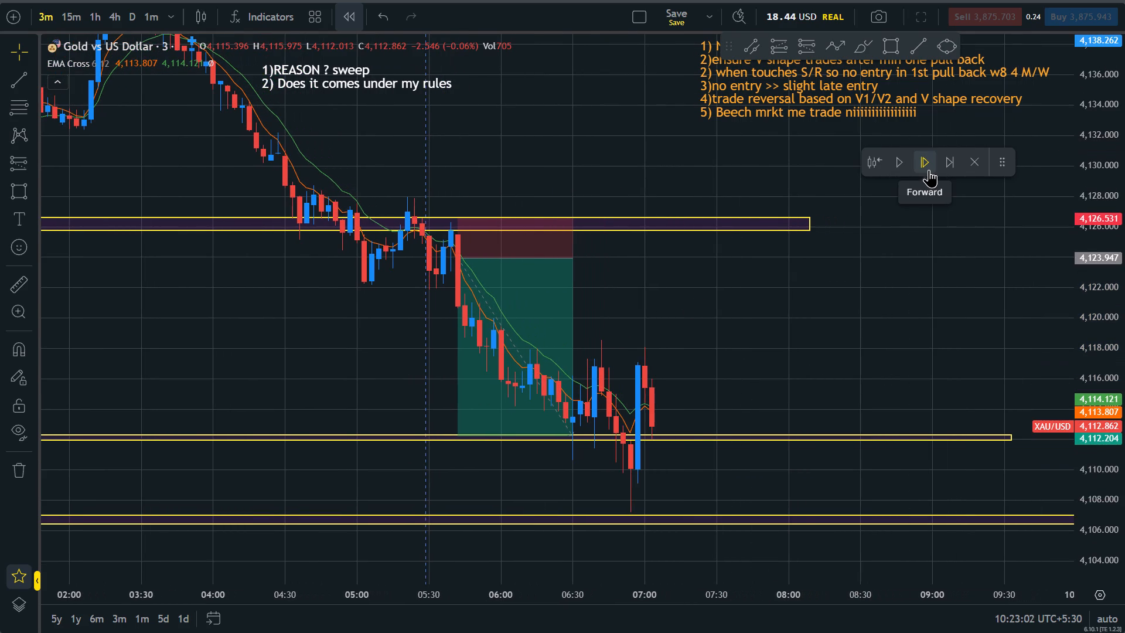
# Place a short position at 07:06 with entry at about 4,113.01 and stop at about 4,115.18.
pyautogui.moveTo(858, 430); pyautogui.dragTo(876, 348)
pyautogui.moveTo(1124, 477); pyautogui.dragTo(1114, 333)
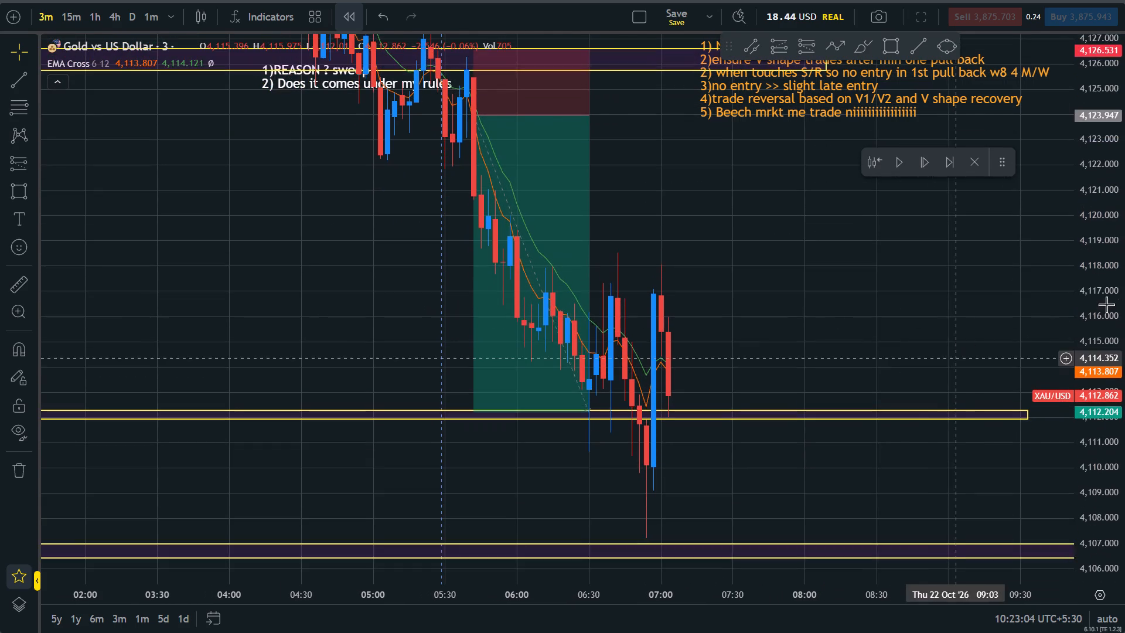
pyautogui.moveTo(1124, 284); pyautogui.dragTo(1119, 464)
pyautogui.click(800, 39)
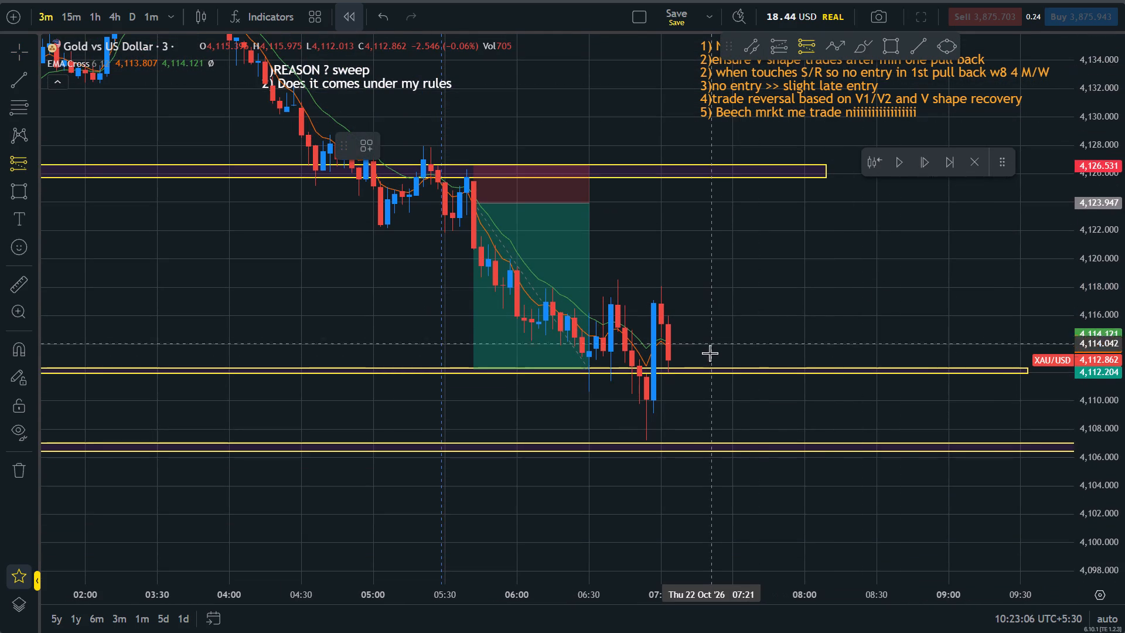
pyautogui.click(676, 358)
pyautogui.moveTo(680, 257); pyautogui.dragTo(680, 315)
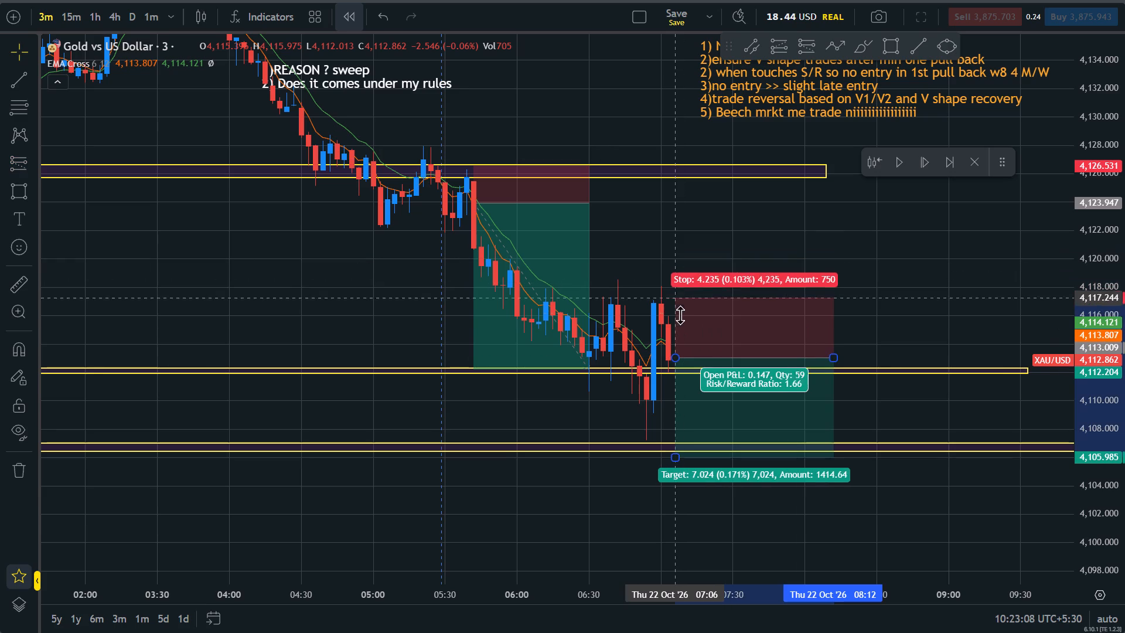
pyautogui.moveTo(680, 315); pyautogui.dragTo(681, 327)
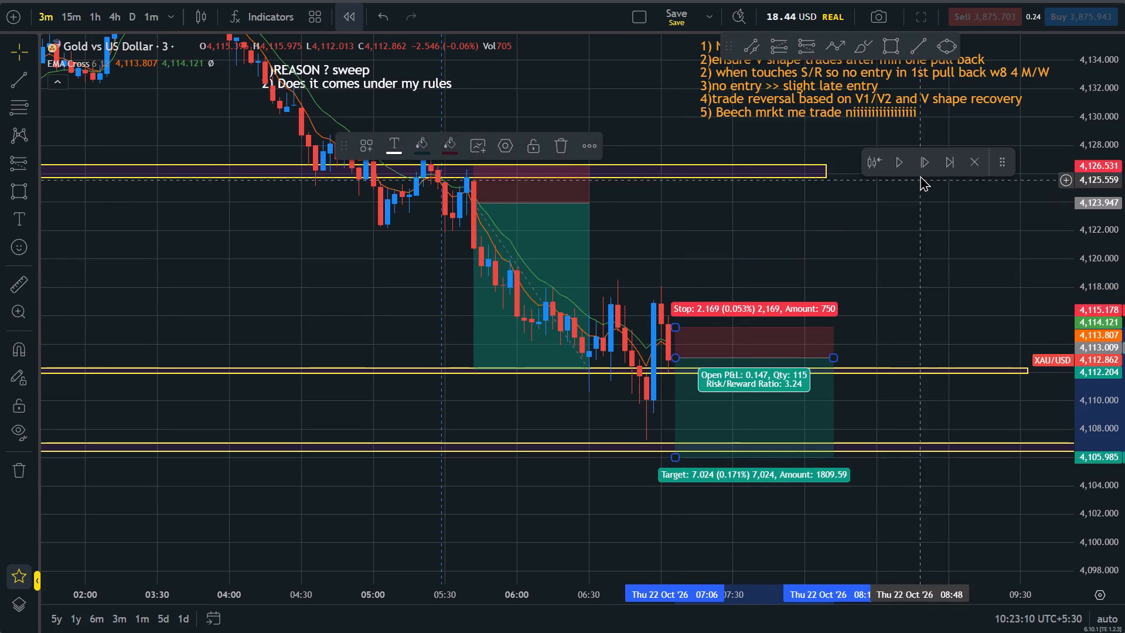
# Advance the bar replay nine candles, to about 07:30 on 22 Oct, to test the short position.
pyautogui.click(922, 167)
pyautogui.click(922, 167)
pyautogui.click(922, 167)
pyautogui.click(922, 167)
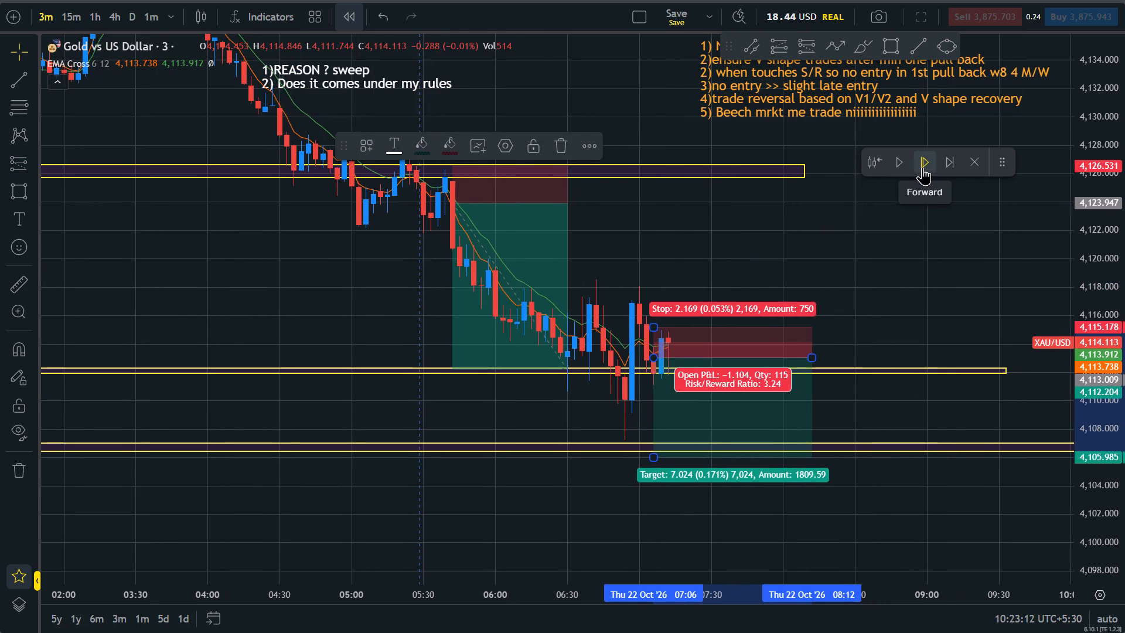
pyautogui.click(922, 167)
pyautogui.tripleClick(922, 167)
pyautogui.click(922, 167)
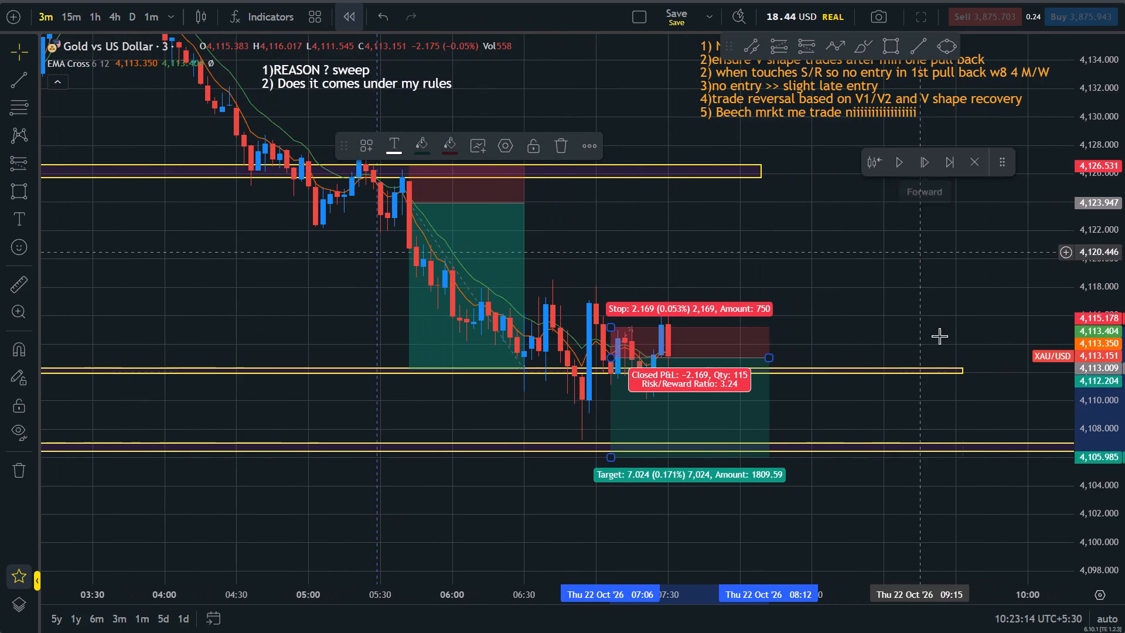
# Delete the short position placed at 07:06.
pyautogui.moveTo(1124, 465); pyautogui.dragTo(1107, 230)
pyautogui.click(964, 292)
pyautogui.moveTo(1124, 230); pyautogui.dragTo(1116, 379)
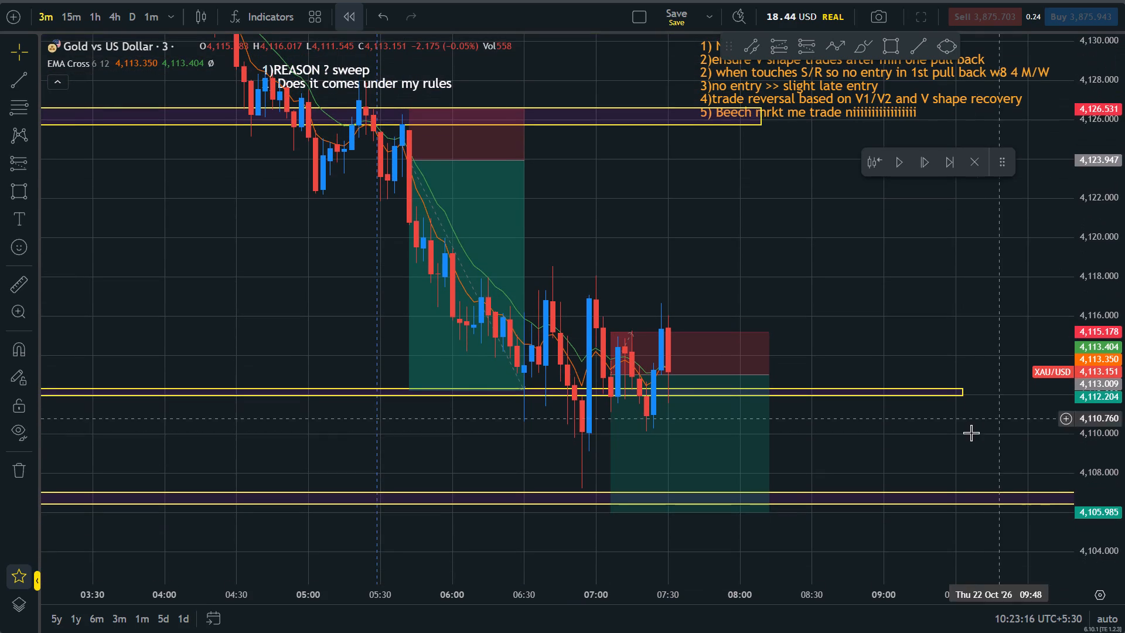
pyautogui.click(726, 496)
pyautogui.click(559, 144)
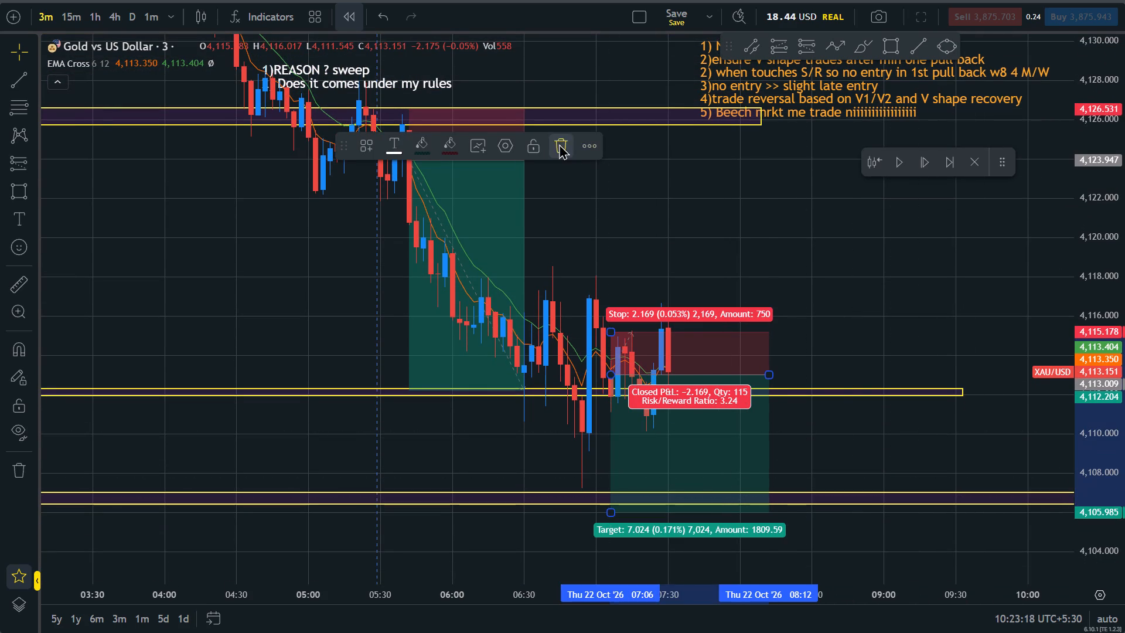
# Review the price action around the support zones and advance the bar replay to about 08:03 on 22 Oct.
pyautogui.scroll(-6, 821, 625)
pyautogui.scroll(-15, 765, 472)
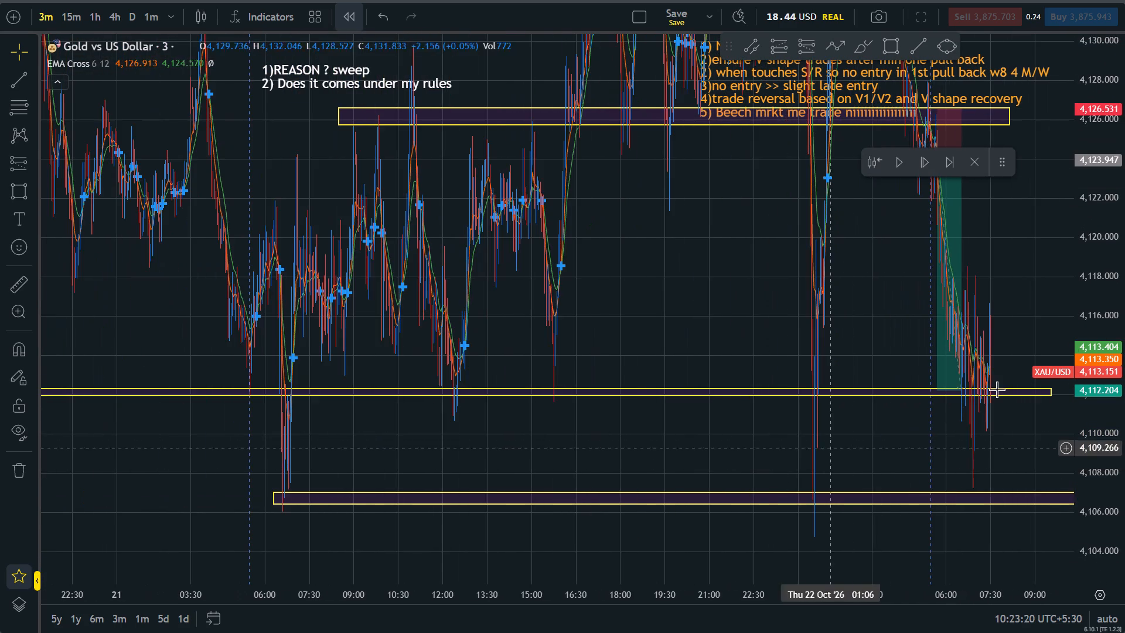
pyautogui.moveTo(1124, 281); pyautogui.dragTo(1116, 437)
pyautogui.scroll(6, 1124, 576)
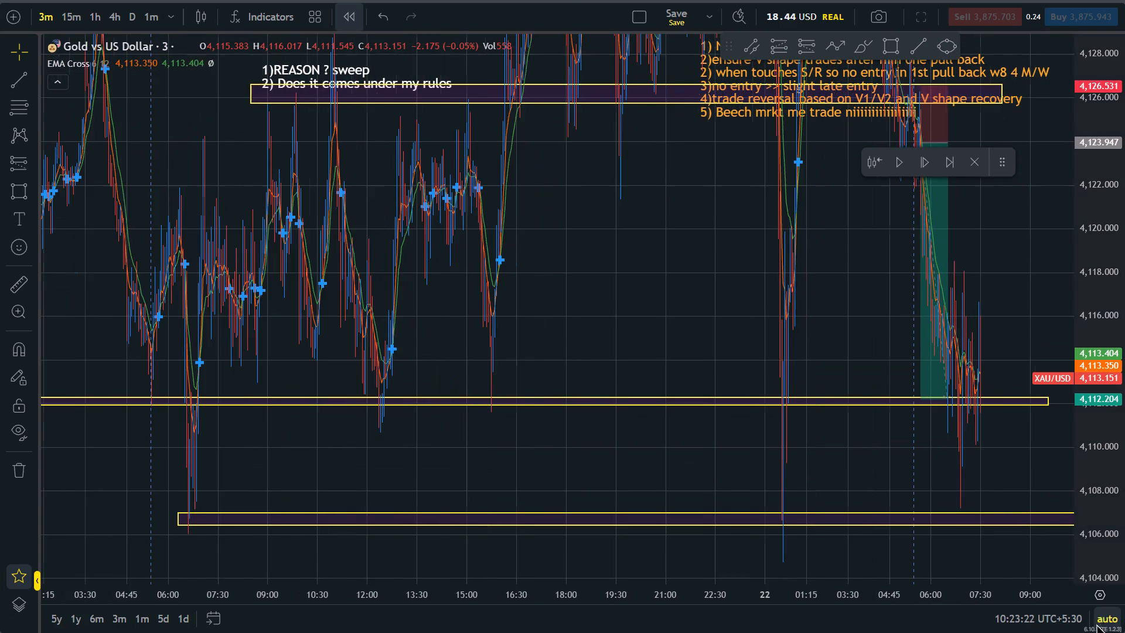
pyautogui.scroll(9, 1096, 624)
pyautogui.moveTo(799, 472); pyautogui.dragTo(724, 475)
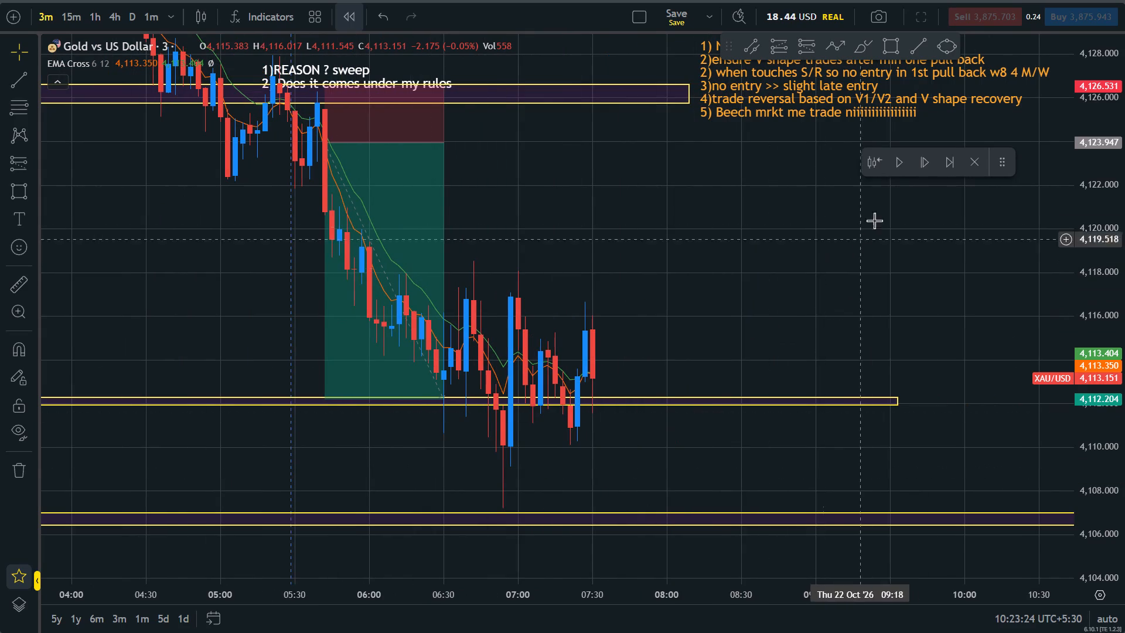
pyautogui.doubleClick(921, 166)
pyautogui.tripleClick(921, 166)
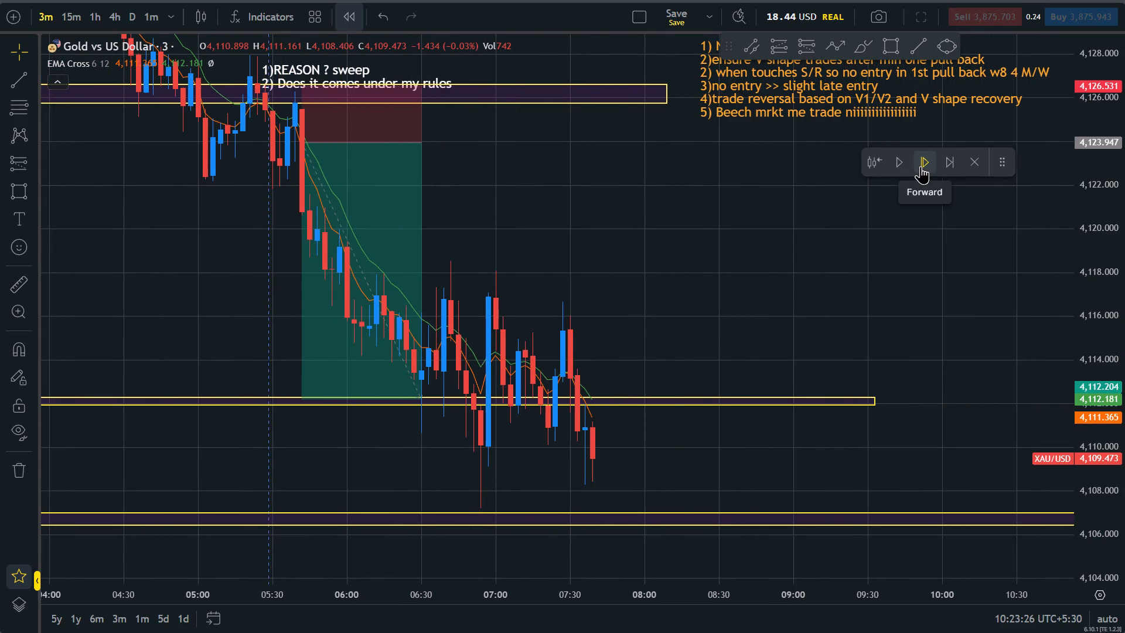
pyautogui.click(921, 166)
pyautogui.click(921, 166)
pyautogui.click(921, 166)
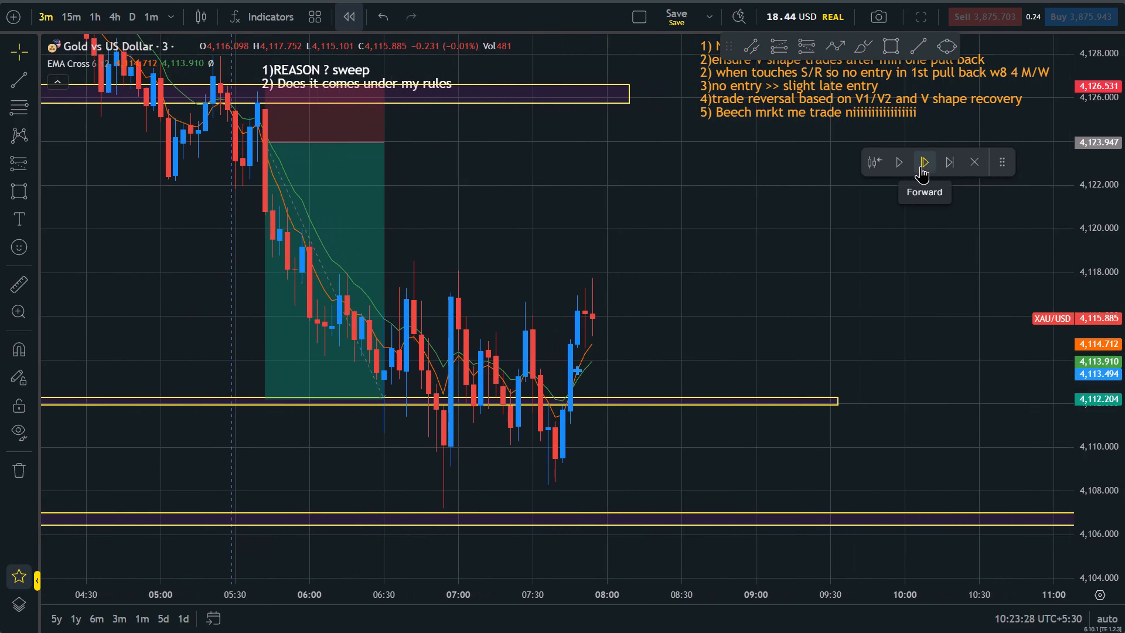
pyautogui.click(921, 166)
pyautogui.click(921, 166)
pyautogui.click(921, 166)
# Advance the bar replay three more candles, to about 08:12 on 22 Oct.
pyautogui.moveTo(657, 306); pyautogui.dragTo(837, 233)
pyautogui.scroll(2, 793, 411)
pyautogui.moveTo(784, 408); pyautogui.dragTo(726, 510)
pyautogui.scroll(-4, 786, 470)
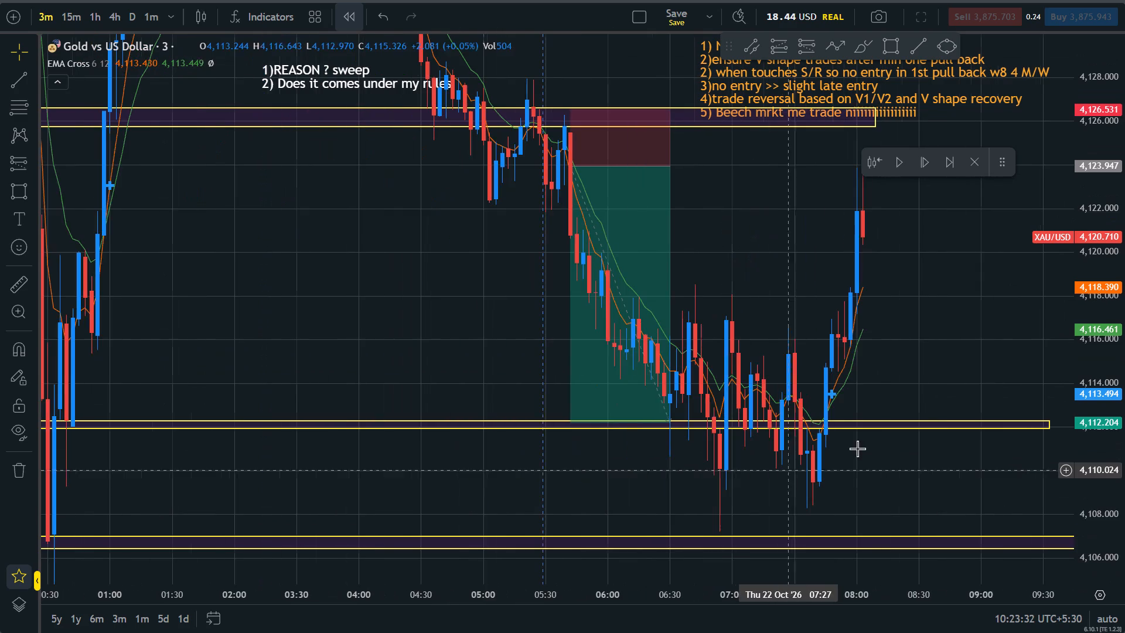
pyautogui.moveTo(1068, 211); pyautogui.dragTo(1048, 241)
pyautogui.moveTo(991, 292); pyautogui.dragTo(927, 379)
pyautogui.tripleClick(922, 163)
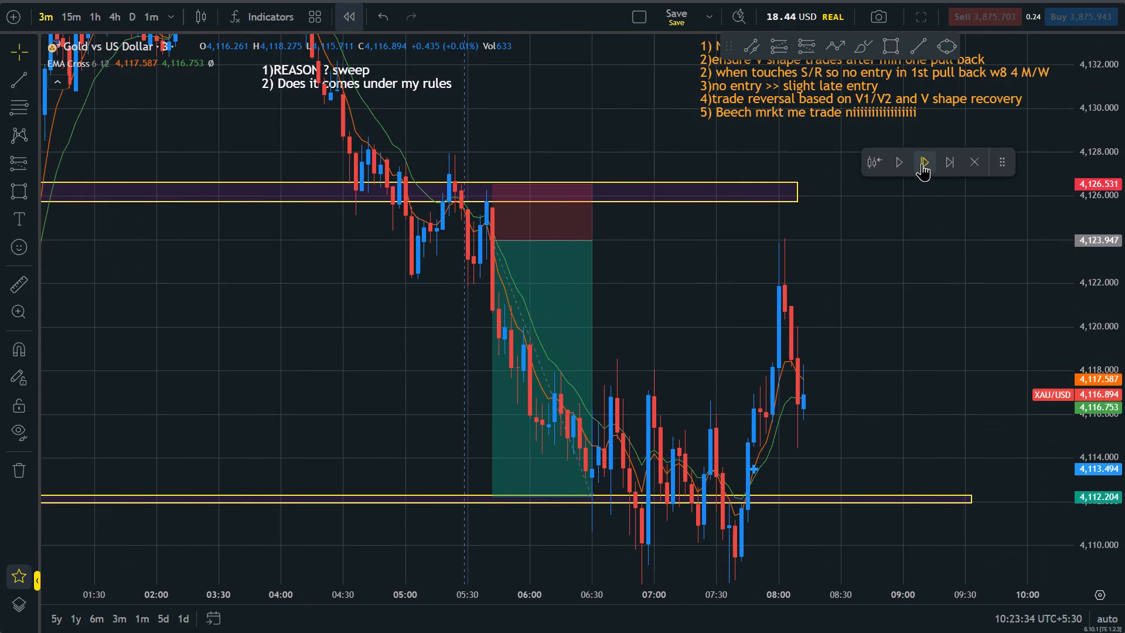
# Place a short position at 08:15 with entry at about 4,115.90 and stop at about 4,118.45.
pyautogui.scroll(3, 853, 375)
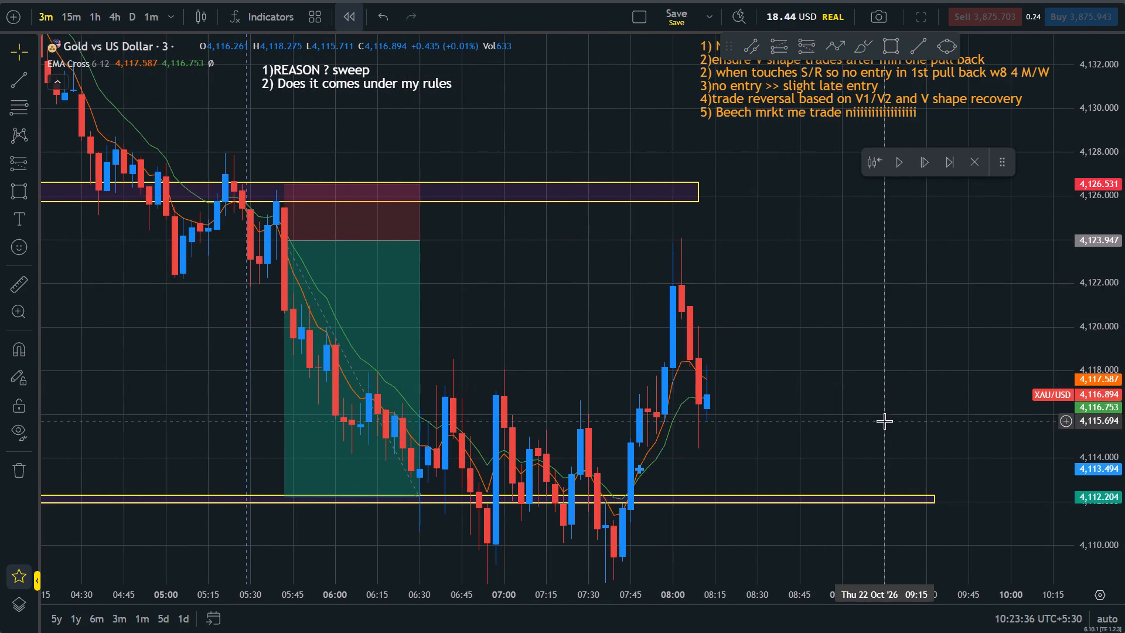
pyautogui.moveTo(889, 409); pyautogui.dragTo(959, 253)
pyautogui.moveTo(889, 244); pyautogui.dragTo(860, 331)
pyautogui.click(793, 57)
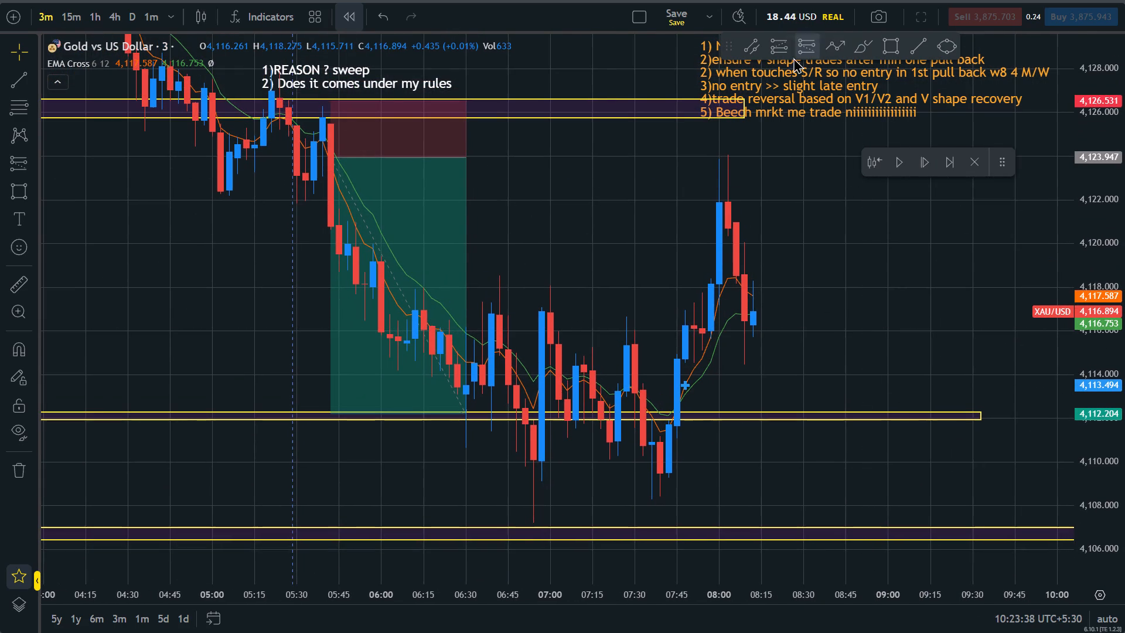
pyautogui.click(763, 333)
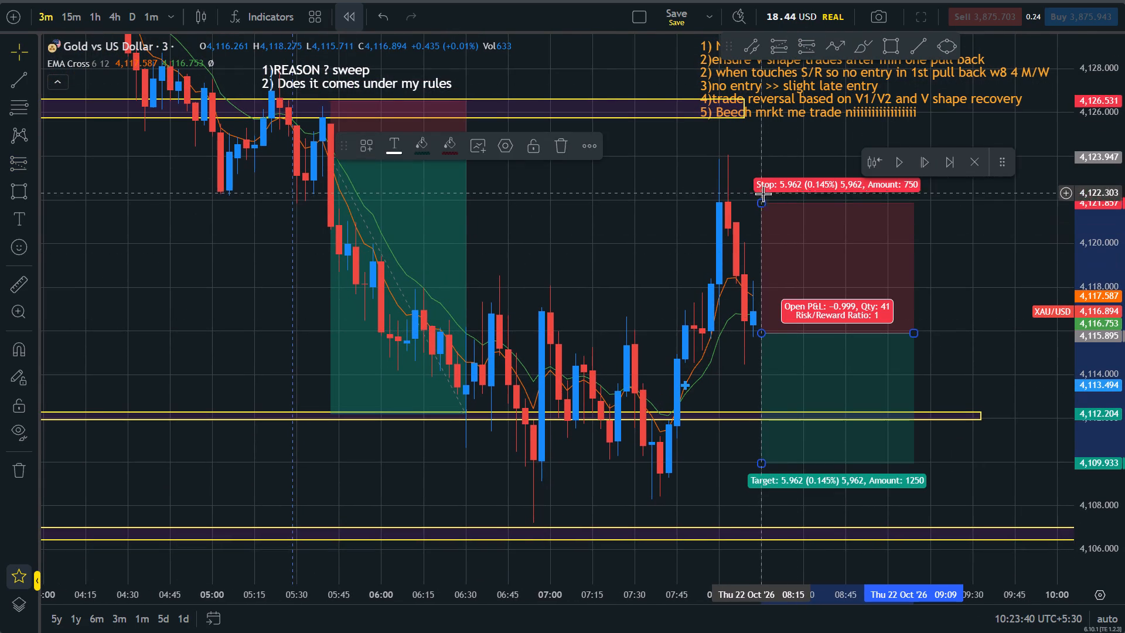
pyautogui.moveTo(763, 201); pyautogui.dragTo(776, 283)
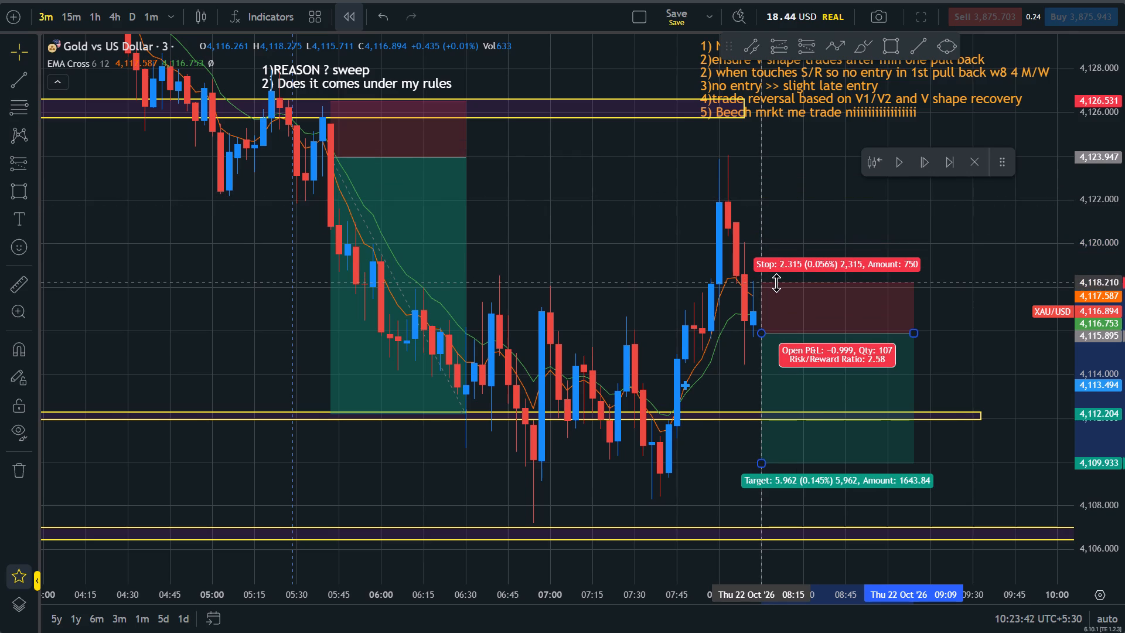
pyautogui.moveTo(776, 283); pyautogui.dragTo(780, 277)
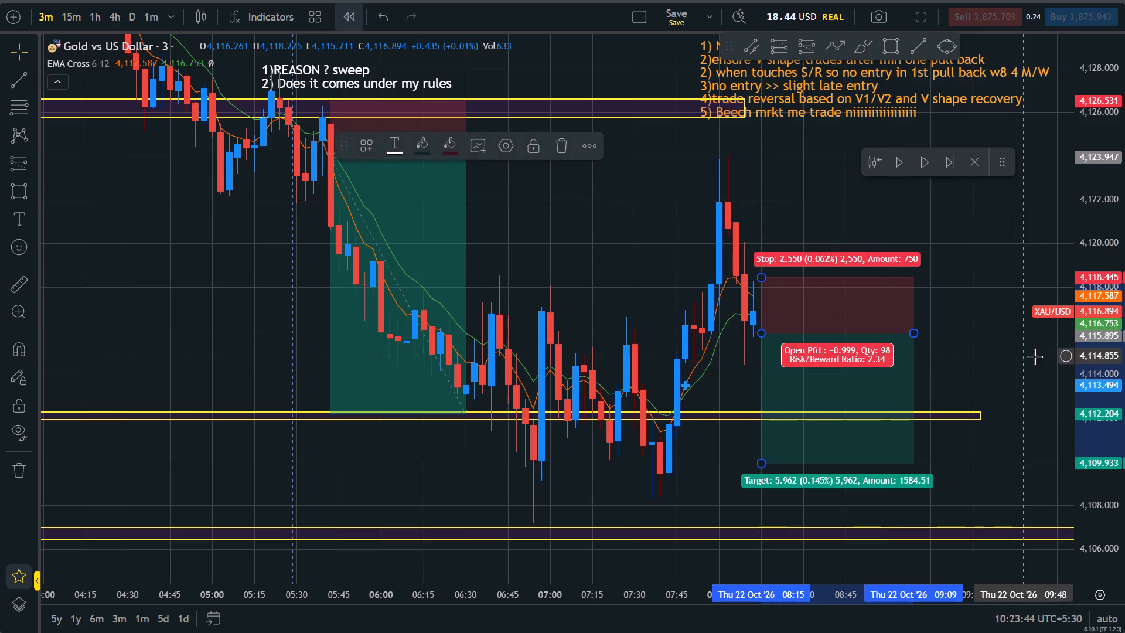
# Advance the bar replay to about 08:51 on 22 Oct to play out the new short position.
pyautogui.moveTo(1034, 356); pyautogui.dragTo(1023, 291)
pyautogui.click(930, 166)
pyautogui.click(930, 166)
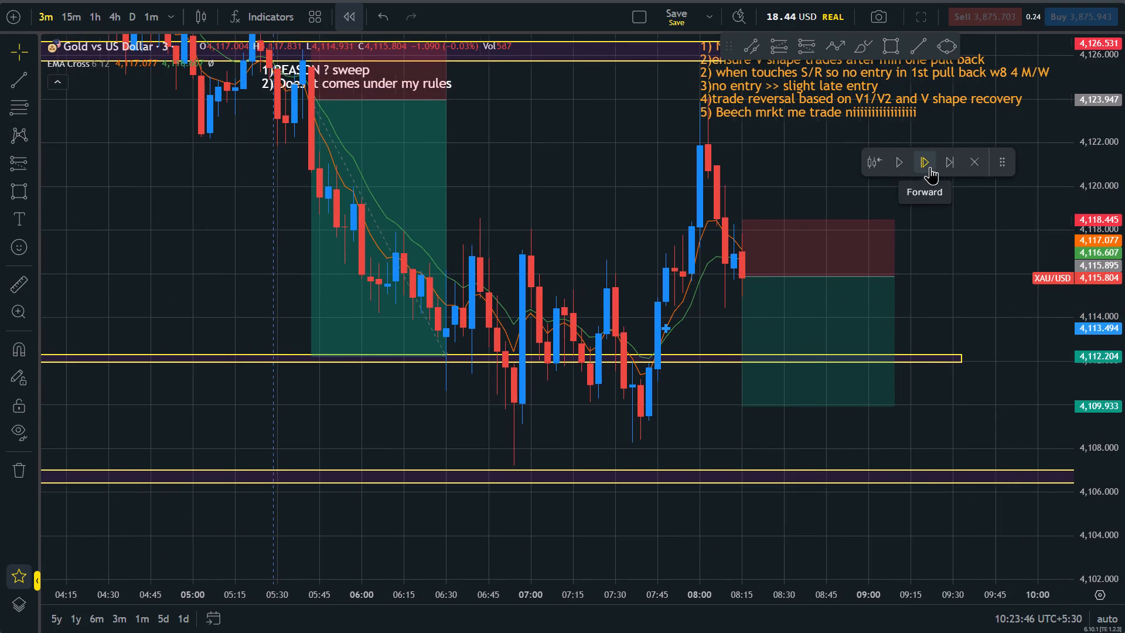
pyautogui.click(930, 166)
pyautogui.click(930, 166)
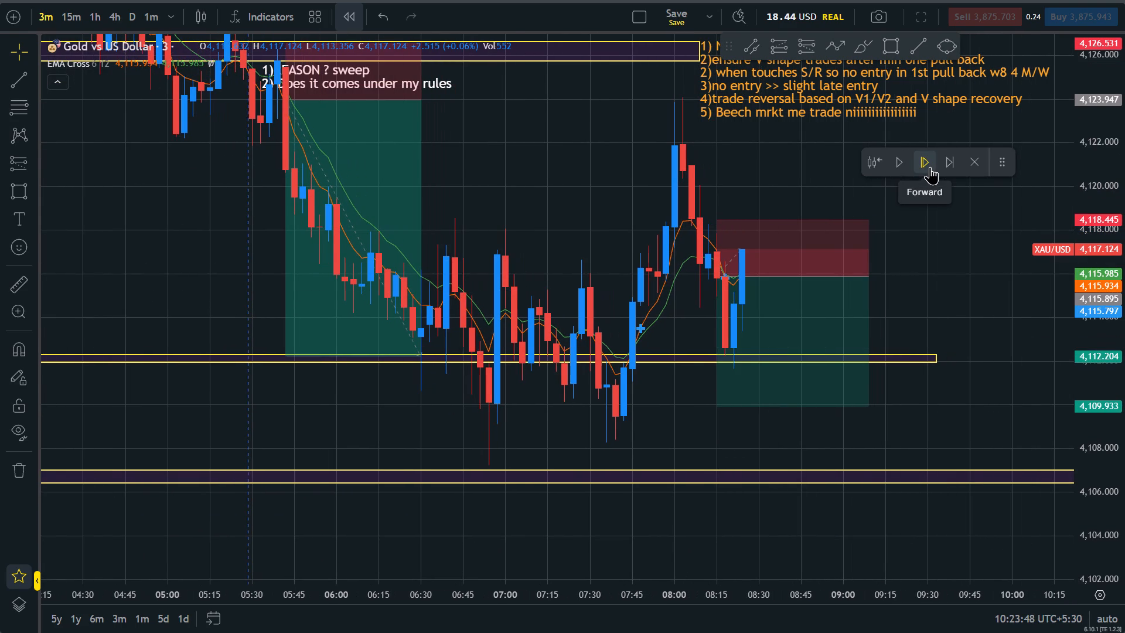
pyautogui.click(930, 166)
pyautogui.click(930, 166)
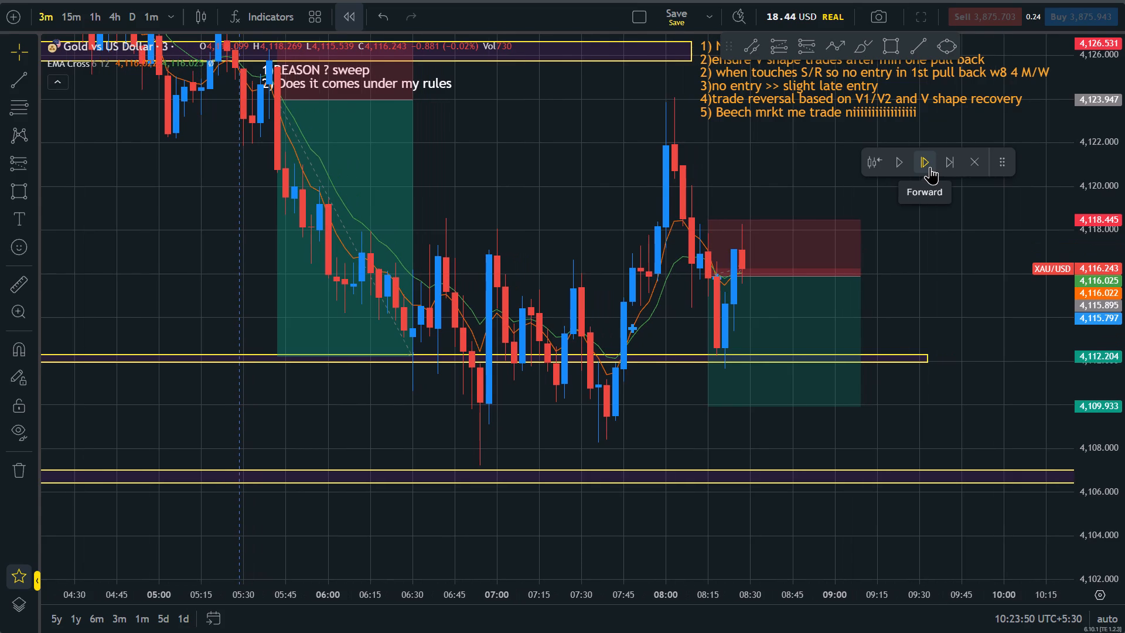
pyautogui.tripleClick(930, 166)
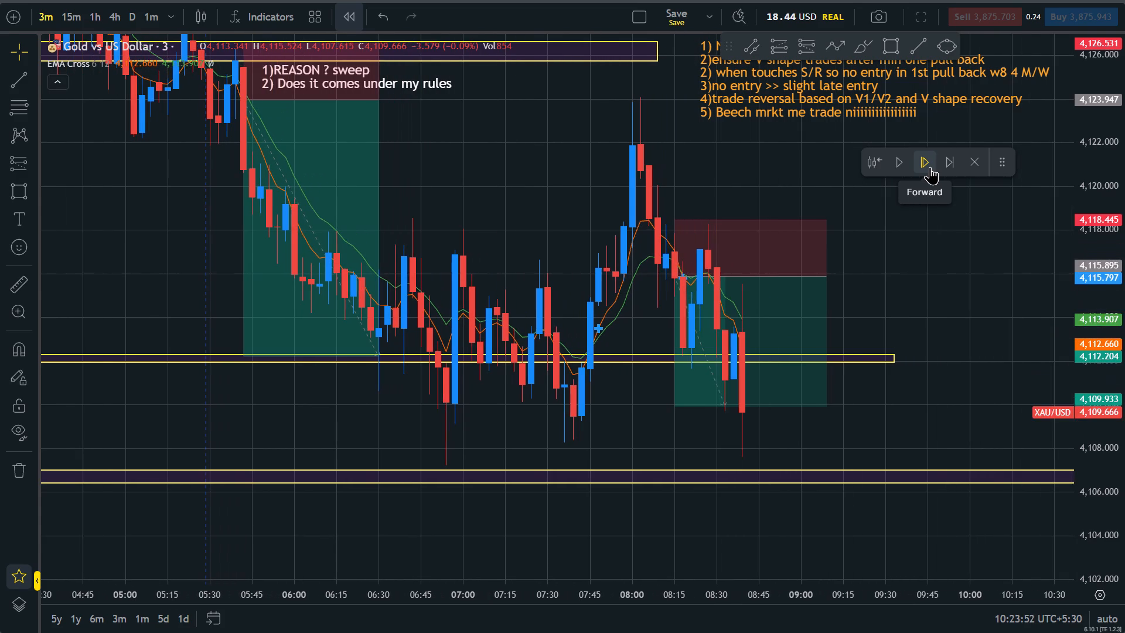
pyautogui.tripleClick(930, 166)
pyautogui.click(930, 166)
# Shorten the 08:15 short position to end at 08:24 and raise its target to about 4,112.04, at the 4,112 zone.
pyautogui.moveTo(943, 410); pyautogui.dragTo(942, 369)
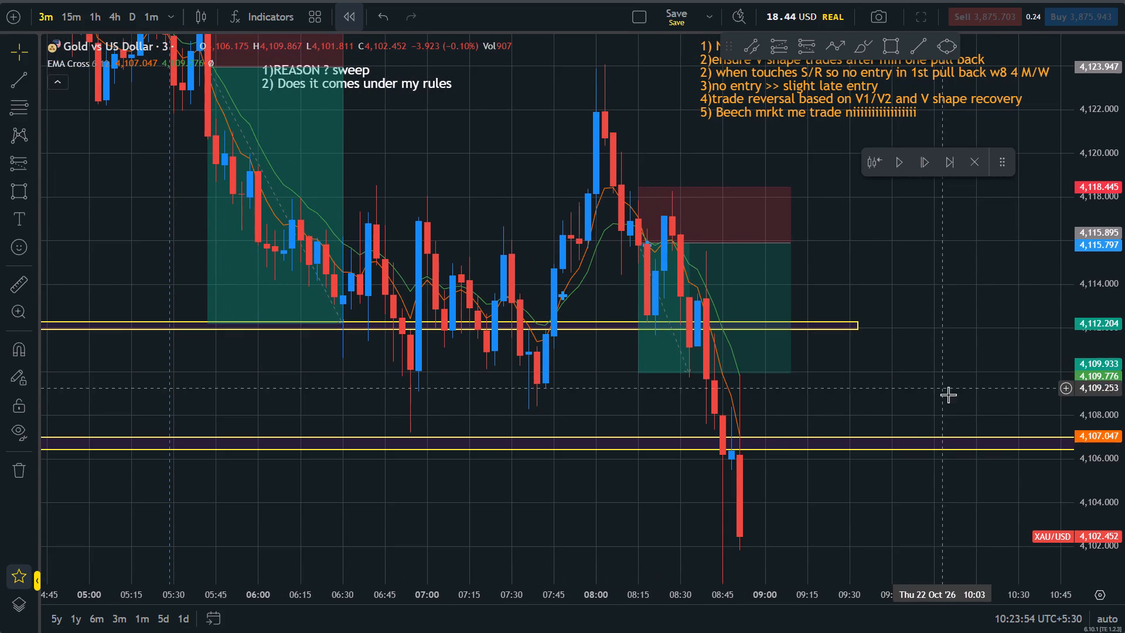
pyautogui.moveTo(793, 244); pyautogui.dragTo(667, 240)
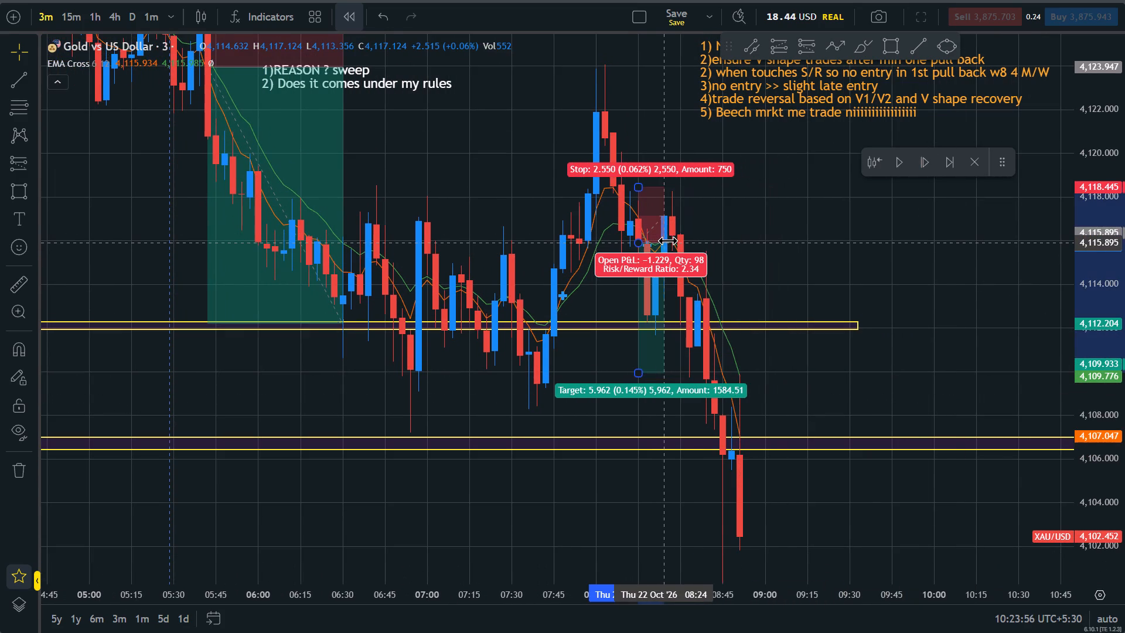
pyautogui.moveTo(667, 240); pyautogui.dragTo(666, 240)
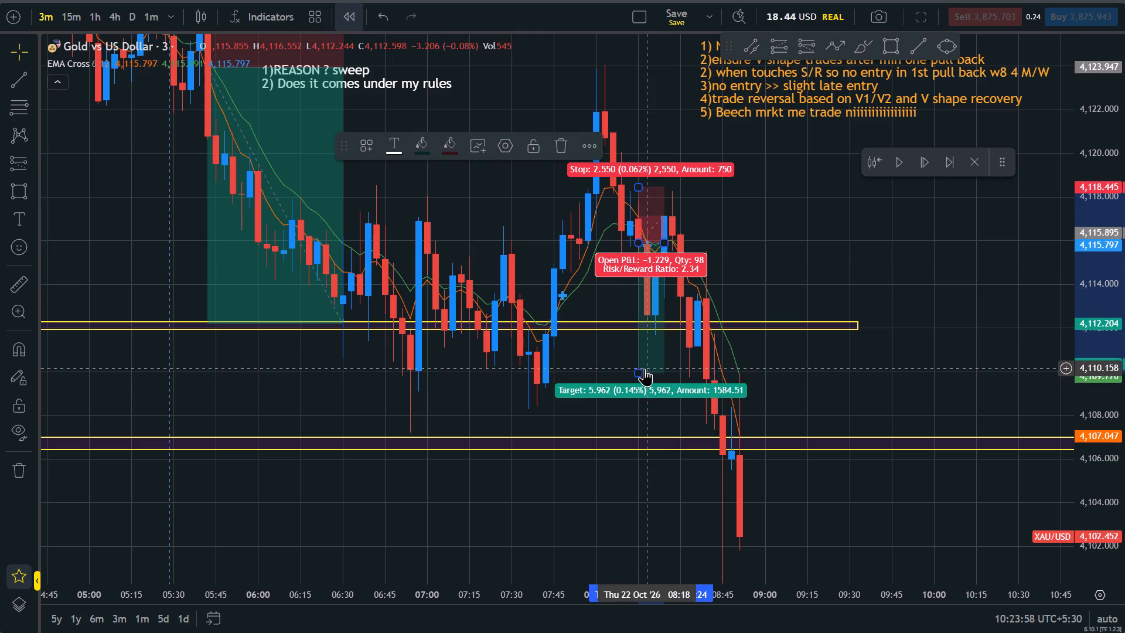
pyautogui.moveTo(637, 372); pyautogui.dragTo(640, 327)
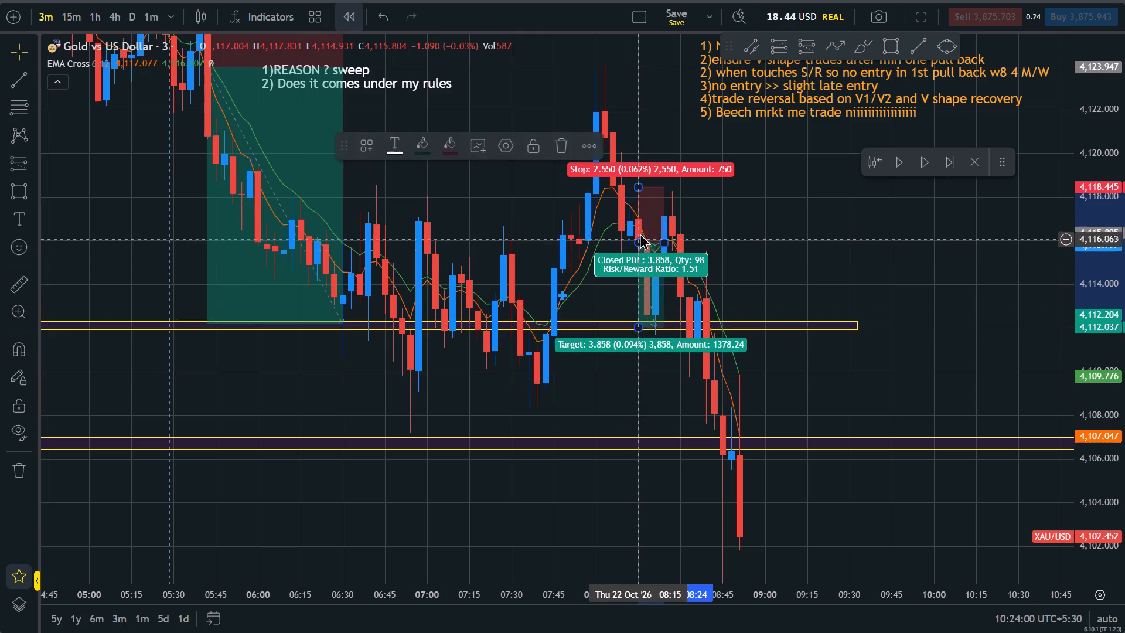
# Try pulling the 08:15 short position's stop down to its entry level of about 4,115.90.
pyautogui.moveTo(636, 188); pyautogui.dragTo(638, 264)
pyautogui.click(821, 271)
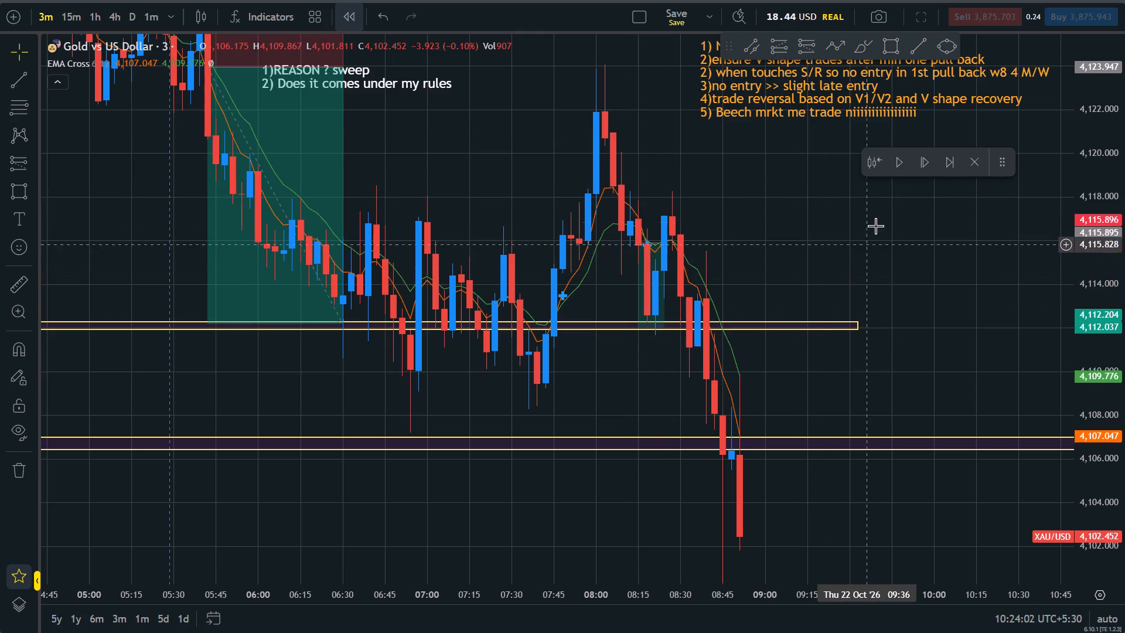
# Undo the recent stop, target and length edits on the 08:15 short position.
pyautogui.scroll(1, 942, 304)
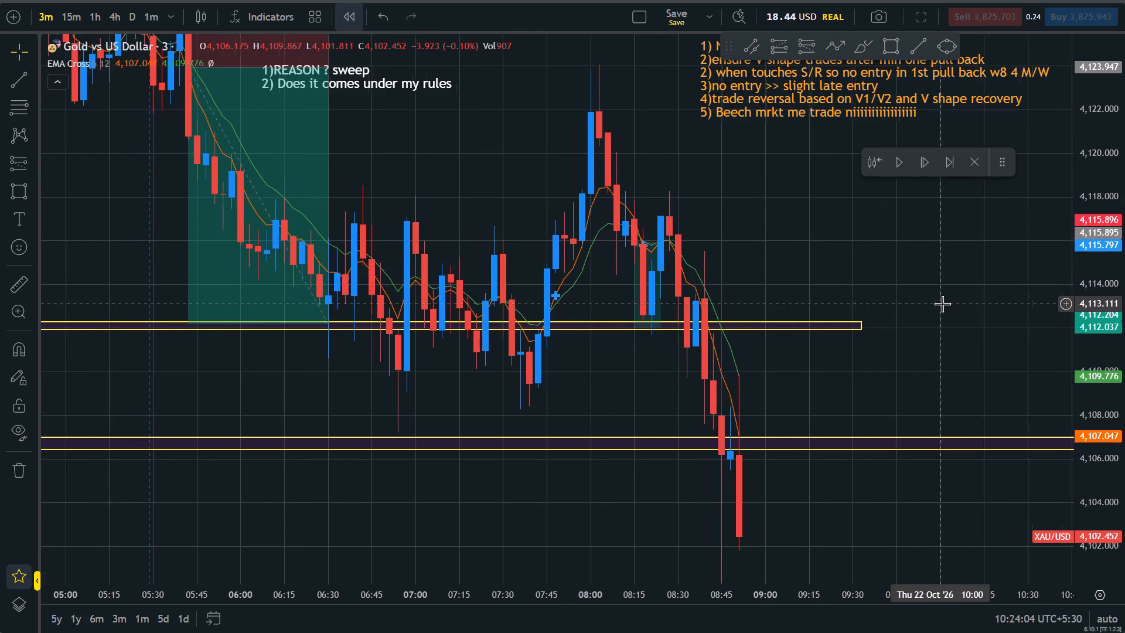
pyautogui.scroll(2, 942, 304)
pyautogui.hotkey('ctrl', 'z')
pyautogui.hotkey('ctrl', 'z')
pyautogui.hotkey('ctrl', 'z')
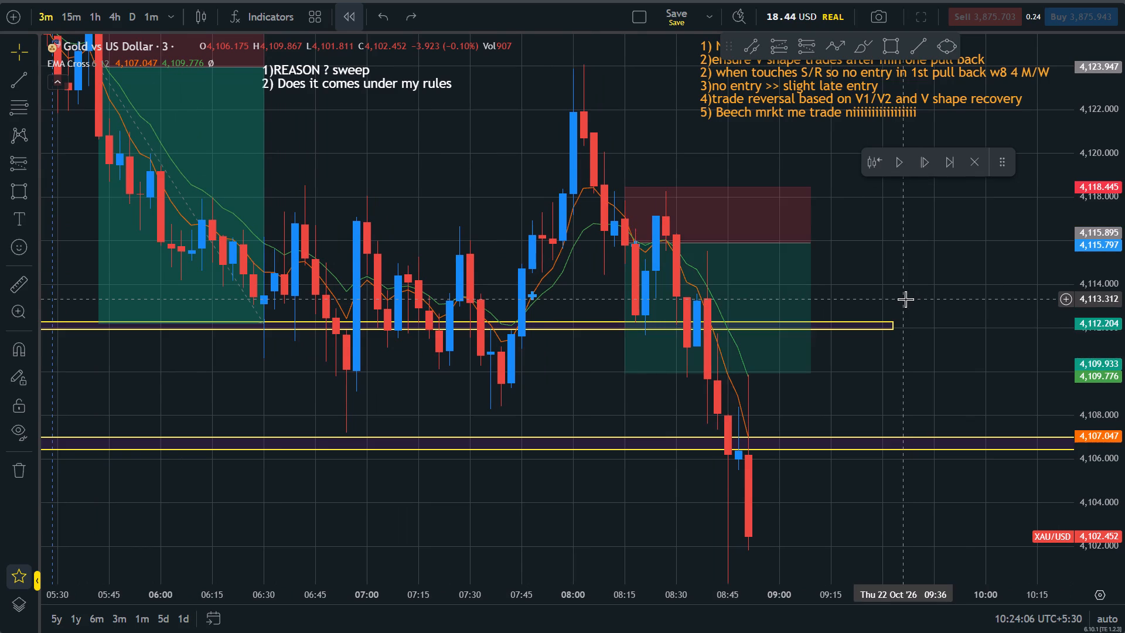
pyautogui.hotkey('ctrl', 'z')
# Shorten the 08:15 short position so that it ends at about 08:33.
pyautogui.moveTo(938, 446); pyautogui.dragTo(956, 302)
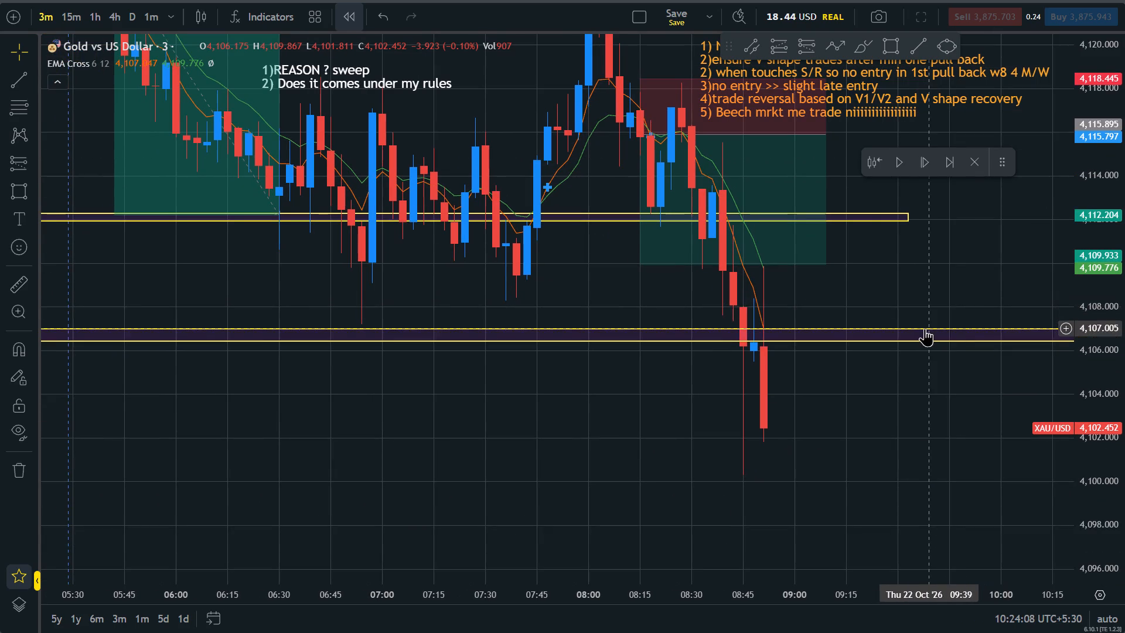
pyautogui.moveTo(868, 321); pyautogui.dragTo(864, 386)
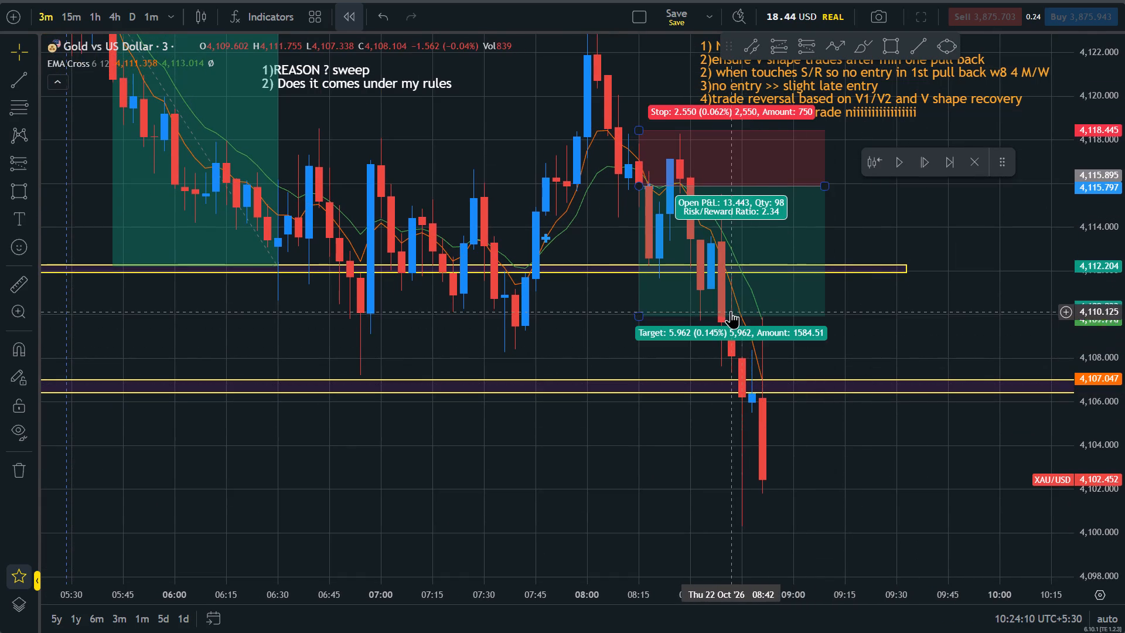
pyautogui.scroll(-4, 724, 308)
pyautogui.click(1124, 199)
pyautogui.moveTo(1124, 210); pyautogui.dragTo(1123, 334)
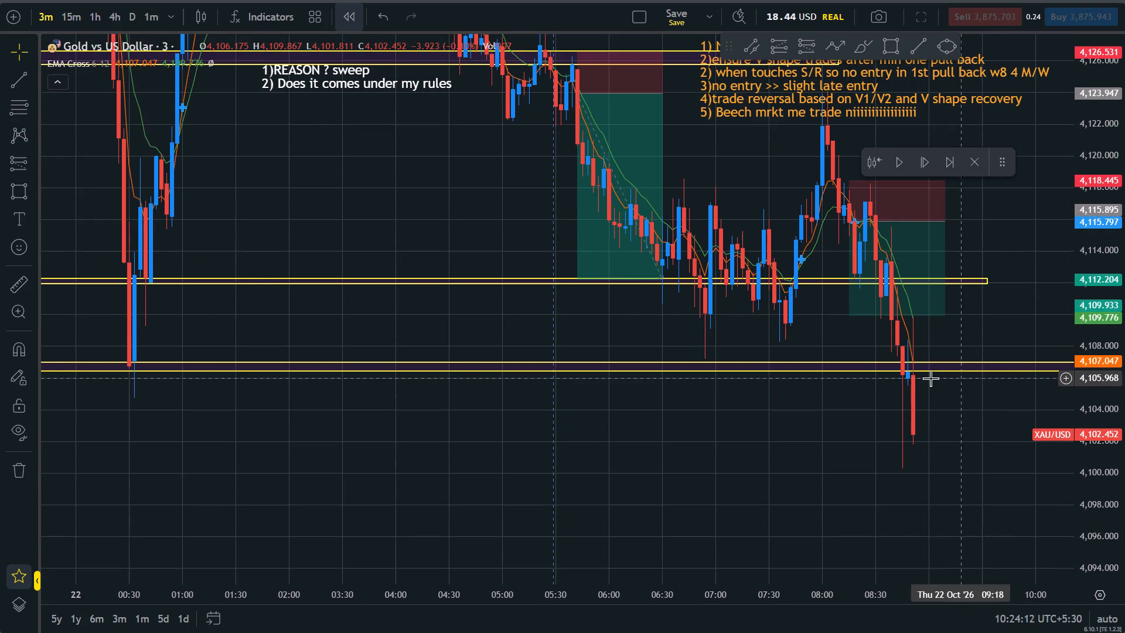
pyautogui.scroll(2, 889, 380)
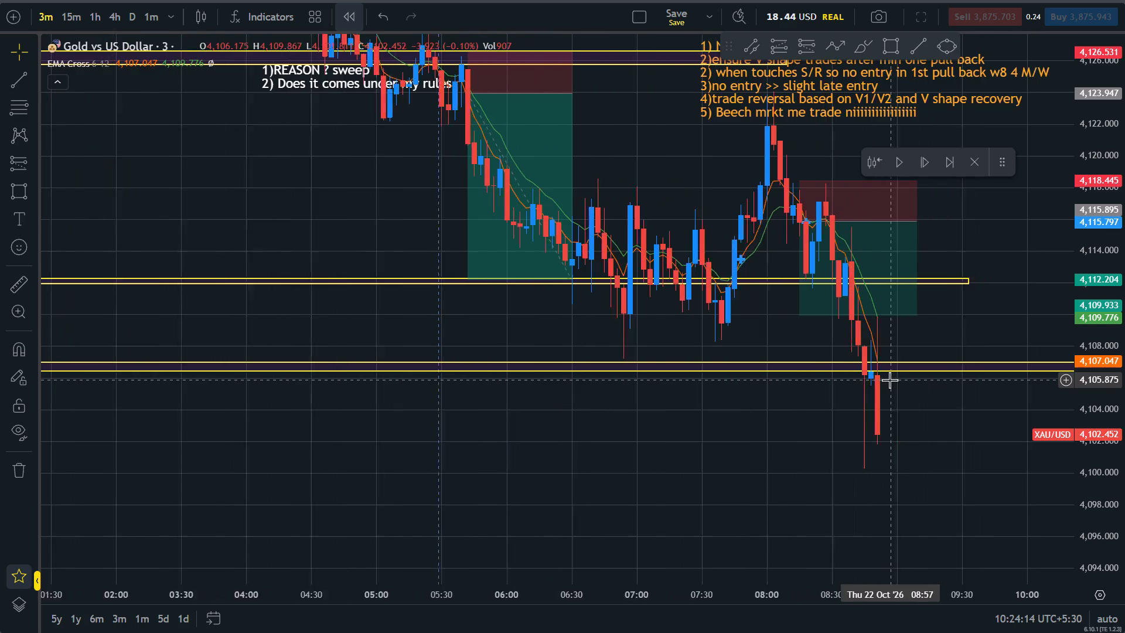
pyautogui.scroll(1, 889, 380)
pyautogui.moveTo(935, 356); pyautogui.dragTo(878, 335)
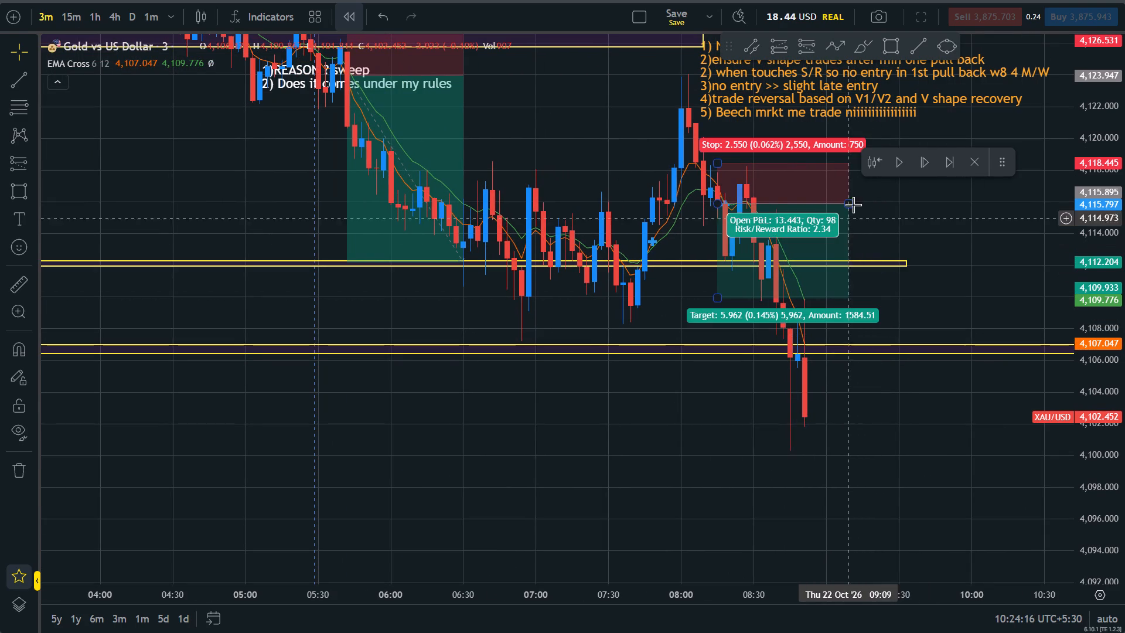
pyautogui.moveTo(849, 201); pyautogui.dragTo(764, 202)
pyautogui.click(858, 217)
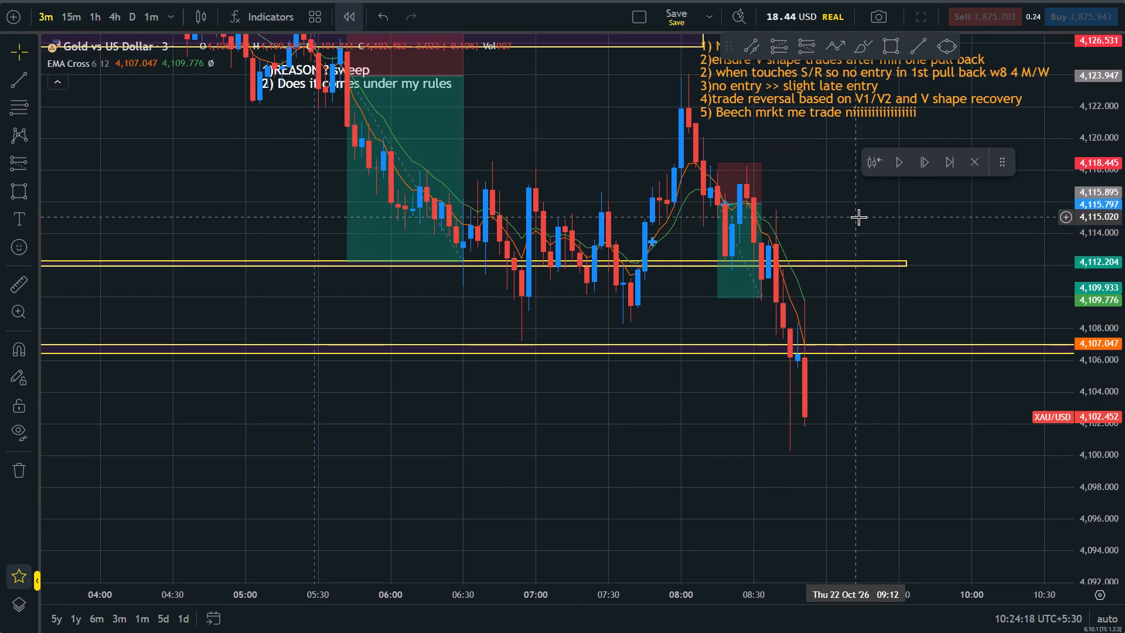
# Place a short position at 08:42 with entry about 4,109.66, stop about 4,112.25 and target about 4,100.52.
pyautogui.click(803, 50)
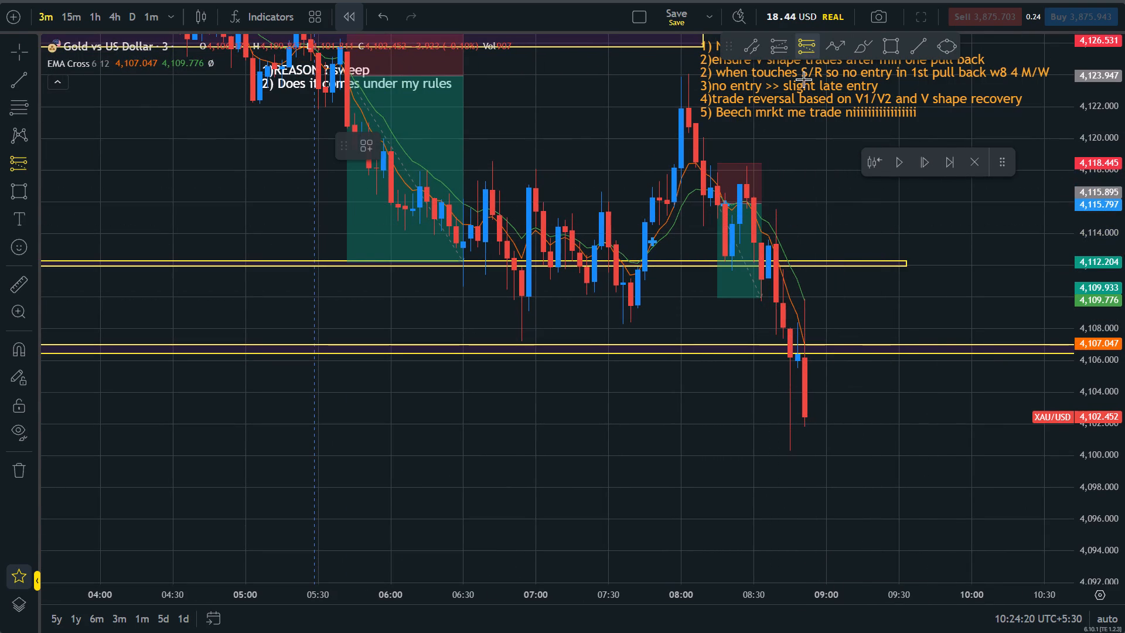
pyautogui.click(782, 302)
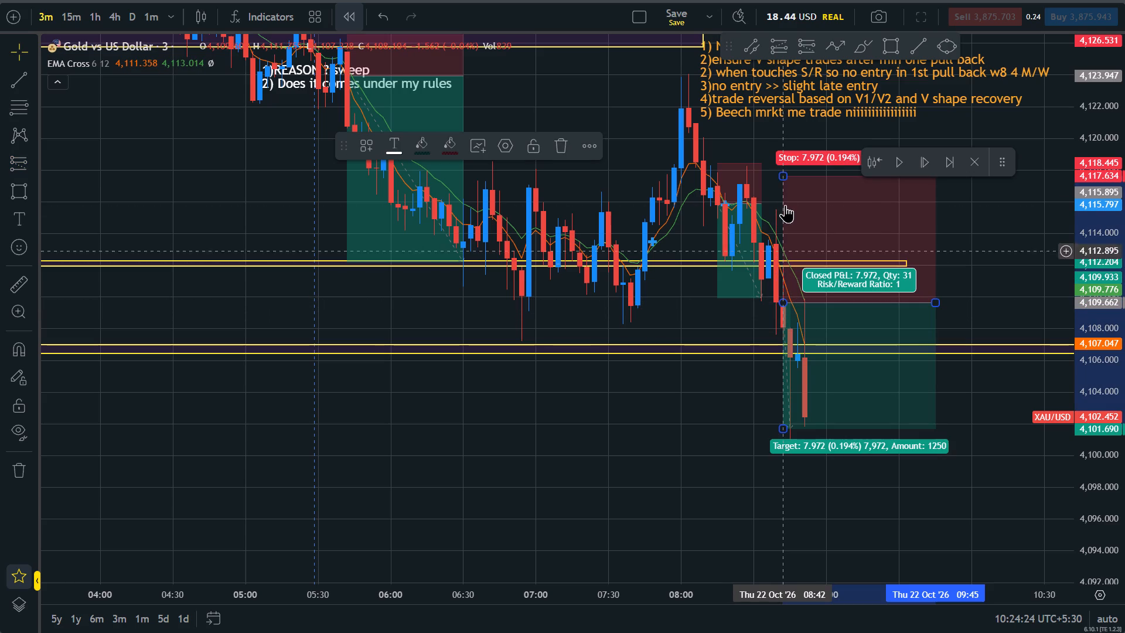
pyautogui.moveTo(782, 174); pyautogui.dragTo(803, 252)
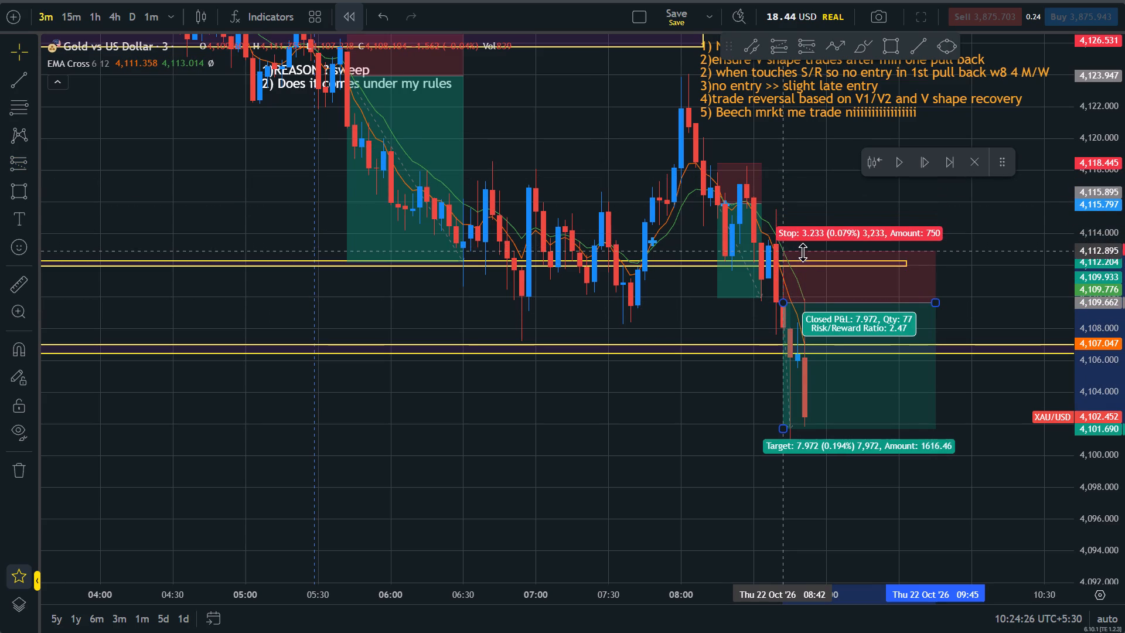
pyautogui.moveTo(803, 252); pyautogui.dragTo(813, 261)
pyautogui.click(813, 261)
pyautogui.moveTo(990, 287); pyautogui.dragTo(945, 191)
pyautogui.moveTo(735, 342); pyautogui.dragTo(737, 356)
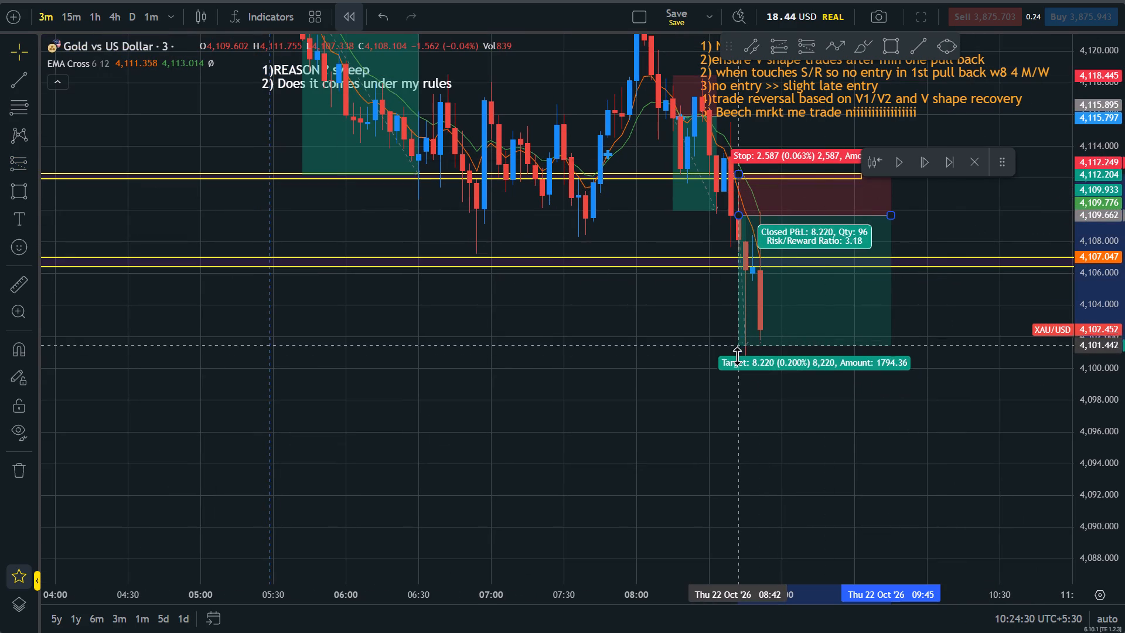
pyautogui.moveTo(737, 356); pyautogui.dragTo(739, 360)
pyautogui.click(745, 430)
# Advance the bar replay ten candles, to about 09:21 on 22 Oct, to play out the 08:42 short position.
pyautogui.scroll(-7, 814, 435)
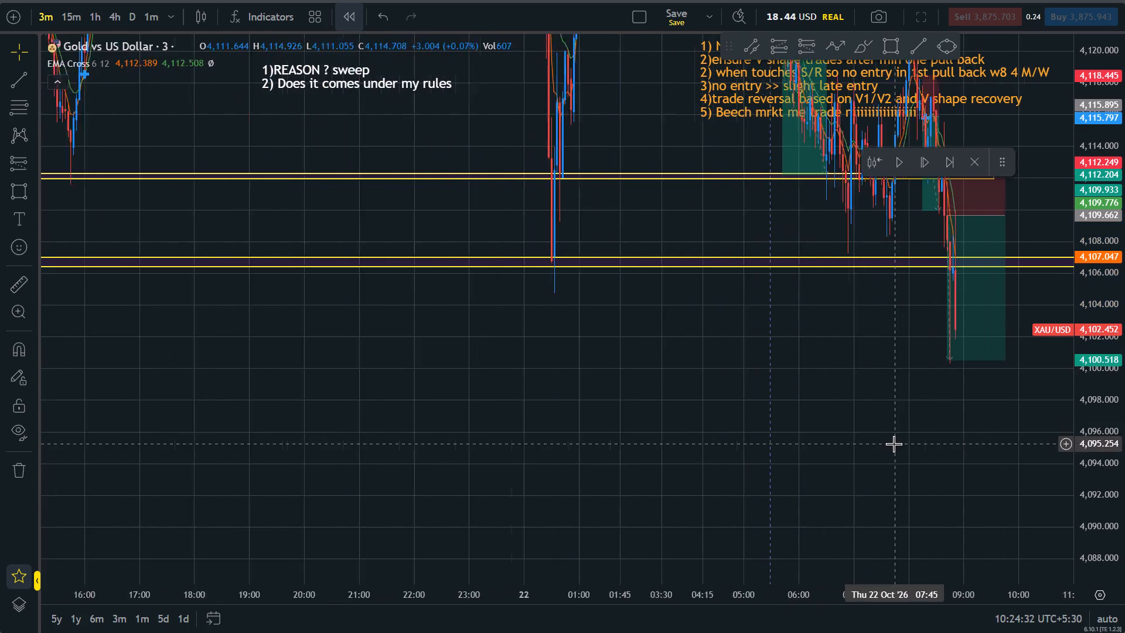
pyautogui.scroll(-9, 894, 444)
pyautogui.moveTo(1124, 142); pyautogui.dragTo(1113, 534)
pyautogui.click(909, 423)
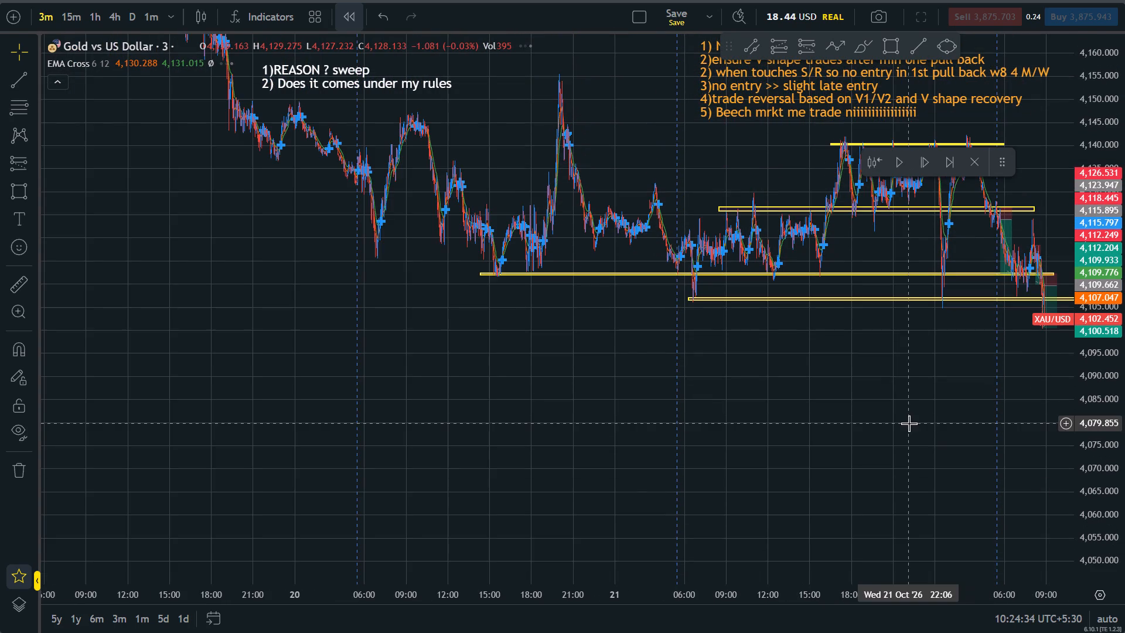
pyautogui.scroll(6, 909, 423)
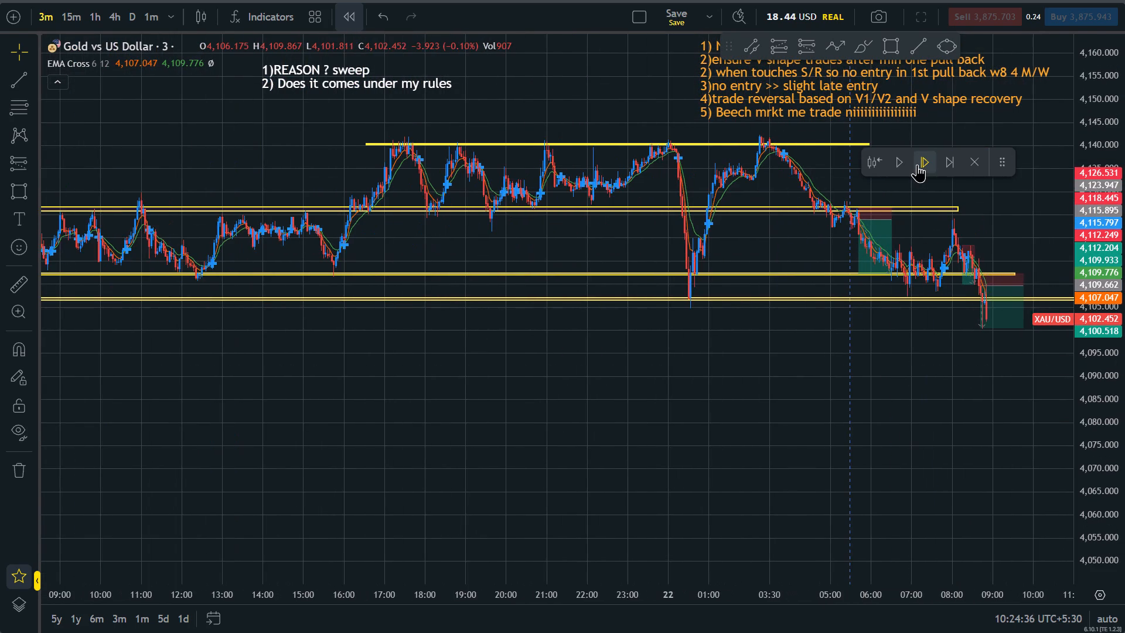
pyautogui.tripleClick(917, 164)
pyautogui.tripleClick(917, 164)
pyautogui.tripleClick(917, 164)
pyautogui.click(917, 164)
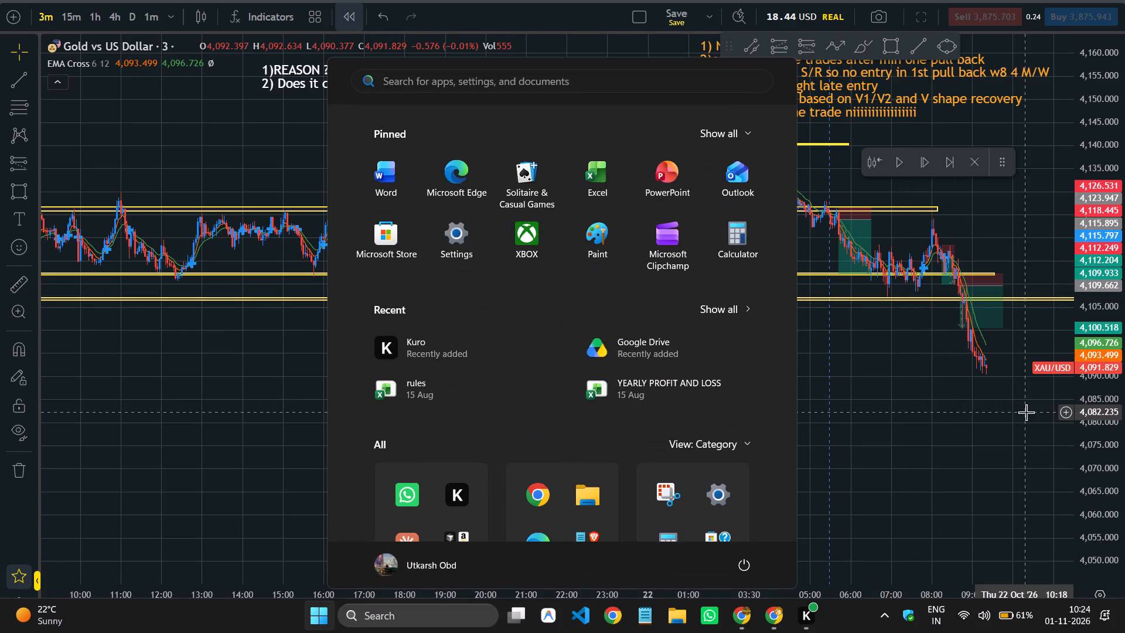
# Extend the 08:42 short position's target to about 4,090.96 and shorten the position to end at about 09:12.
pyautogui.scroll(9, 800, 400)
pyautogui.moveTo(1124, 486); pyautogui.dragTo(1118, 61)
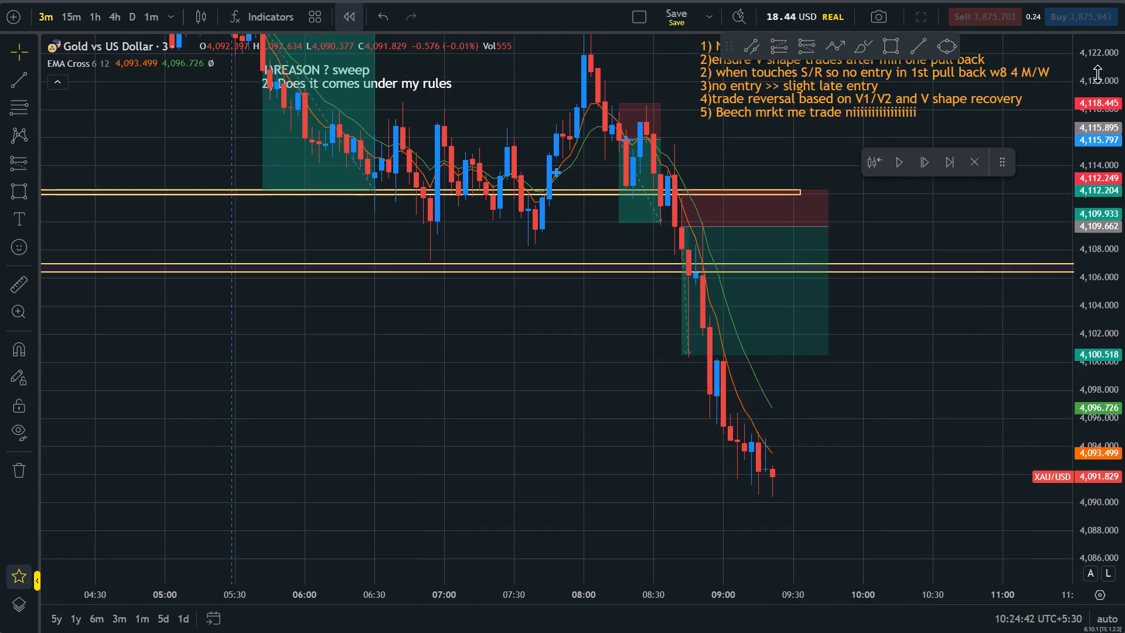
pyautogui.moveTo(946, 382); pyautogui.dragTo(885, 319)
pyautogui.moveTo(660, 327); pyautogui.dragTo(674, 461)
pyautogui.moveTo(804, 202); pyautogui.dragTo(746, 200)
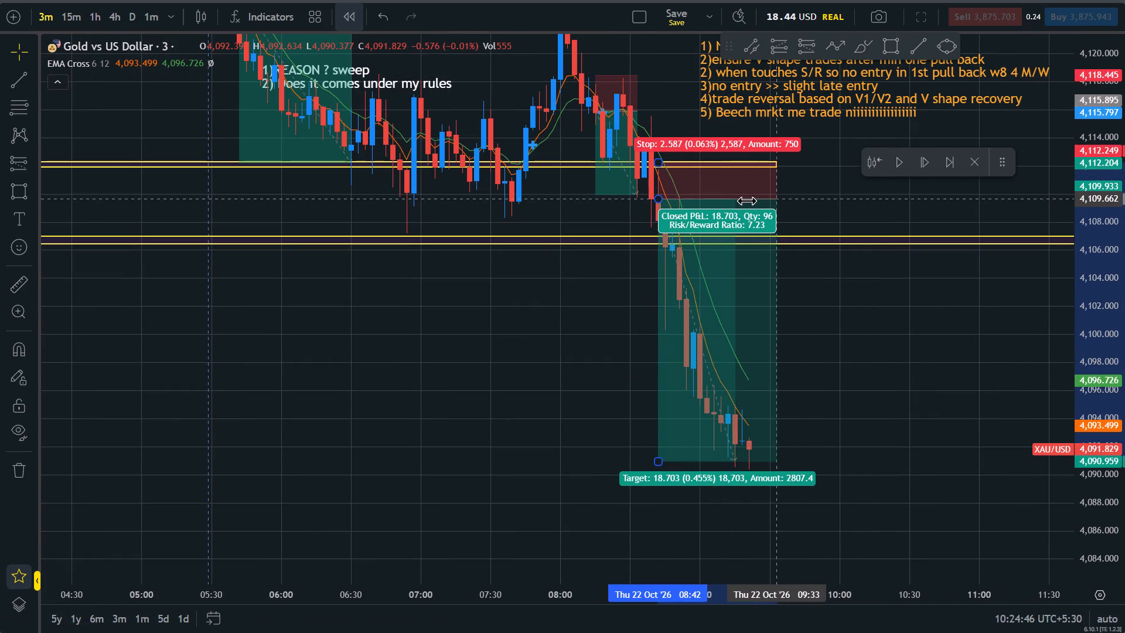
pyautogui.moveTo(746, 200); pyautogui.dragTo(730, 200)
pyautogui.click(856, 321)
# Review the plotted short trades and earlier price action against the marked support and resistance zones.
pyautogui.moveTo(1124, 280); pyautogui.dragTo(1124, 472)
pyautogui.scroll(-4, 967, 516)
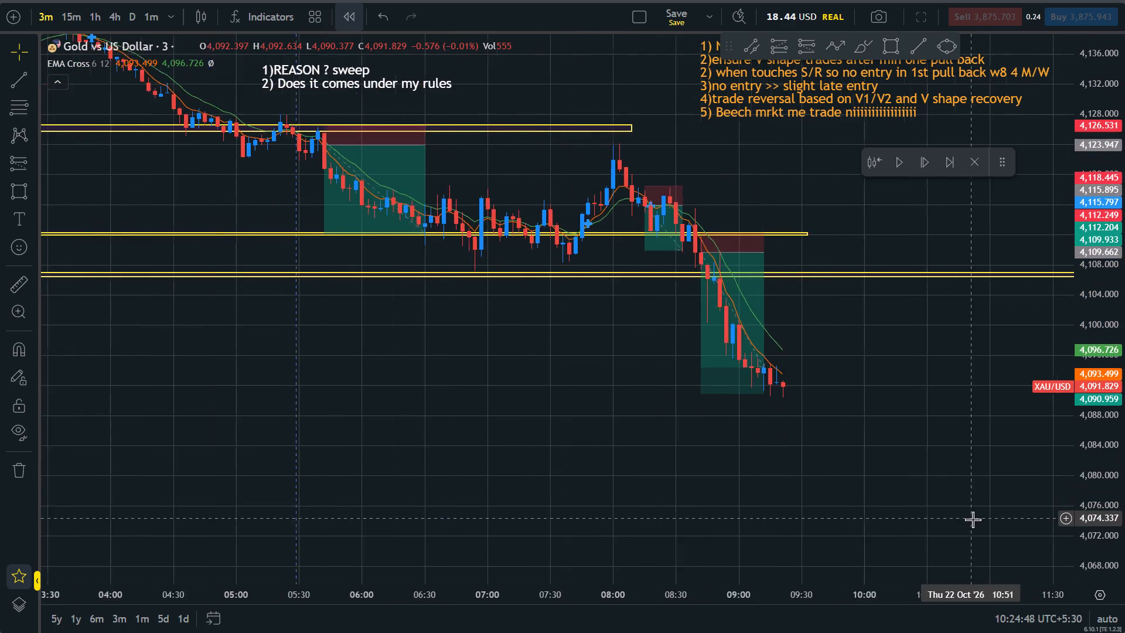
pyautogui.scroll(-5, 973, 519)
pyautogui.scroll(4, 894, 498)
pyautogui.moveTo(706, 404); pyautogui.dragTo(735, 580)
pyautogui.scroll(-6, 737, 581)
pyautogui.scroll(4, 750, 541)
pyautogui.moveTo(1124, 484); pyautogui.dragTo(1124, 356)
pyautogui.moveTo(1004, 333); pyautogui.dragTo(922, 233)
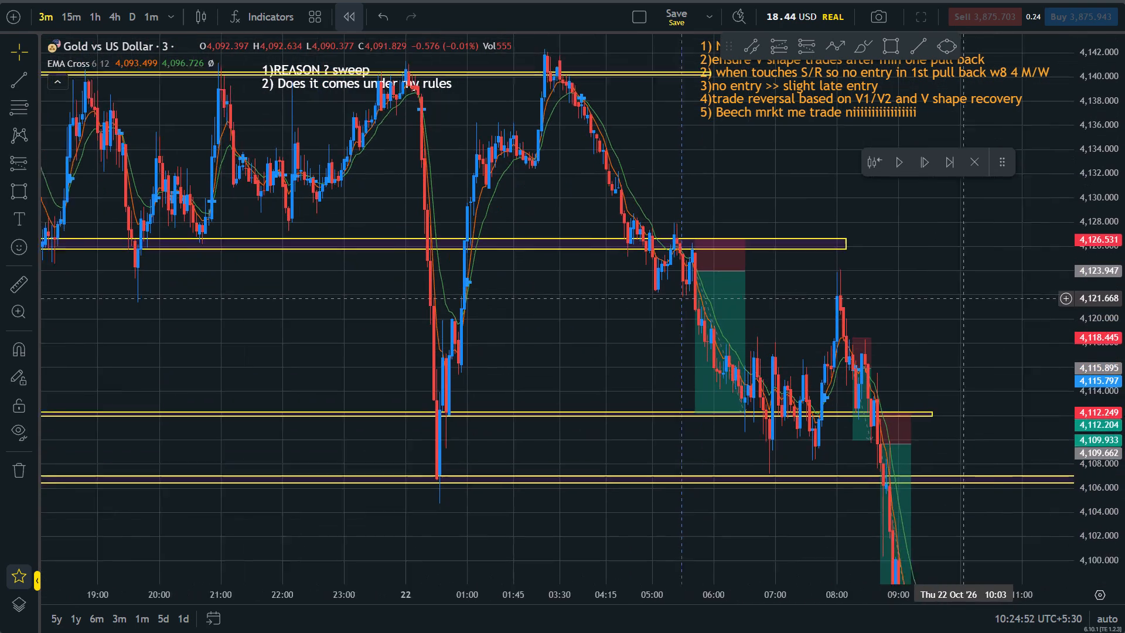
pyautogui.moveTo(922, 233); pyautogui.dragTo(917, 225)
pyautogui.scroll(3, 918, 225)
# Advance the bar replay to about 10:48 on 22 Oct.
pyautogui.moveTo(943, 249); pyautogui.dragTo(794, 147)
pyautogui.moveTo(846, 241); pyautogui.dragTo(643, 153)
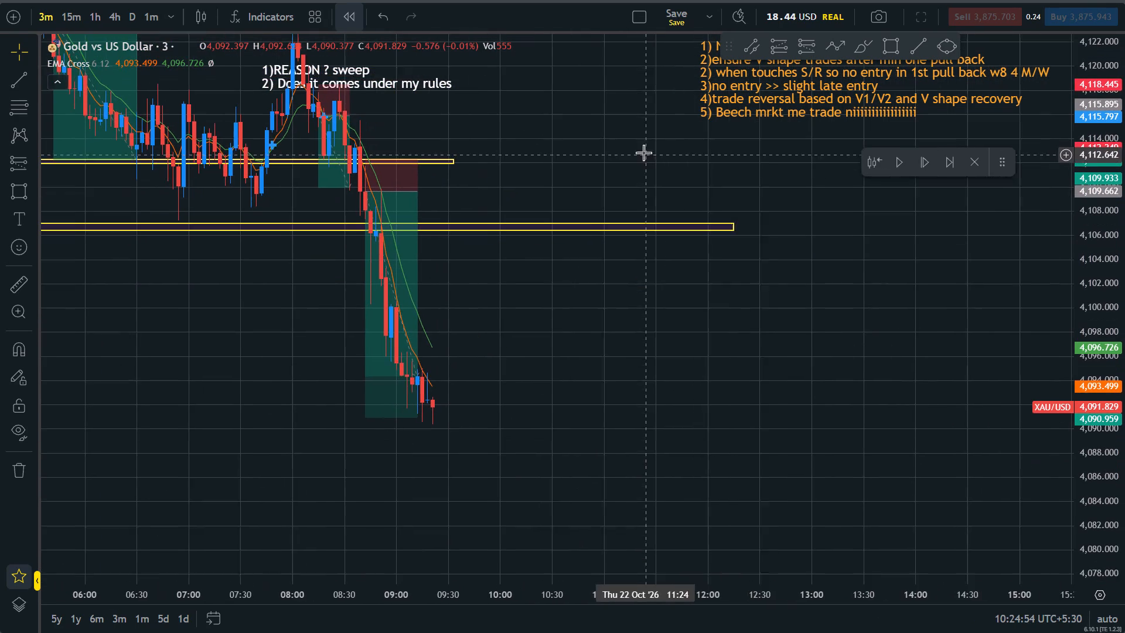
pyautogui.tripleClick(925, 162)
pyautogui.tripleClick(925, 162)
pyautogui.tripleClick(925, 162)
pyautogui.tripleClick(925, 162)
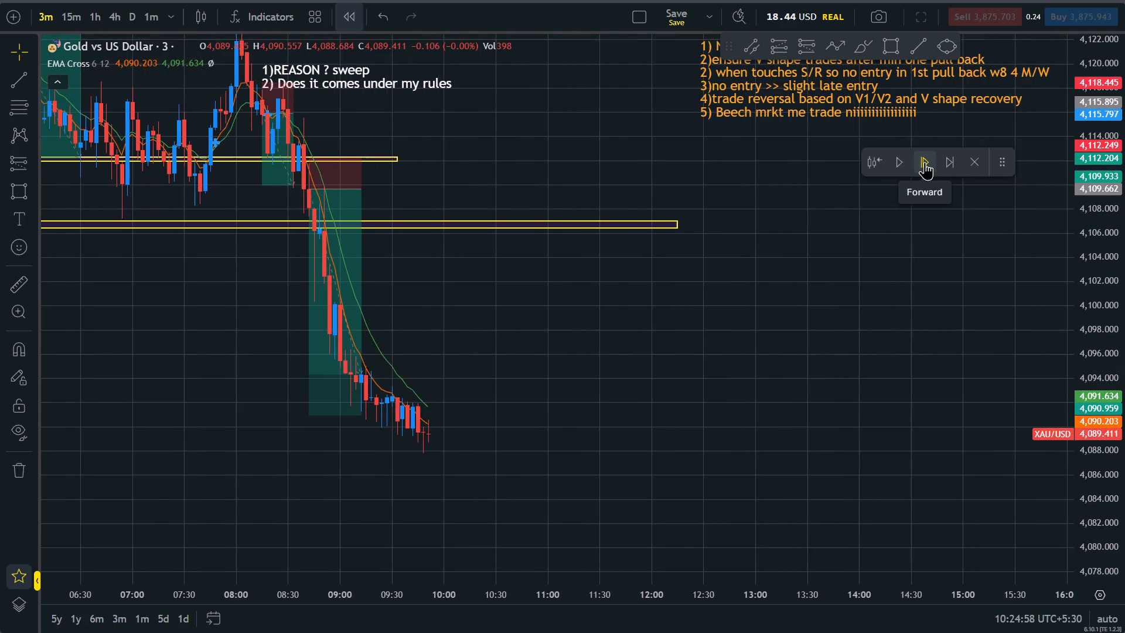
pyautogui.tripleClick(925, 162)
pyautogui.tripleClick(925, 162)
pyautogui.tripleClick(925, 162)
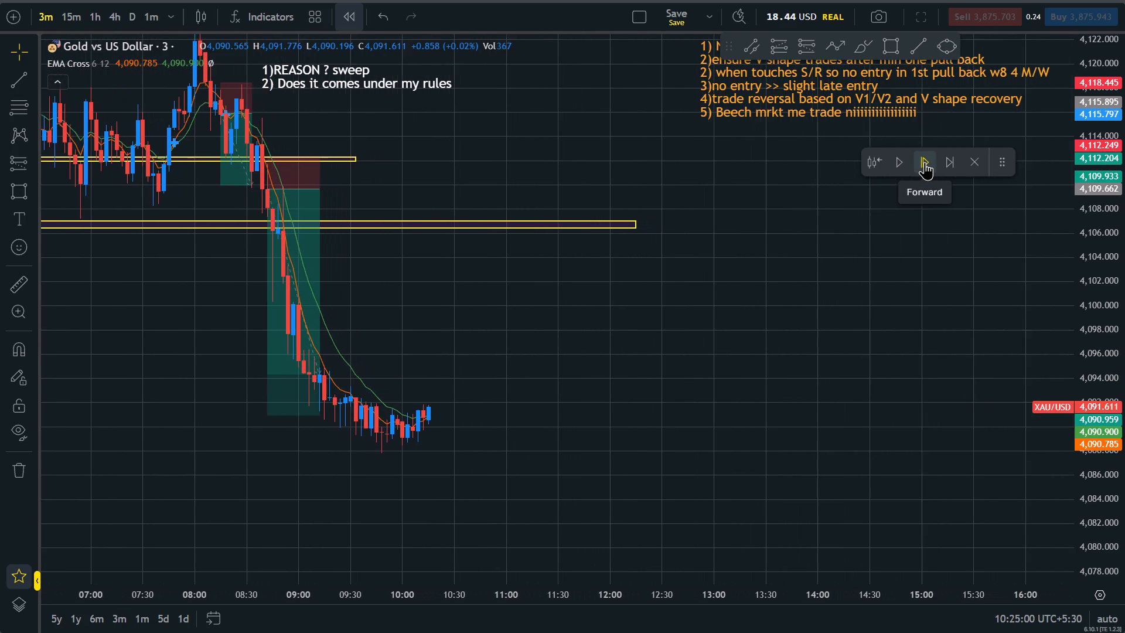
pyautogui.tripleClick(925, 162)
pyautogui.tripleClick(925, 162)
pyautogui.doubleClick(925, 162)
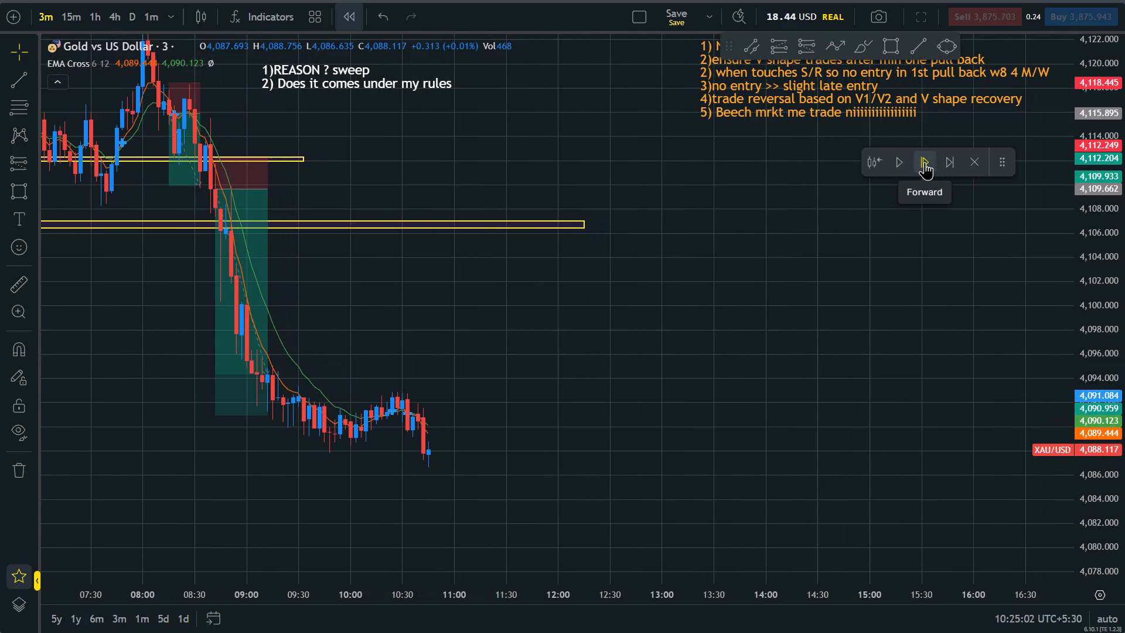
# Draw a rectangle support zone at about 4,088.1 to 4,088.5, spanning about 08:57 to 11:06.
pyautogui.moveTo(704, 419); pyautogui.dragTo(1006, 348)
pyautogui.scroll(3, 1006, 348)
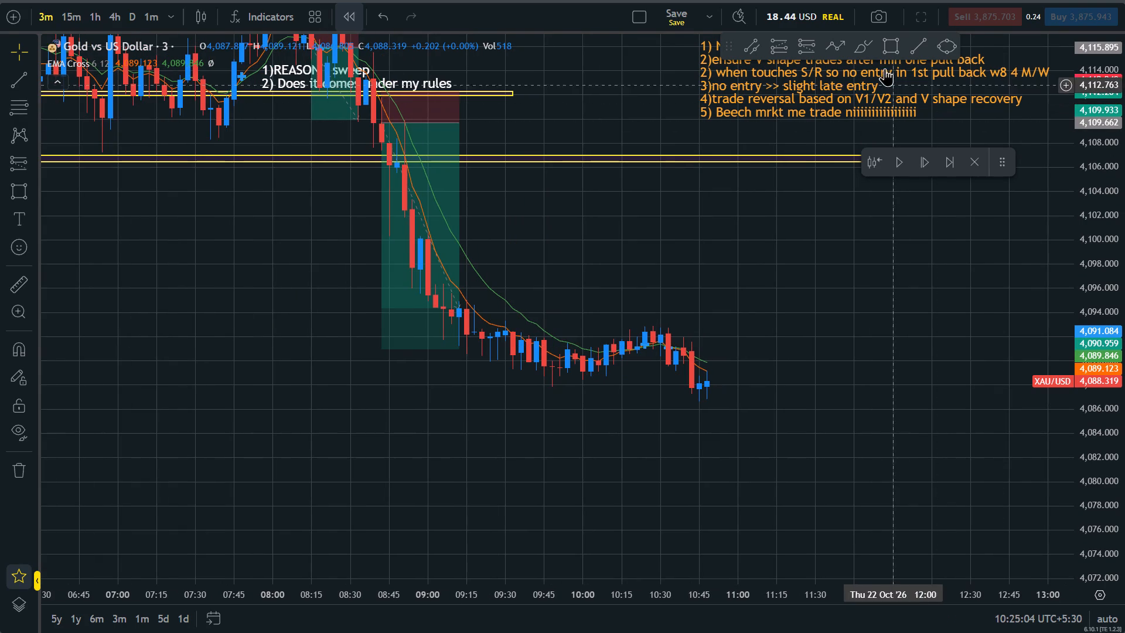
pyautogui.click(896, 44)
pyautogui.click(420, 378)
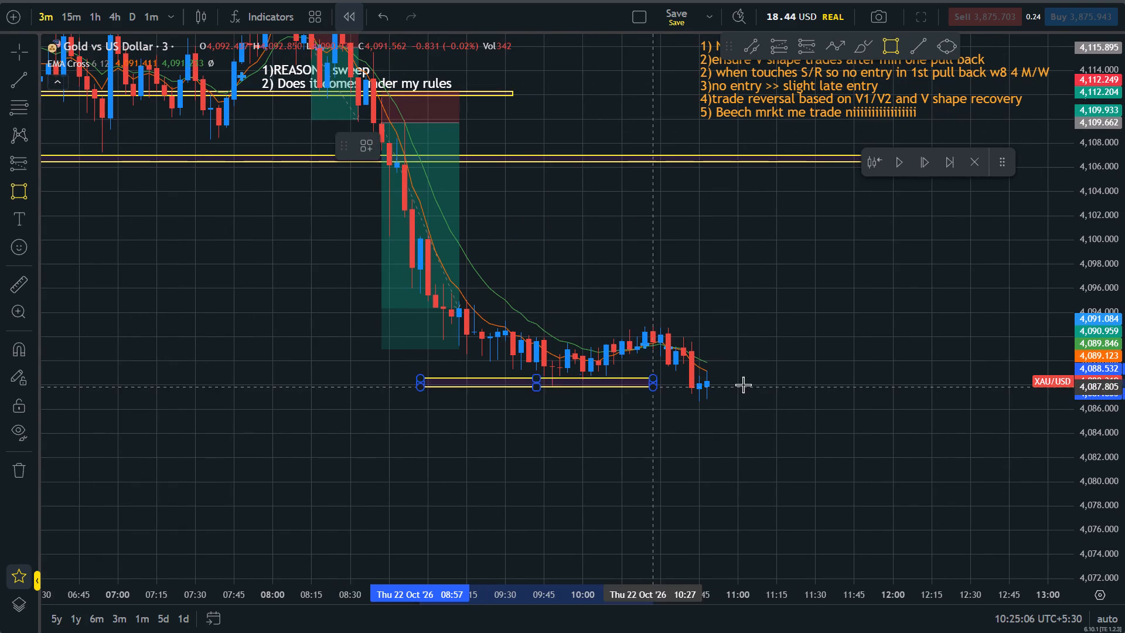
pyautogui.click(751, 384)
pyautogui.click(813, 430)
# Draw a thin rectangle resistance zone at about 4,092.7 over the consolidation highs, spanning about 09:00 to 11:15.
pyautogui.moveTo(942, 260); pyautogui.dragTo(930, 367)
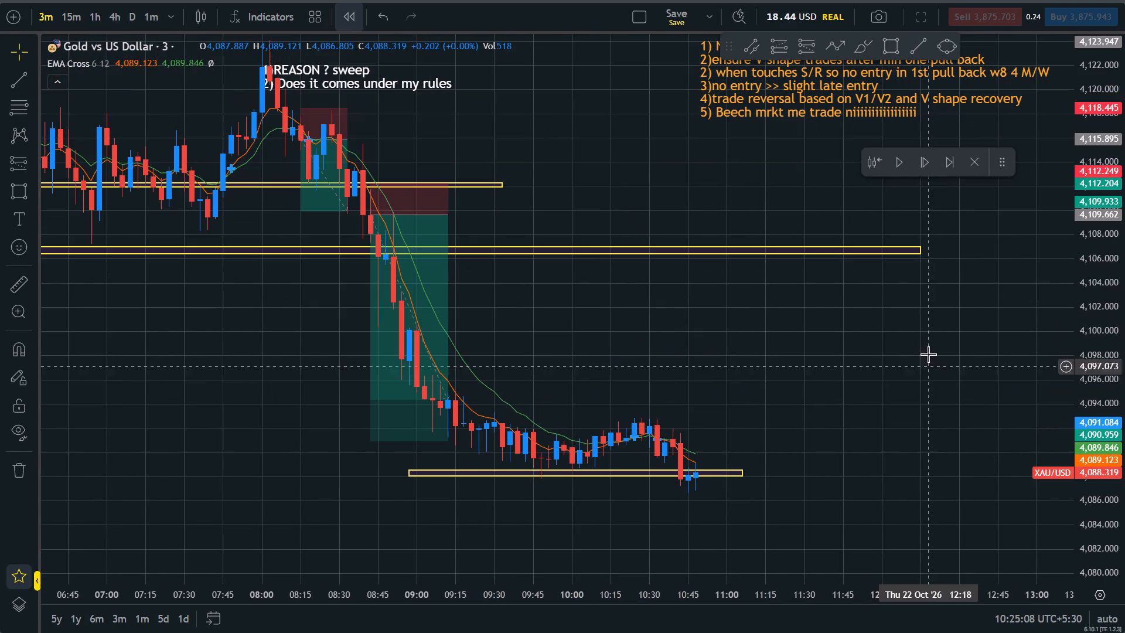
pyautogui.click(885, 29)
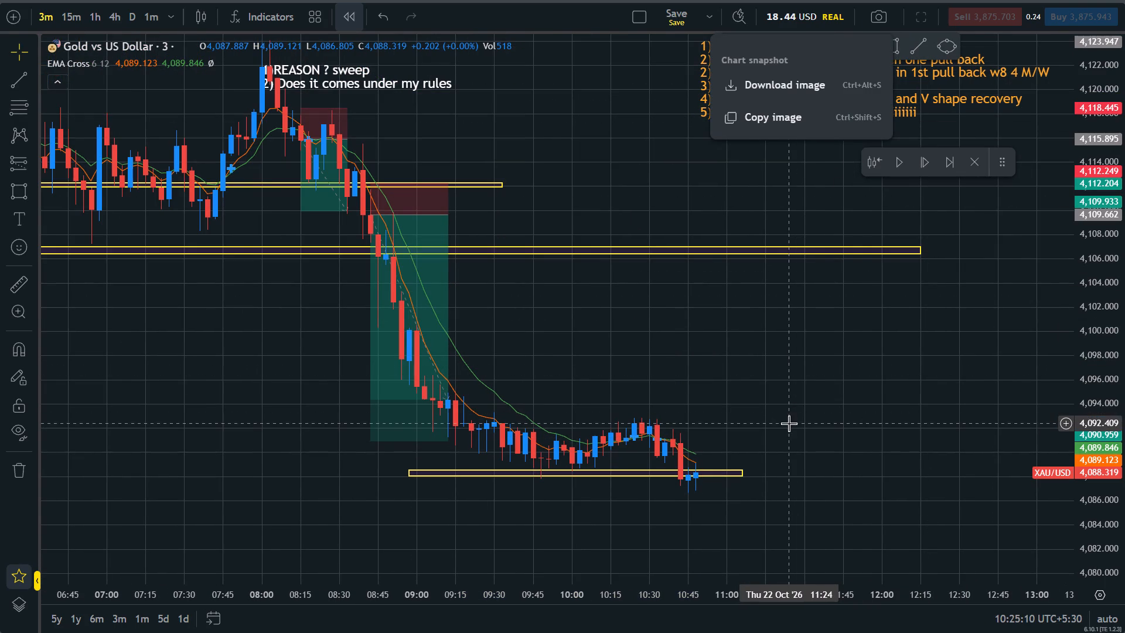
pyautogui.click(789, 423)
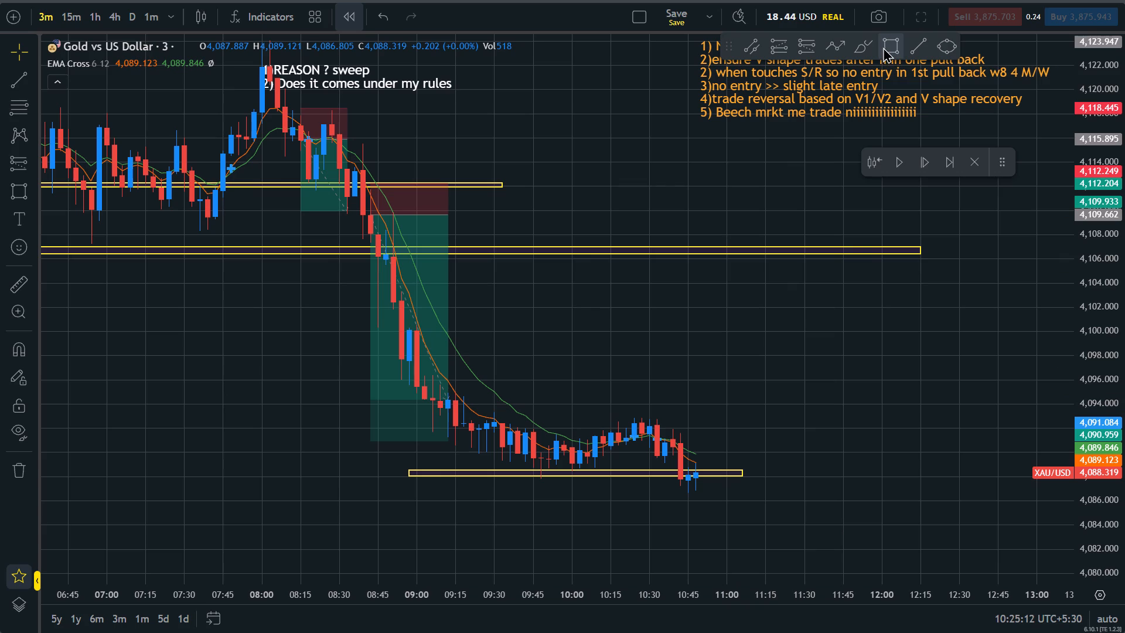
pyautogui.click(883, 47)
pyautogui.click(765, 421)
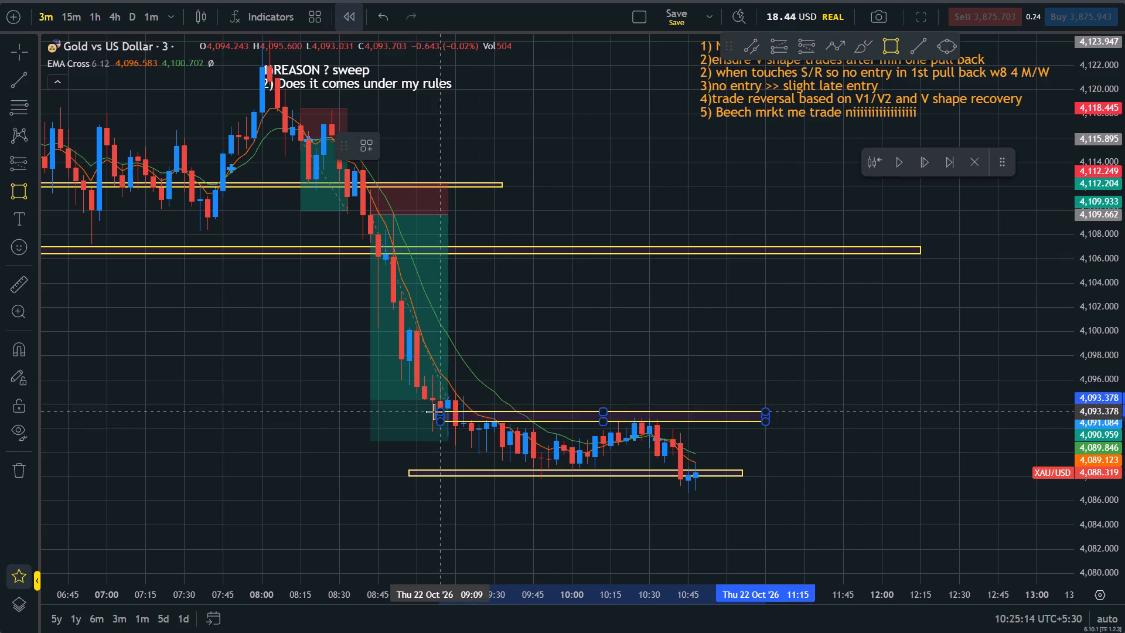
pyautogui.click(417, 418)
pyautogui.click(880, 365)
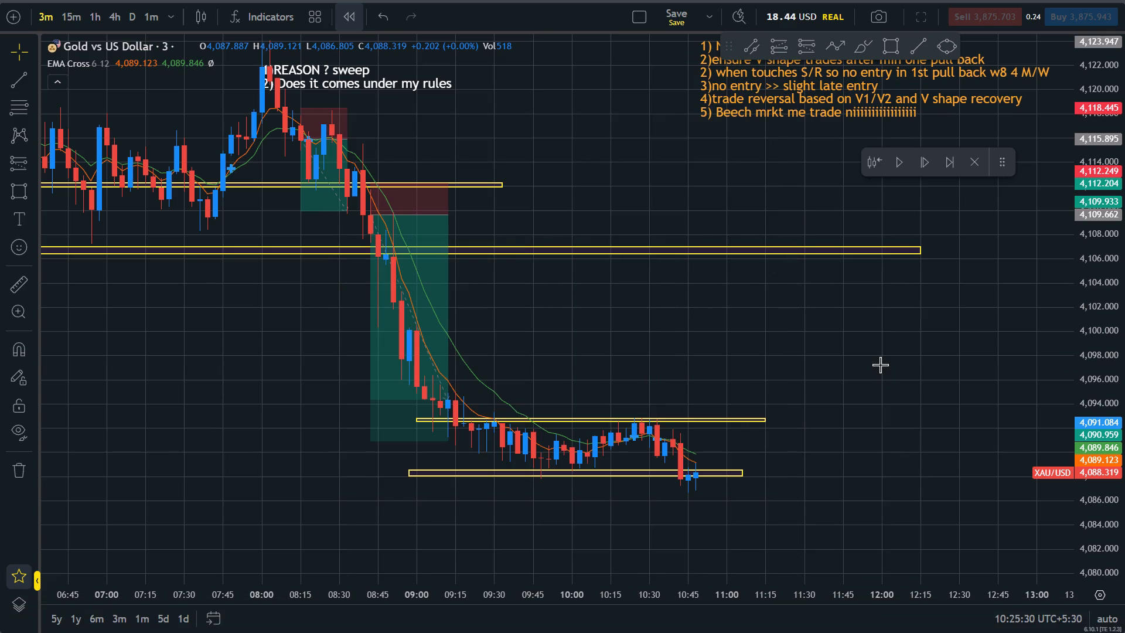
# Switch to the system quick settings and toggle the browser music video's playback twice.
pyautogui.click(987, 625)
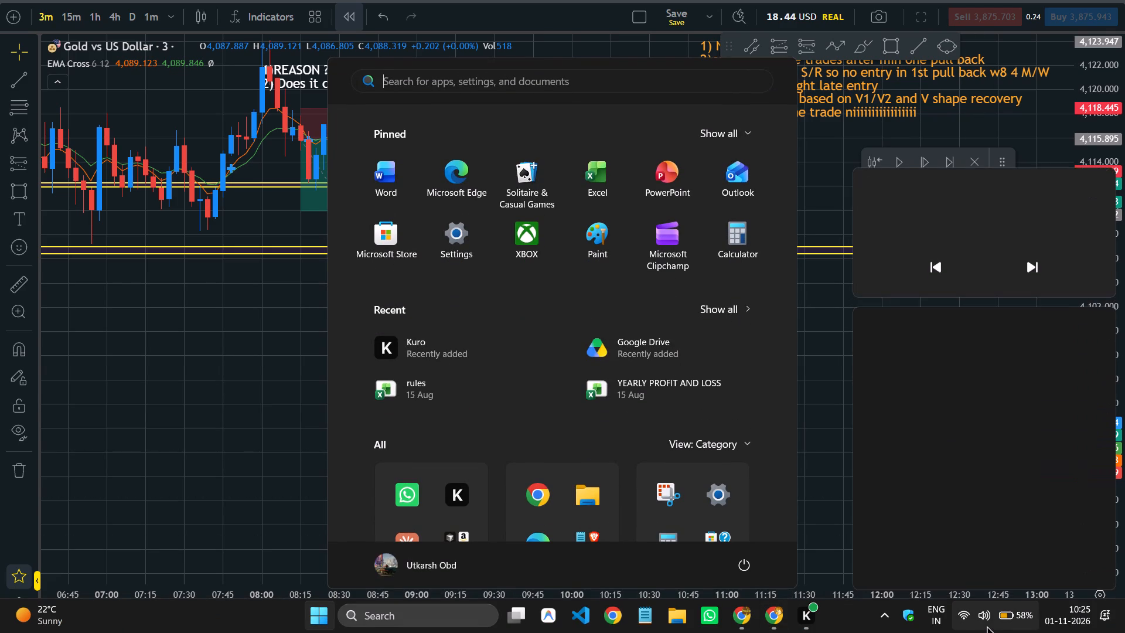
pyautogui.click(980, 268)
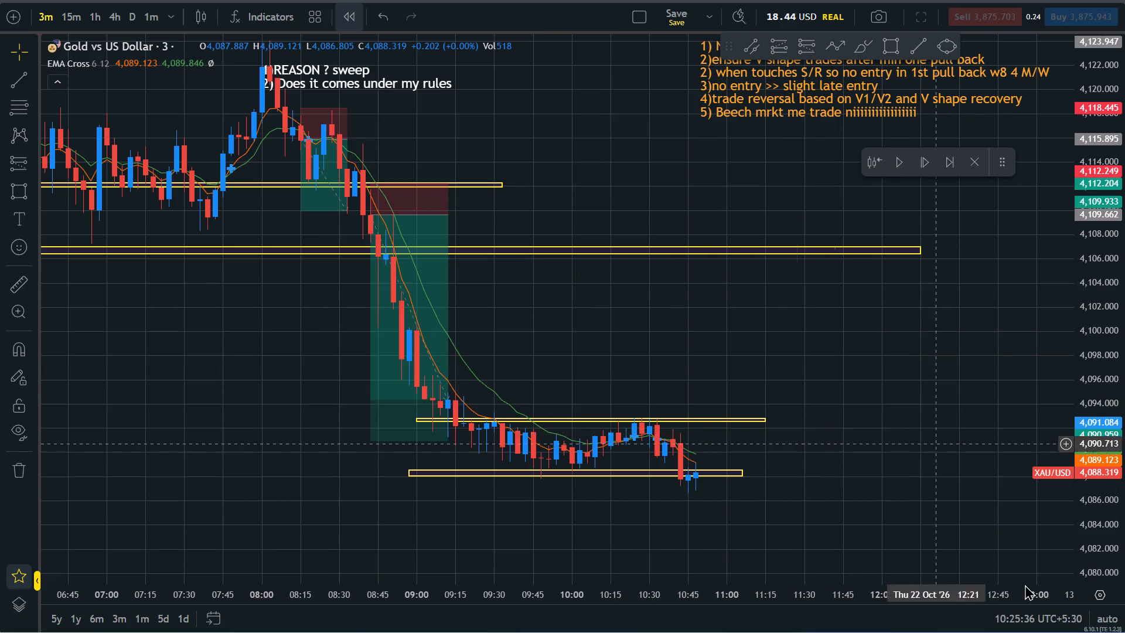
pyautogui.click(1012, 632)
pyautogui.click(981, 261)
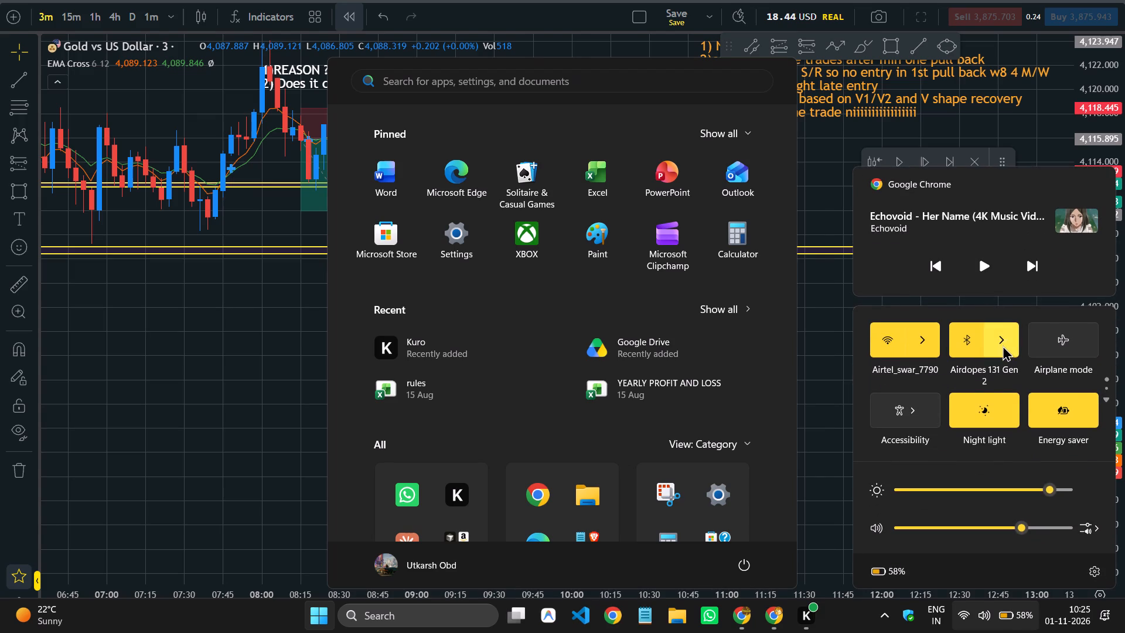
# Check the Bluetooth device list in the system quick settings and return to the main quick settings view.
pyautogui.click(1003, 345)
pyautogui.doubleClick(1021, 386)
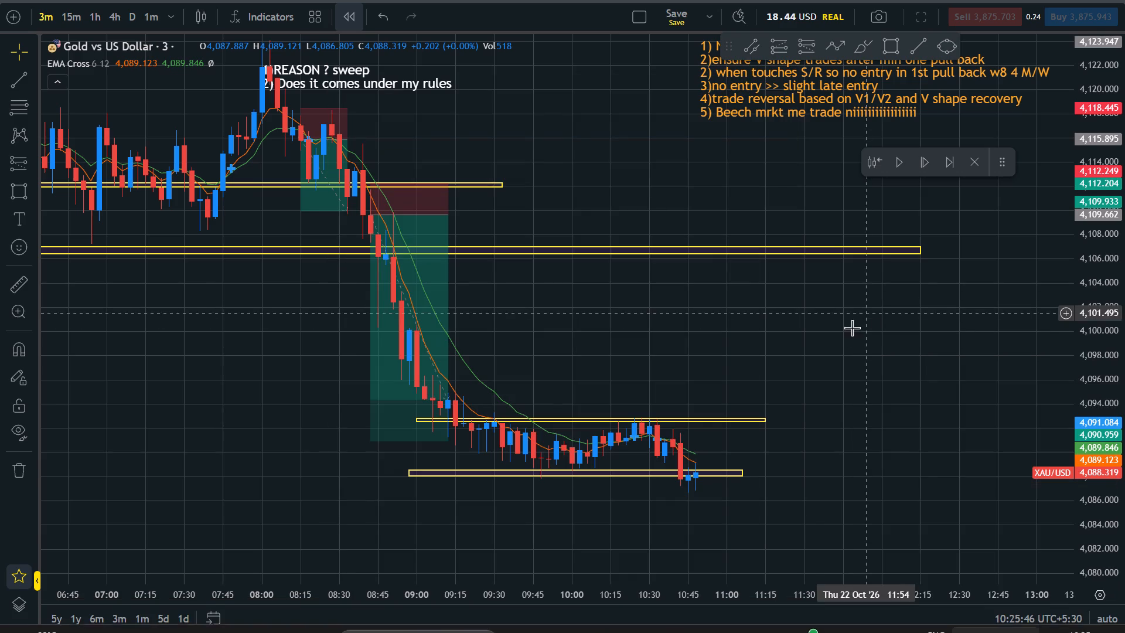
pyautogui.moveTo(809, 417); pyautogui.dragTo(841, 403)
pyautogui.click(1003, 624)
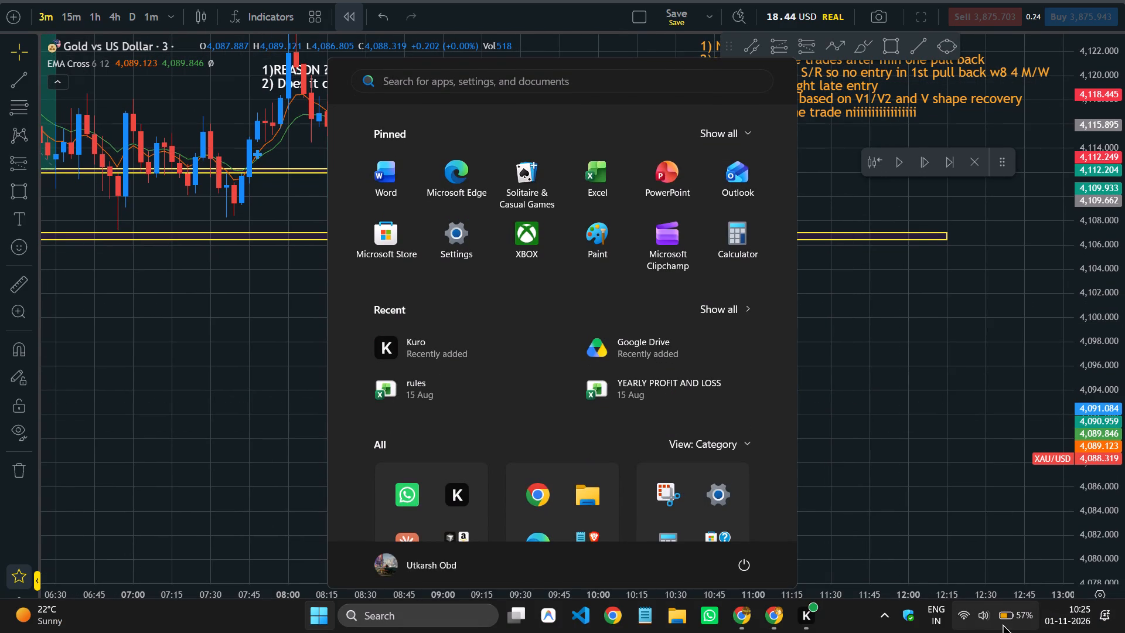
pyautogui.click(1003, 350)
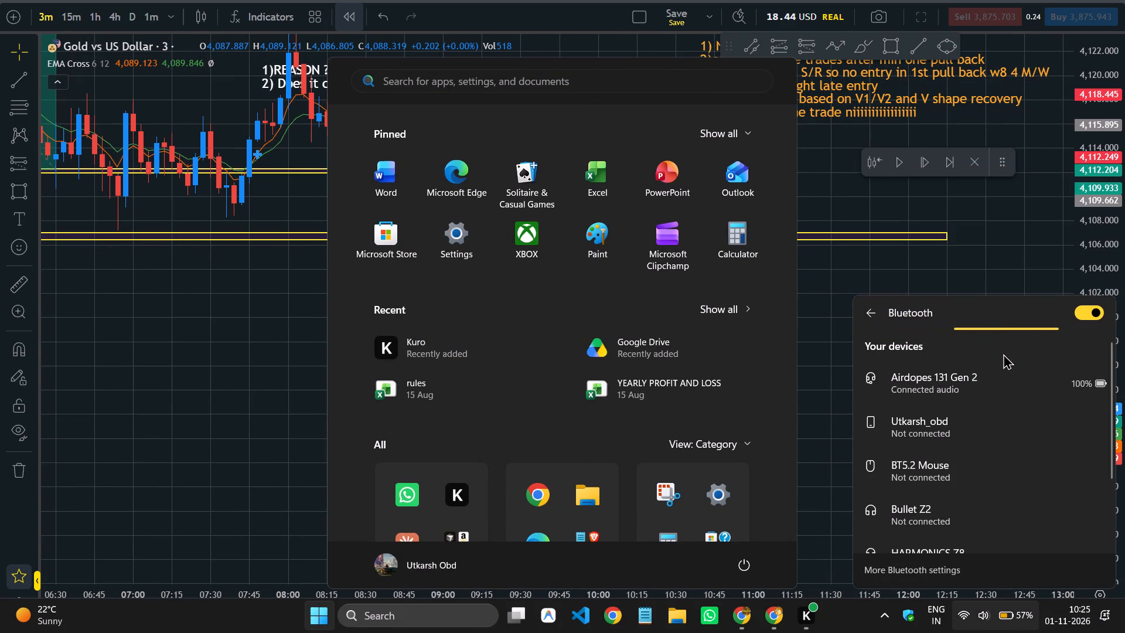
pyautogui.doubleClick(1003, 389)
pyautogui.click(875, 310)
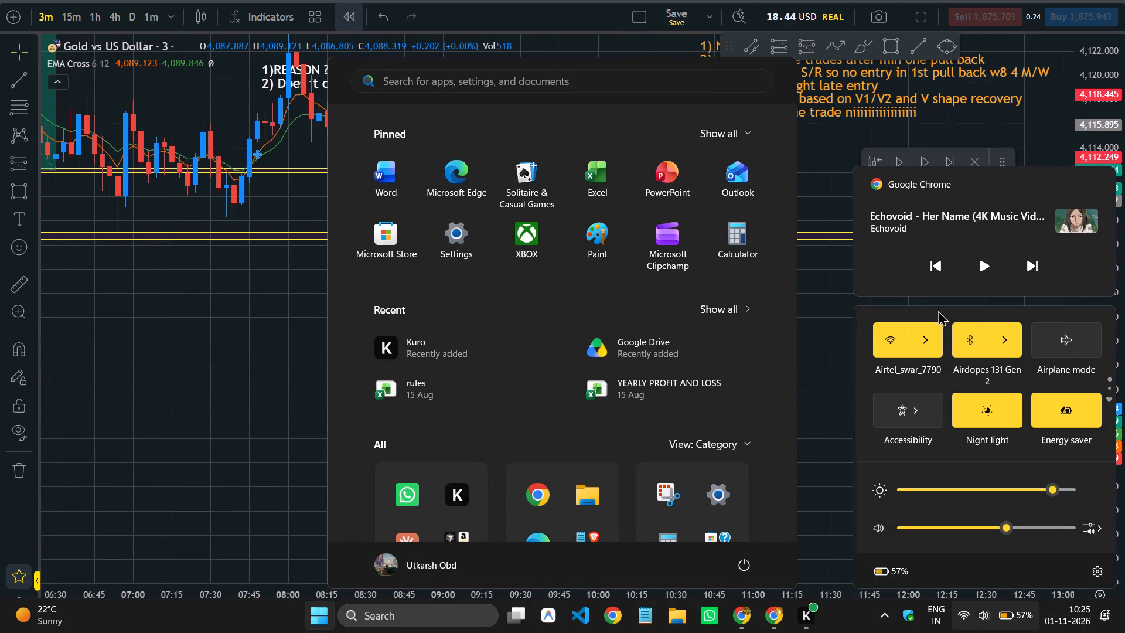
# Resume the browser music video's playback and return to the chart.
pyautogui.click(994, 263)
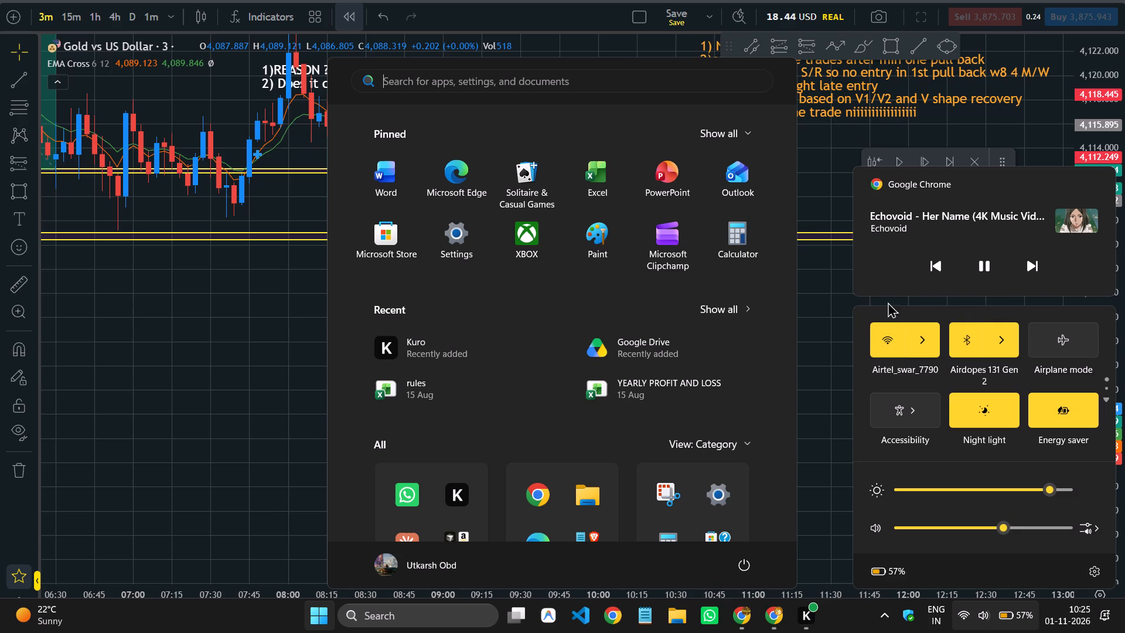
pyautogui.click(808, 326)
# Advance the bar replay candle by candle to about 11:09 on 22 Oct.
pyautogui.moveTo(884, 476); pyautogui.dragTo(888, 397)
pyautogui.moveTo(1124, 428); pyautogui.dragTo(1116, 278)
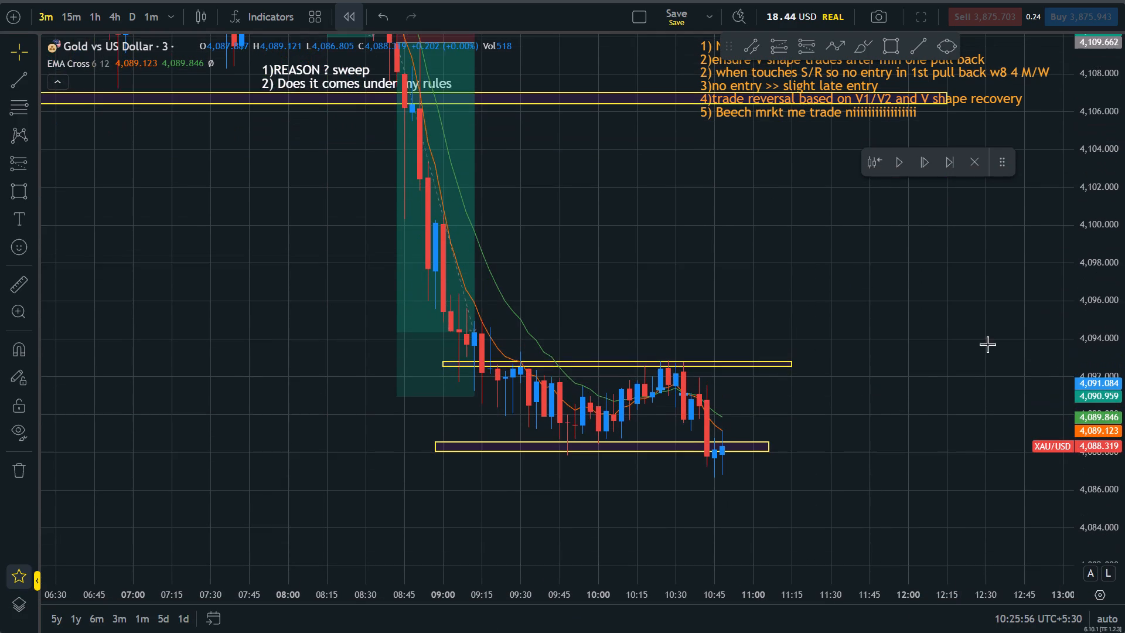
pyautogui.moveTo(953, 375); pyautogui.dragTo(937, 306)
pyautogui.moveTo(1124, 253); pyautogui.dragTo(1124, 312)
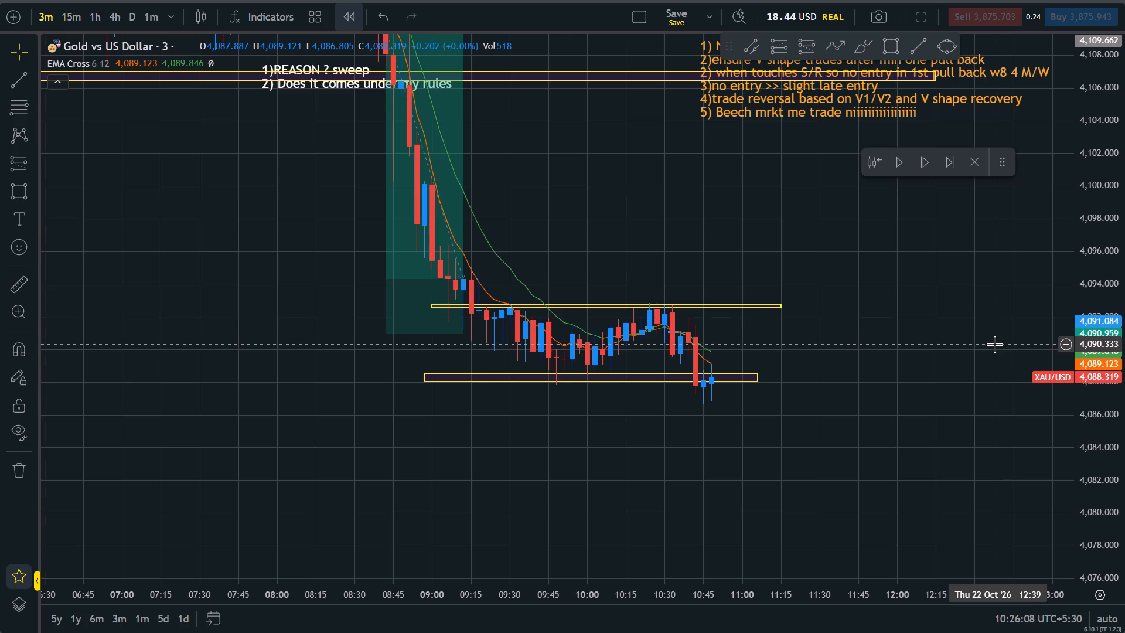
pyautogui.scroll(-2, 994, 344)
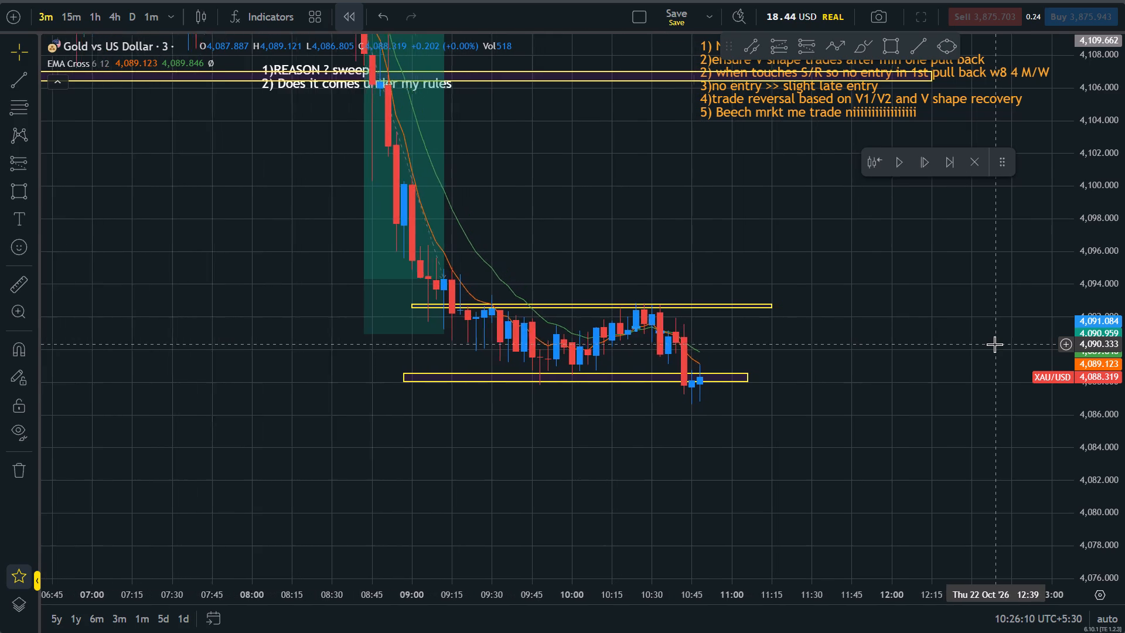
pyautogui.scroll(-2, 994, 344)
pyautogui.scroll(1, 994, 344)
pyautogui.scroll(-1, 994, 344)
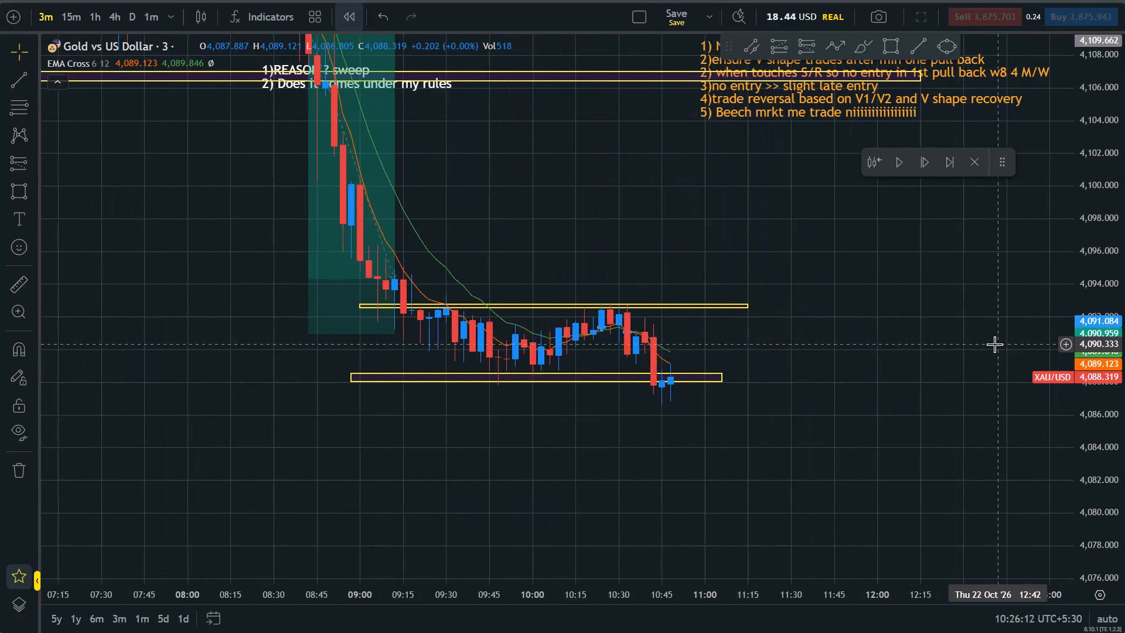
pyautogui.scroll(-2, 994, 344)
pyautogui.moveTo(1124, 217); pyautogui.dragTo(1124, 397)
pyautogui.moveTo(921, 261); pyautogui.dragTo(916, 341)
pyautogui.scroll(5, 916, 341)
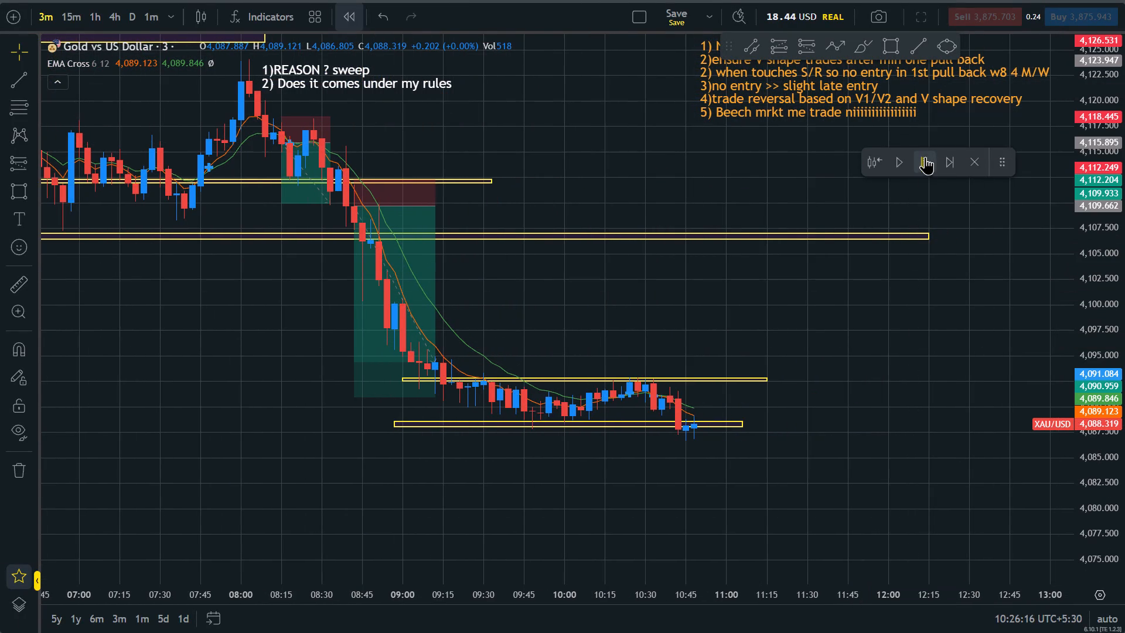
pyautogui.doubleClick(925, 159)
pyautogui.tripleClick(924, 159)
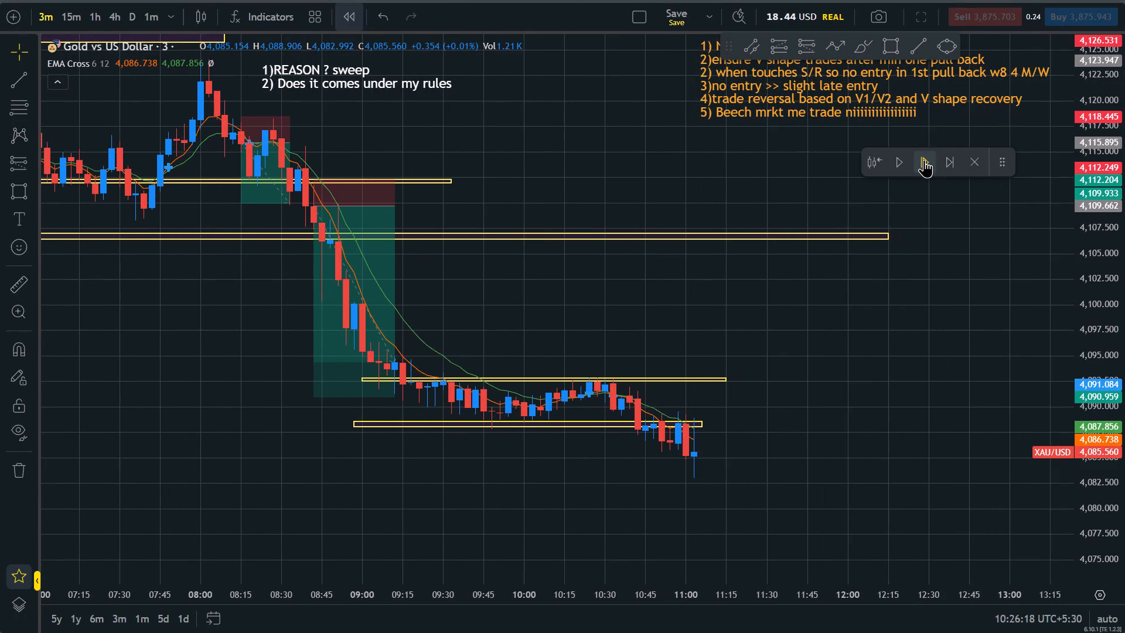
pyautogui.click(924, 159)
pyautogui.click(924, 159)
# Advance the bar replay three more candles to about 11:18.
pyautogui.moveTo(1124, 469); pyautogui.dragTo(1096, 69)
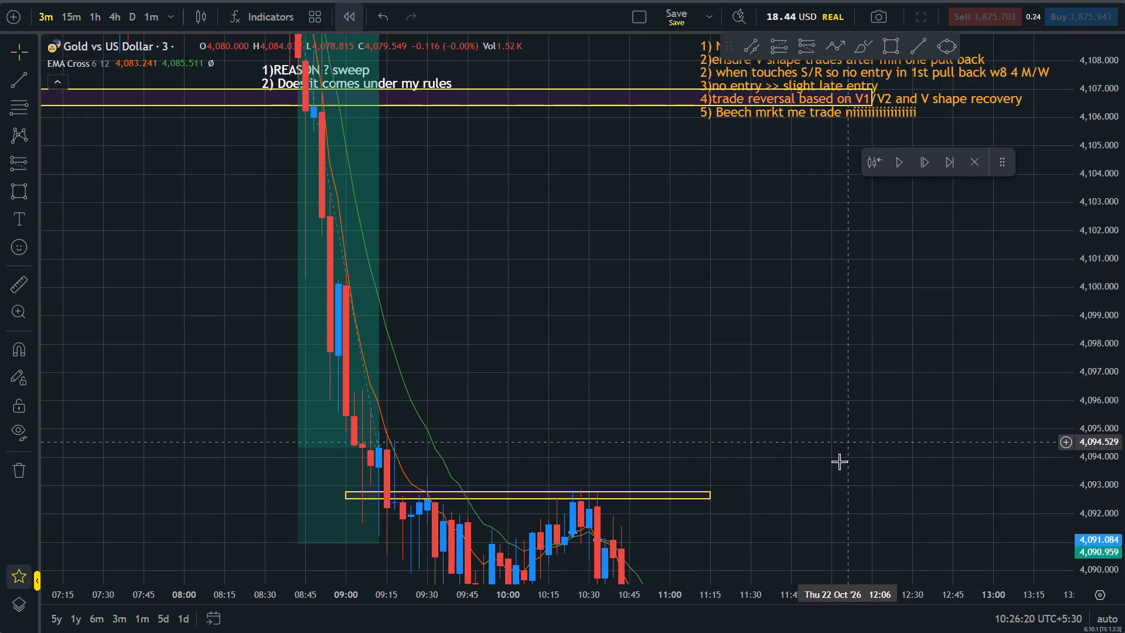
pyautogui.moveTo(839, 462); pyautogui.dragTo(1004, 115)
pyautogui.scroll(2, 885, 246)
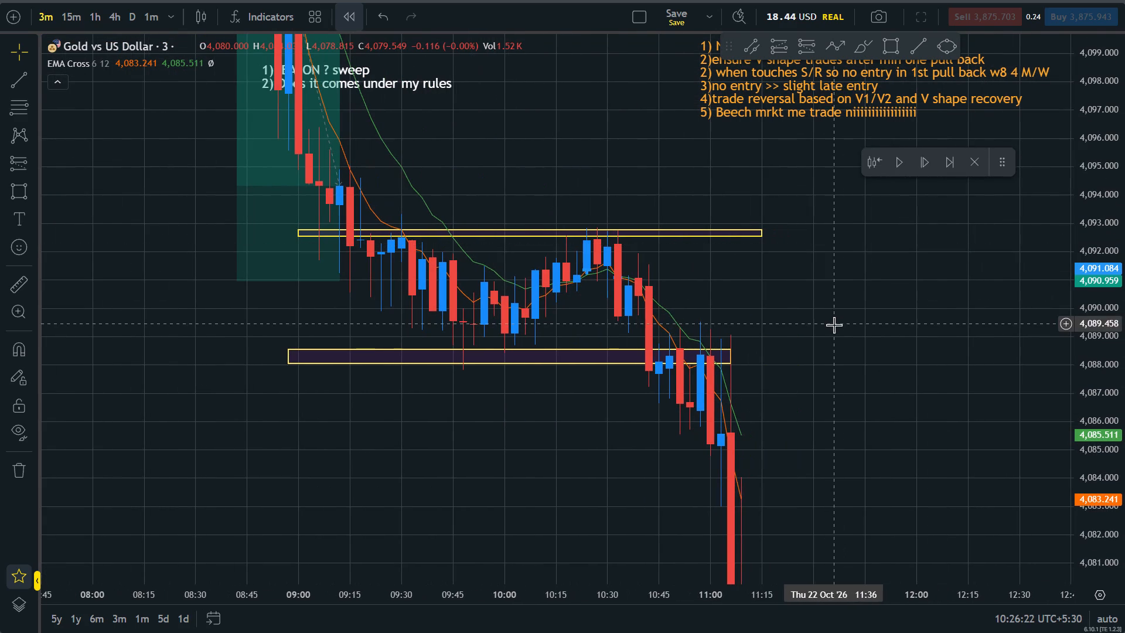
pyautogui.moveTo(862, 435); pyautogui.dragTo(862, 421)
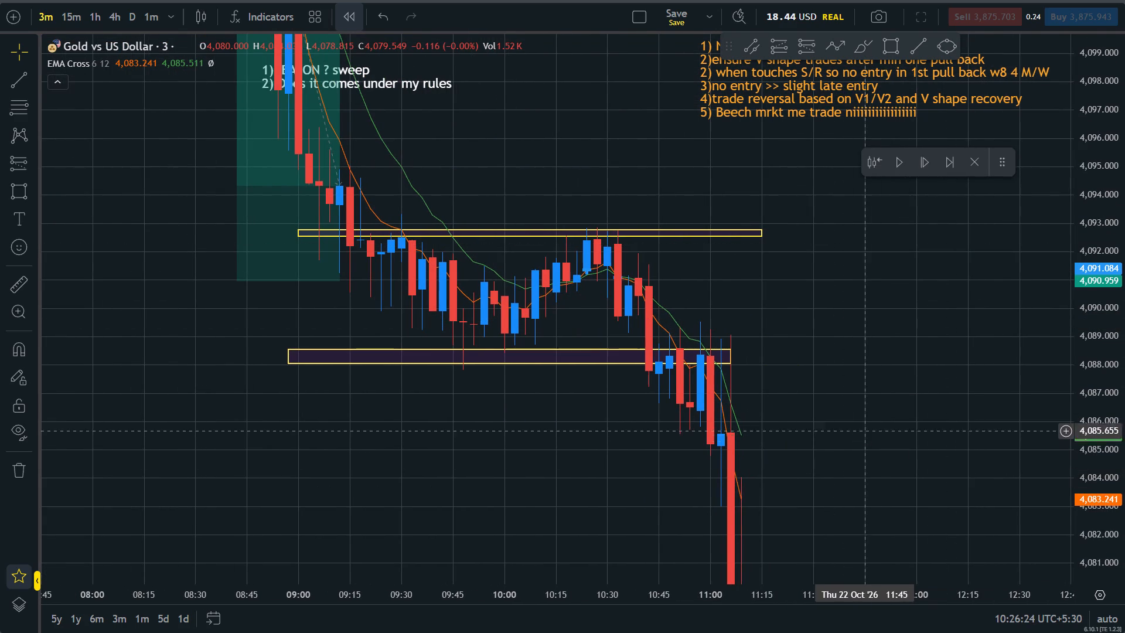
pyautogui.moveTo(862, 421); pyautogui.dragTo(858, 277)
pyautogui.moveTo(1124, 289); pyautogui.dragTo(1124, 435)
pyautogui.tripleClick(923, 161)
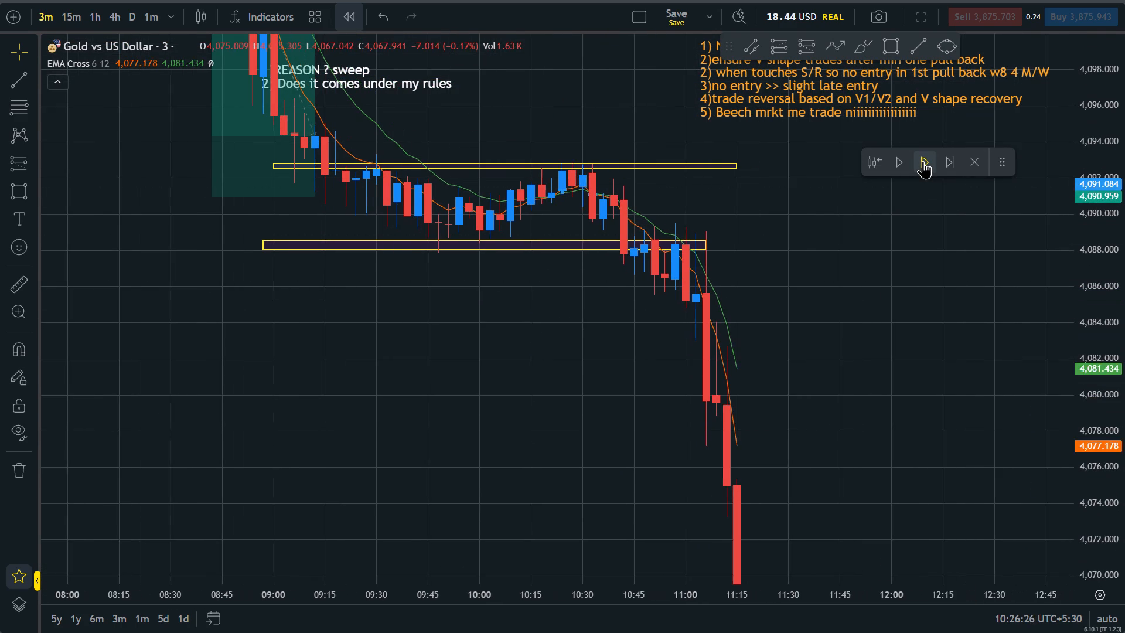
# Advance the bar replay to about 11:33, following price back up to the marked zones.
pyautogui.moveTo(832, 302); pyautogui.dragTo(888, 440)
pyautogui.moveTo(1124, 480); pyautogui.dragTo(1113, 278)
pyautogui.moveTo(847, 522); pyautogui.dragTo(833, 384)
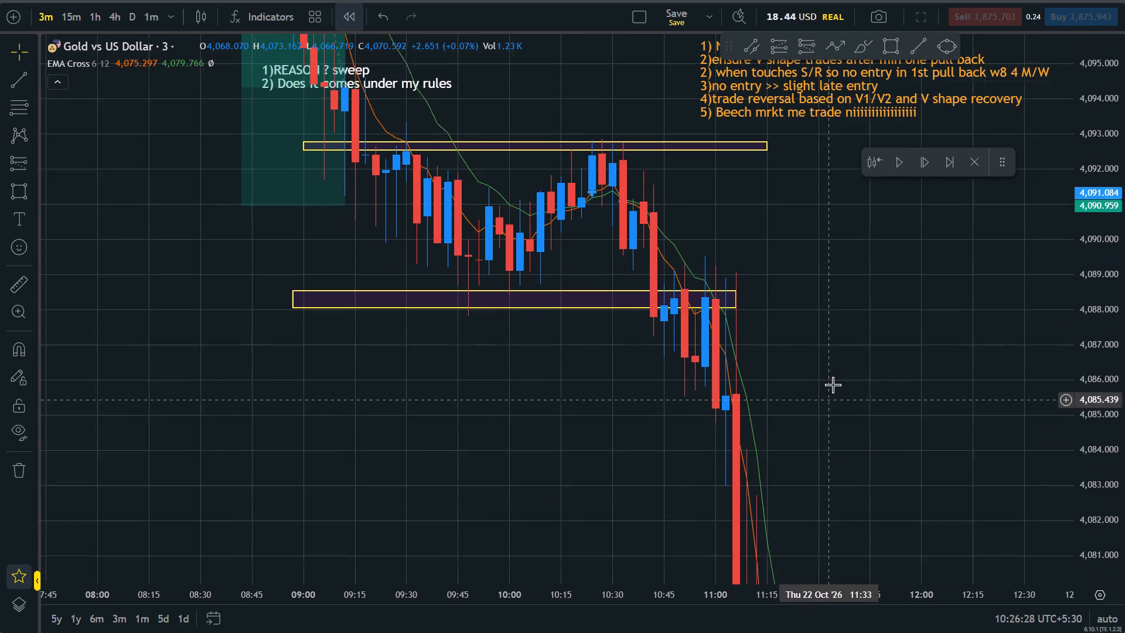
pyautogui.moveTo(833, 384); pyautogui.dragTo(833, 385)
pyautogui.scroll(-5, 833, 384)
pyautogui.moveTo(1124, 207); pyautogui.dragTo(1092, 477)
pyautogui.moveTo(955, 447); pyautogui.dragTo(773, 316)
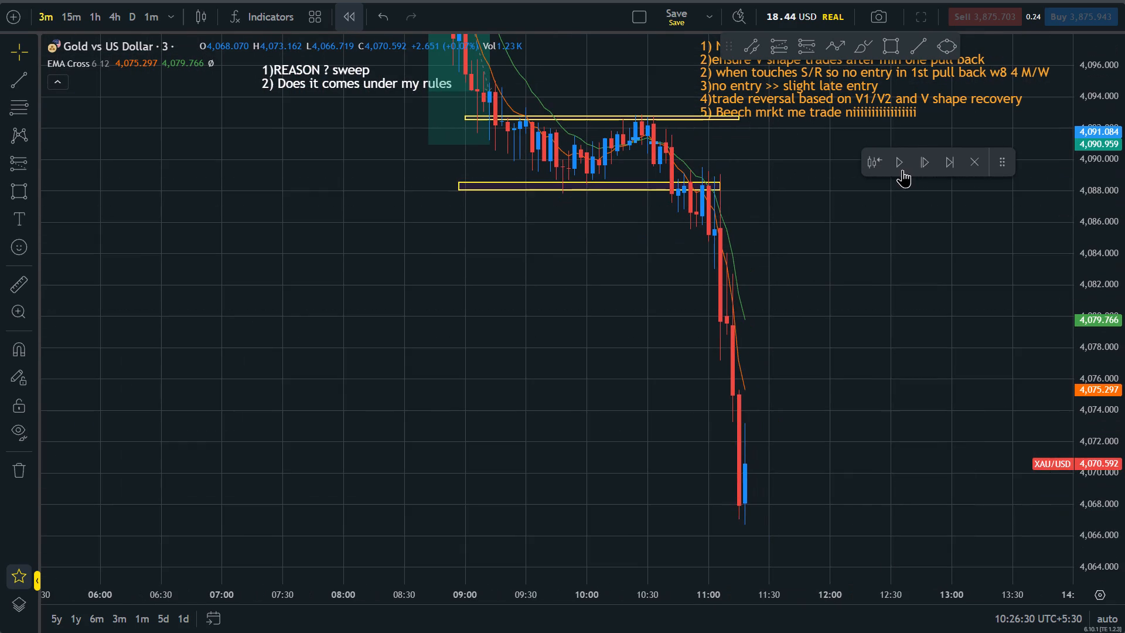
pyautogui.tripleClick(922, 166)
pyautogui.click(924, 165)
pyautogui.moveTo(877, 244); pyautogui.dragTo(871, 383)
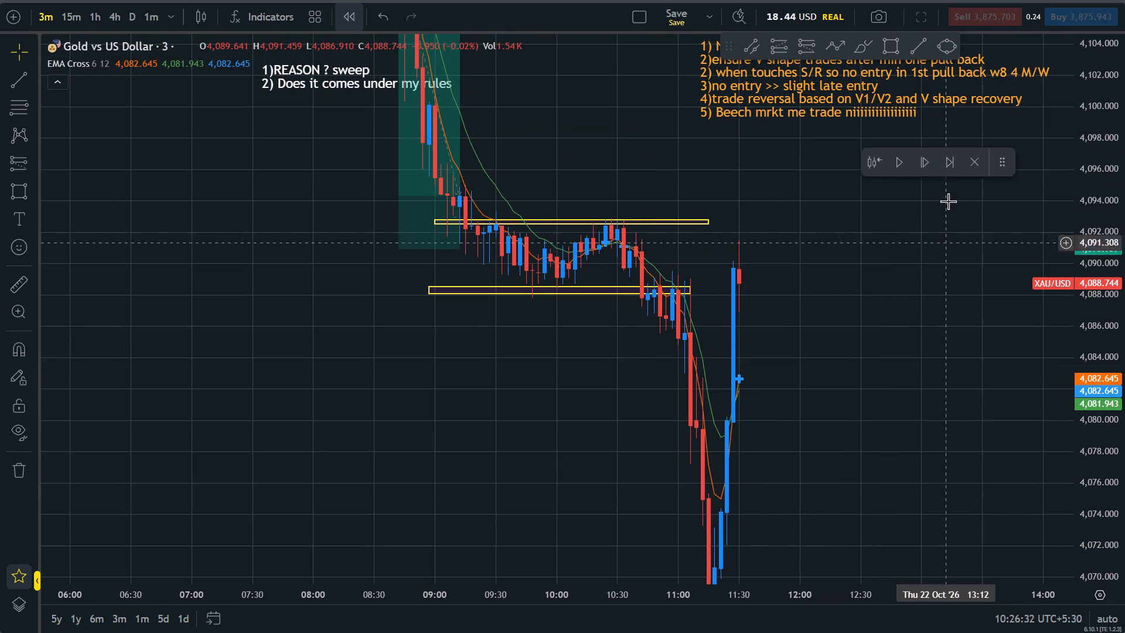
pyautogui.click(926, 174)
pyautogui.click(926, 169)
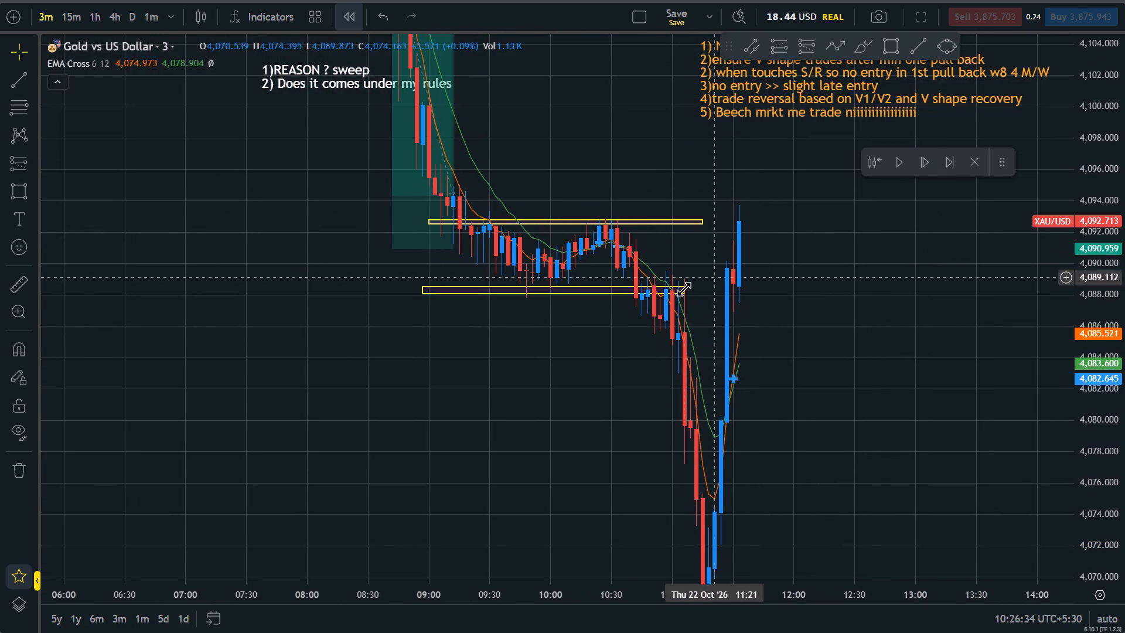
# Extend the support zone at about 4,088 forward in time to end at about 12:24.
pyautogui.moveTo(684, 291); pyautogui.dragTo(842, 293)
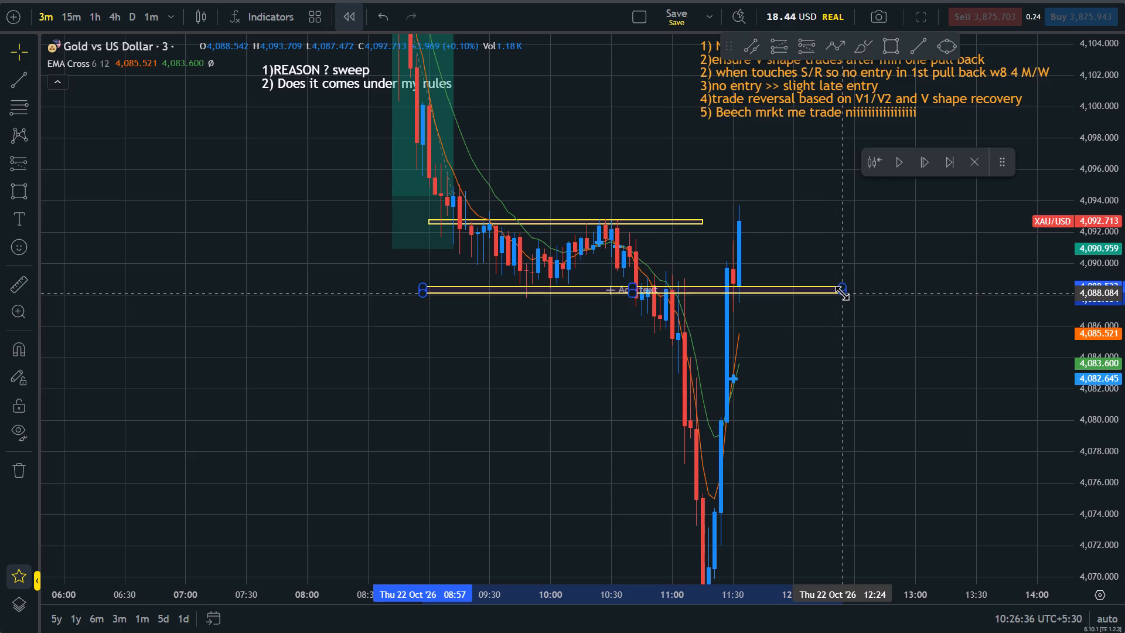
pyautogui.moveTo(842, 293); pyautogui.dragTo(842, 296)
# Extend the resistance zone forward to about 12:51 and raise its top edge to about 4,093.1.
pyautogui.moveTo(839, 355); pyautogui.dragTo(826, 418)
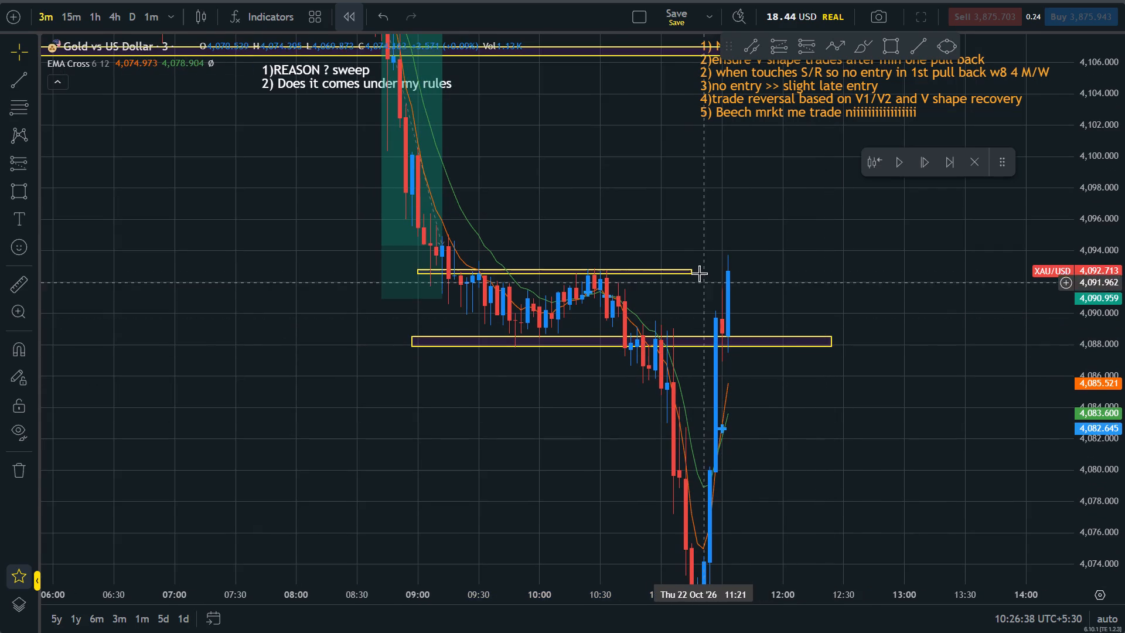
pyautogui.moveTo(695, 270); pyautogui.dragTo(892, 263)
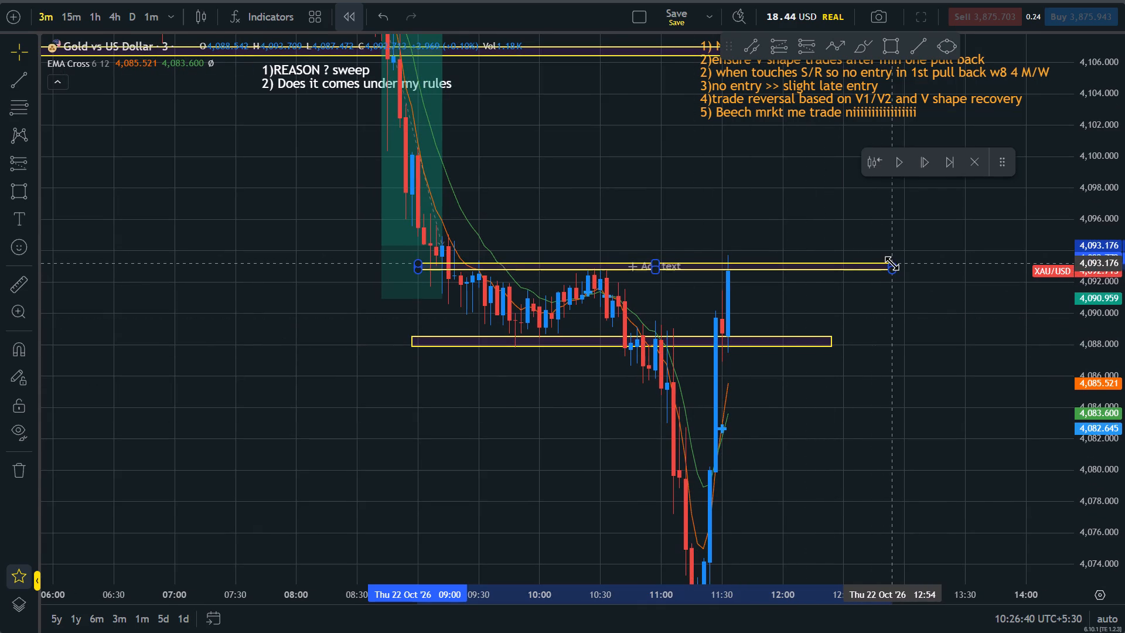
pyautogui.moveTo(892, 263); pyautogui.dragTo(888, 264)
# Advance the bar replay to about 12:06 on 22 Oct.
pyautogui.moveTo(877, 280); pyautogui.dragTo(891, 315)
pyautogui.click(926, 173)
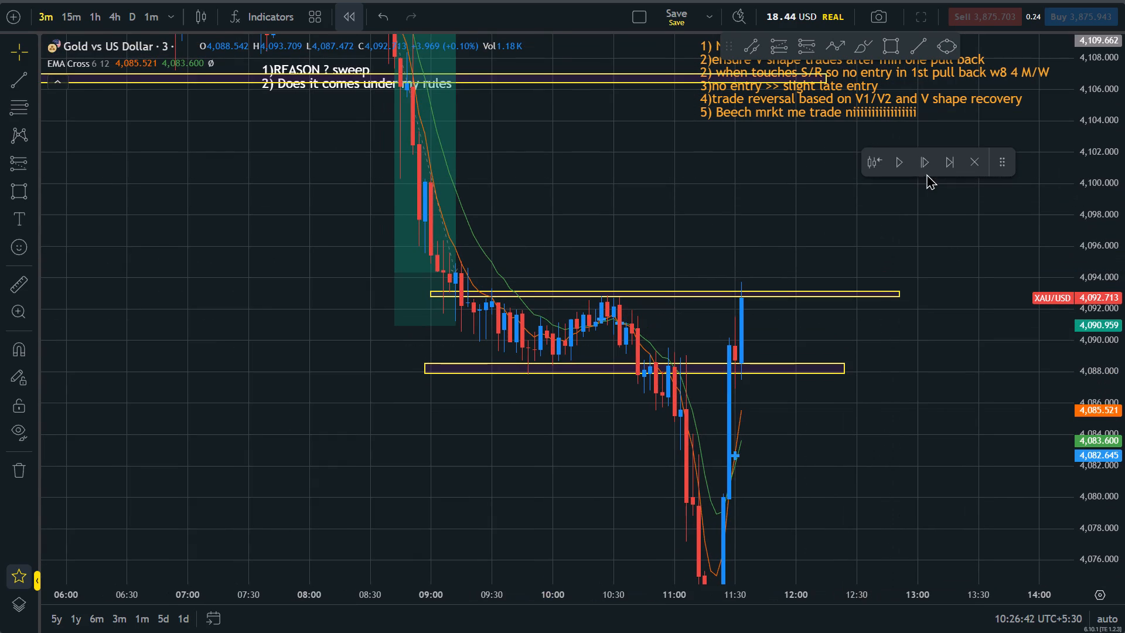
pyautogui.click(926, 168)
pyautogui.tripleClick(926, 168)
pyautogui.doubleClick(926, 168)
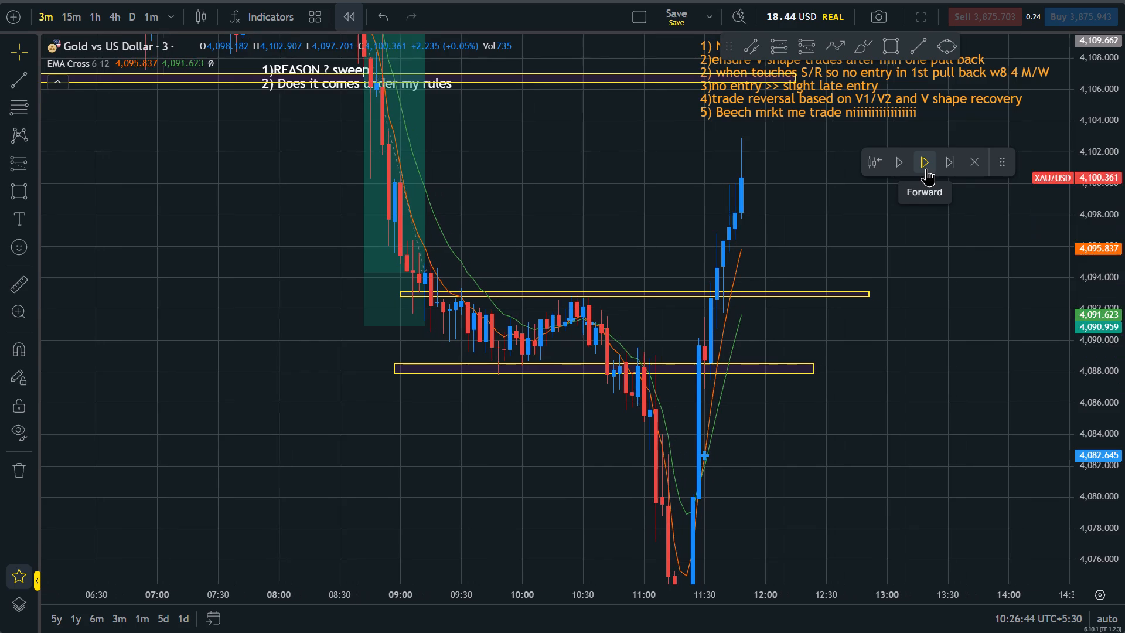
pyautogui.doubleClick(926, 168)
pyautogui.click(926, 168)
pyautogui.click(926, 168)
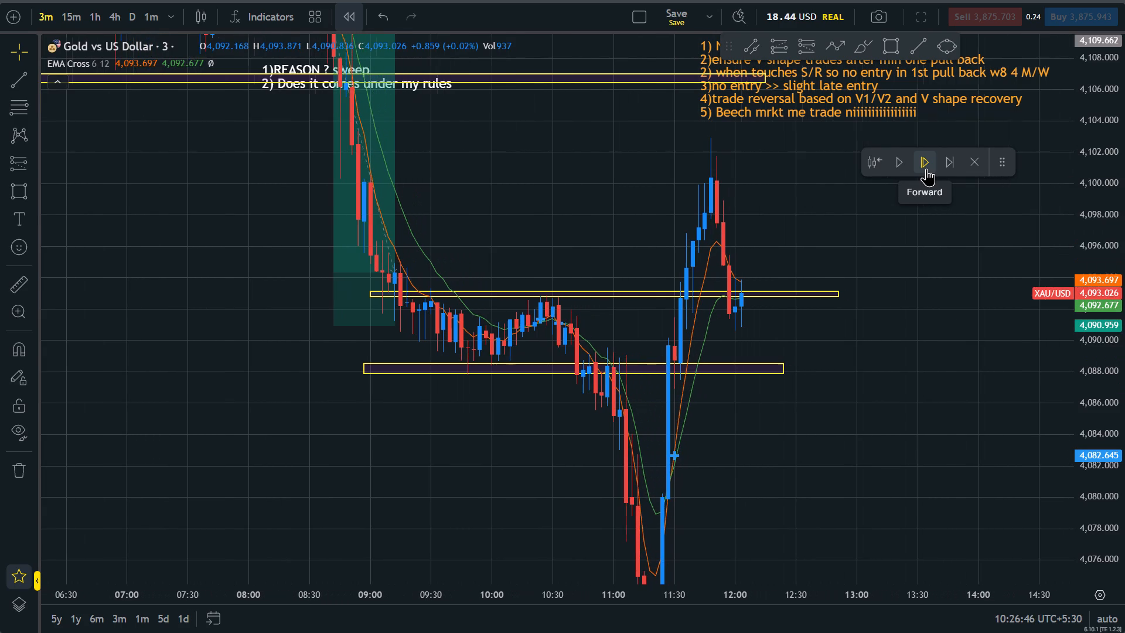
pyautogui.click(926, 168)
# Plot a short position at 12:09 with entry at about 4,091.4 and the stop 2.622 above it.
pyautogui.moveTo(1124, 430); pyautogui.dragTo(1109, 256)
pyautogui.scroll(2, 1006, 282)
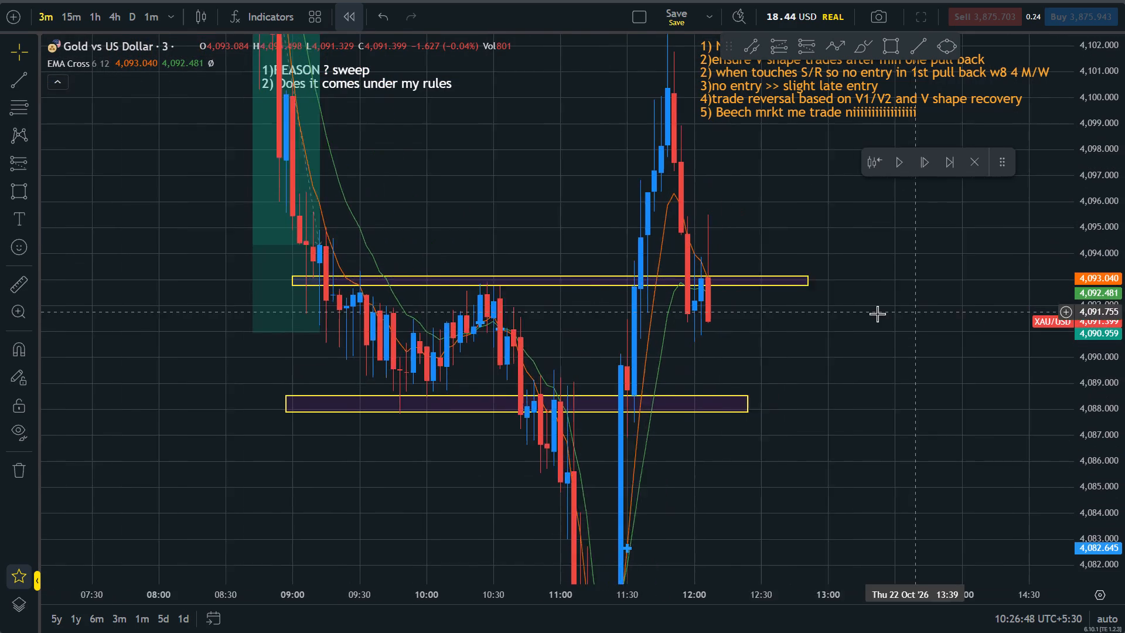
pyautogui.scroll(1, 877, 314)
pyautogui.click(789, 331)
pyautogui.moveTo(1124, 204); pyautogui.dragTo(1124, 399)
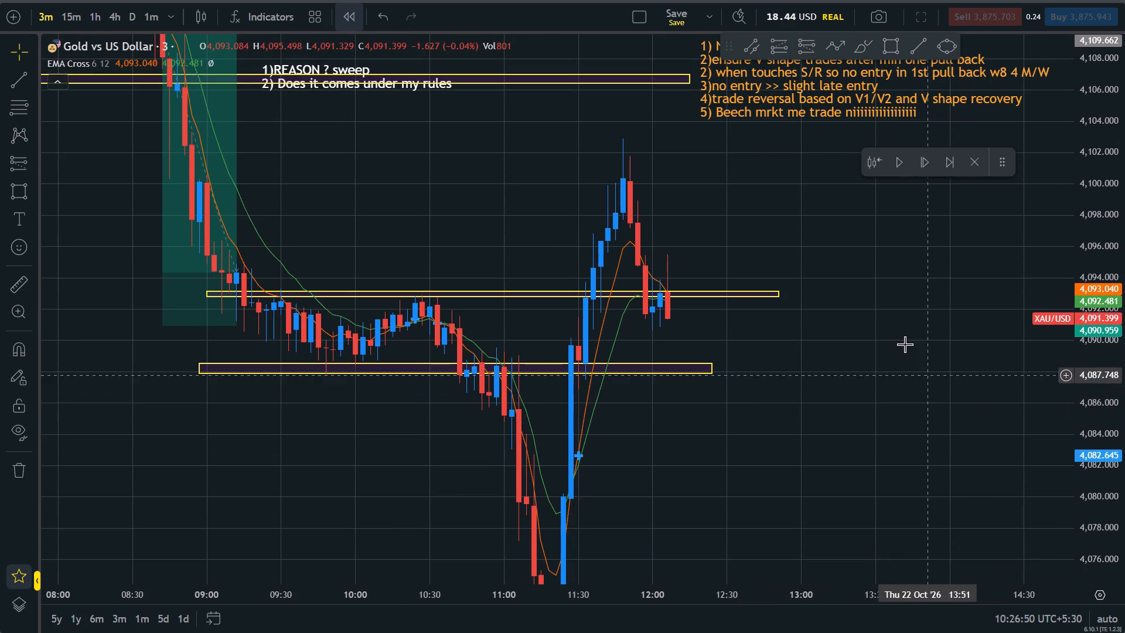
pyautogui.moveTo(902, 333); pyautogui.dragTo(898, 376)
pyautogui.click(803, 35)
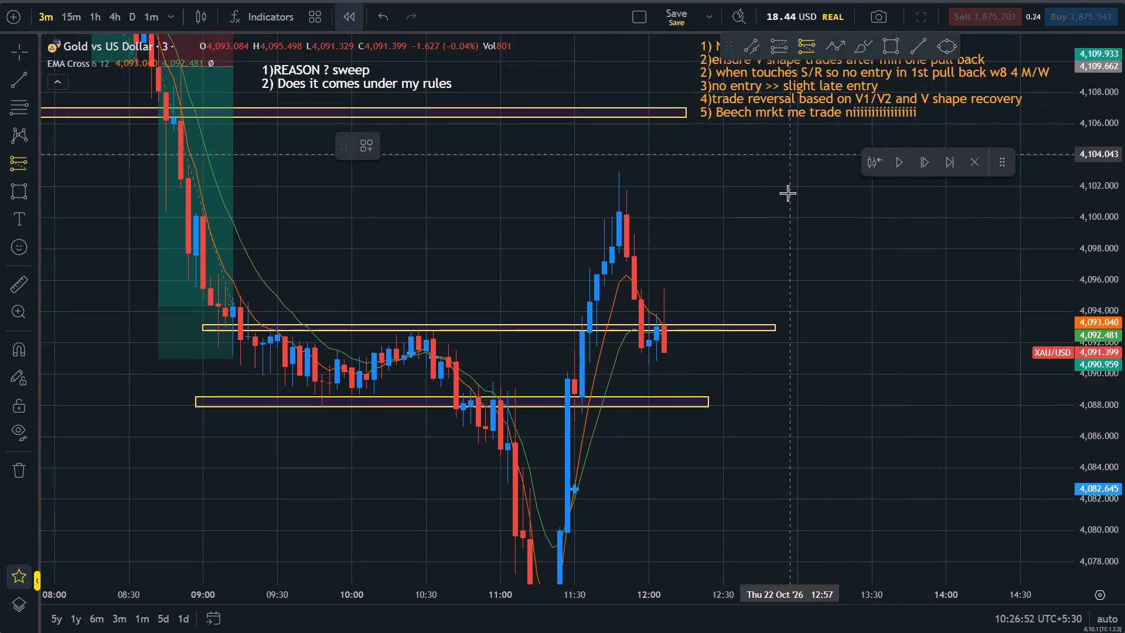
pyautogui.click(670, 352)
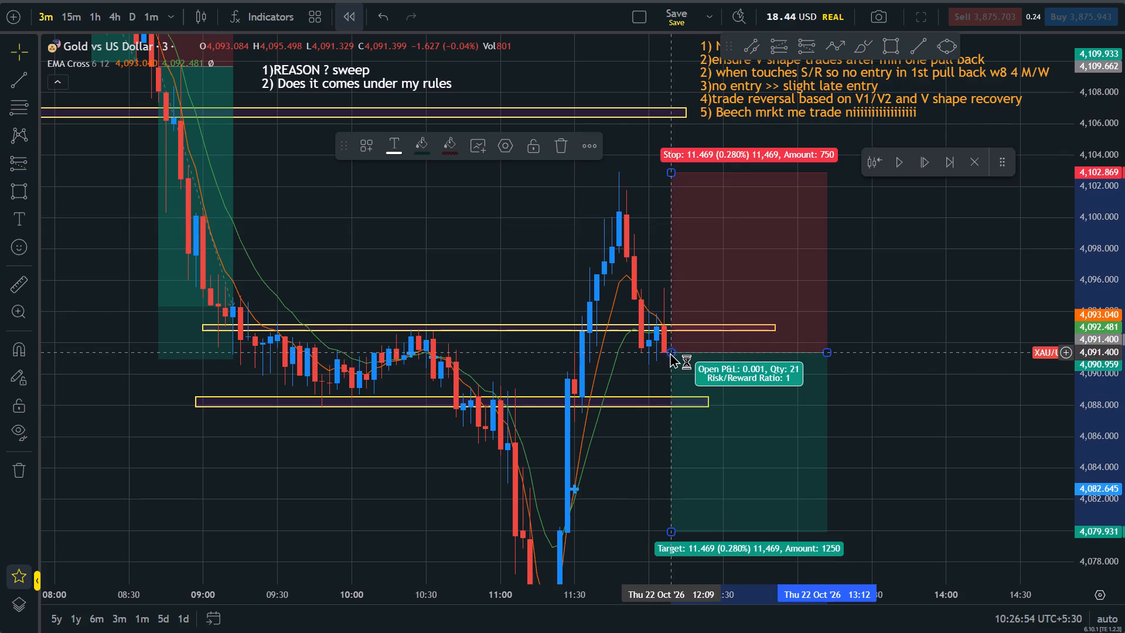
pyautogui.moveTo(671, 171); pyautogui.dragTo(687, 290)
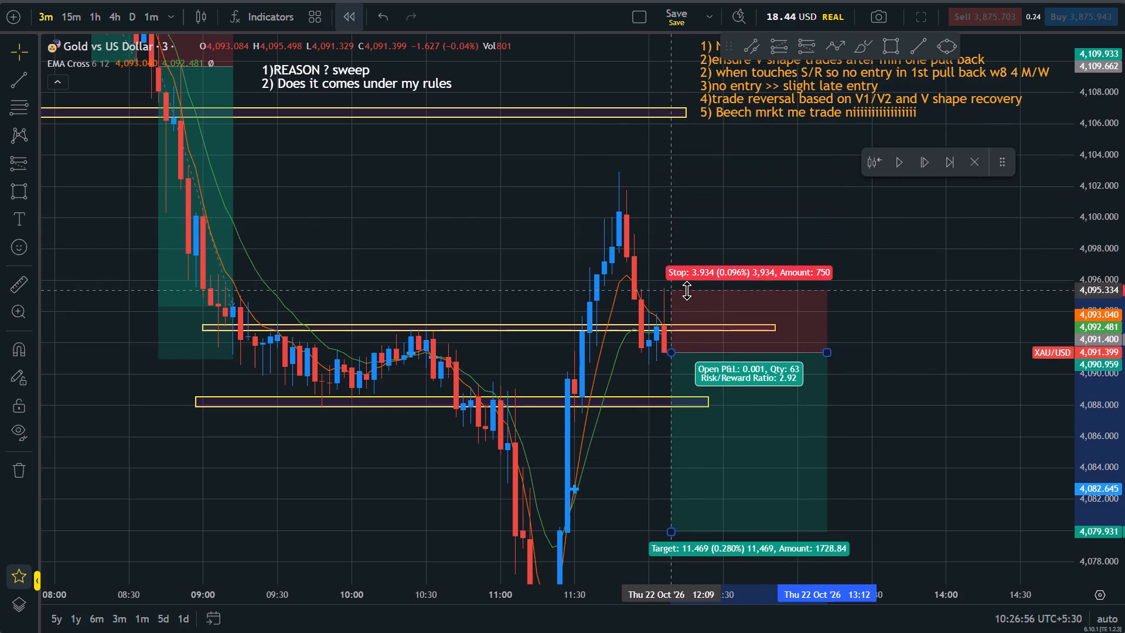
pyautogui.moveTo(687, 290); pyautogui.dragTo(700, 311)
# Shift the short position slightly lower, to an entry of about 4,091.17 and a stop of about 4,093.79.
pyautogui.moveTo(947, 400); pyautogui.dragTo(936, 296)
pyautogui.click(812, 354)
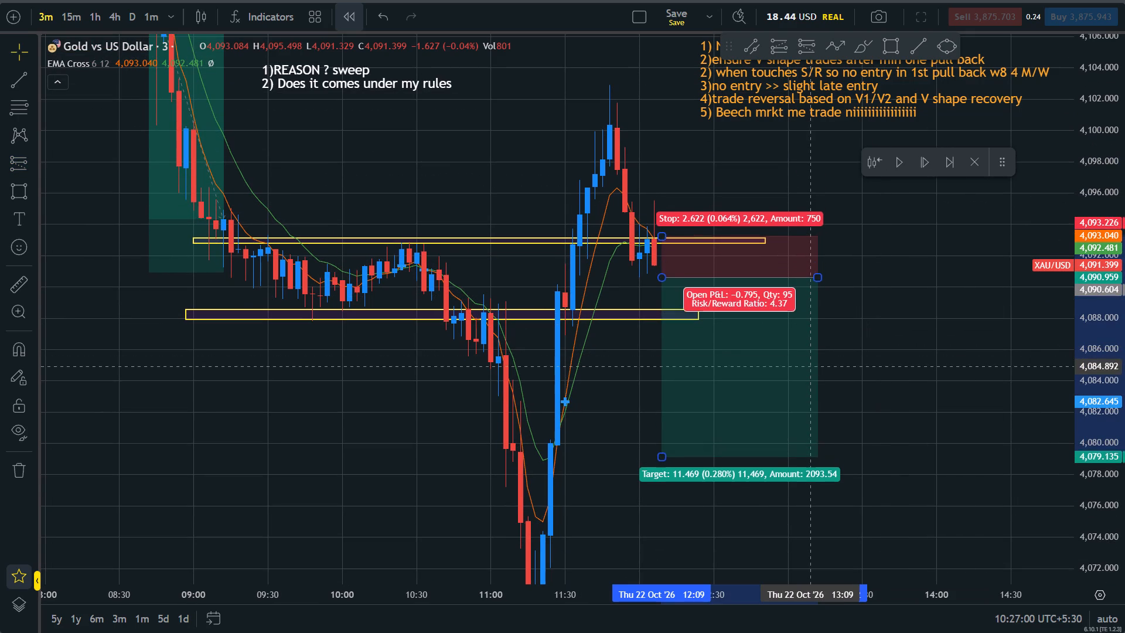
# Advance the bar replay to about 12:15 to follow the plotted short trade.
pyautogui.click(929, 159)
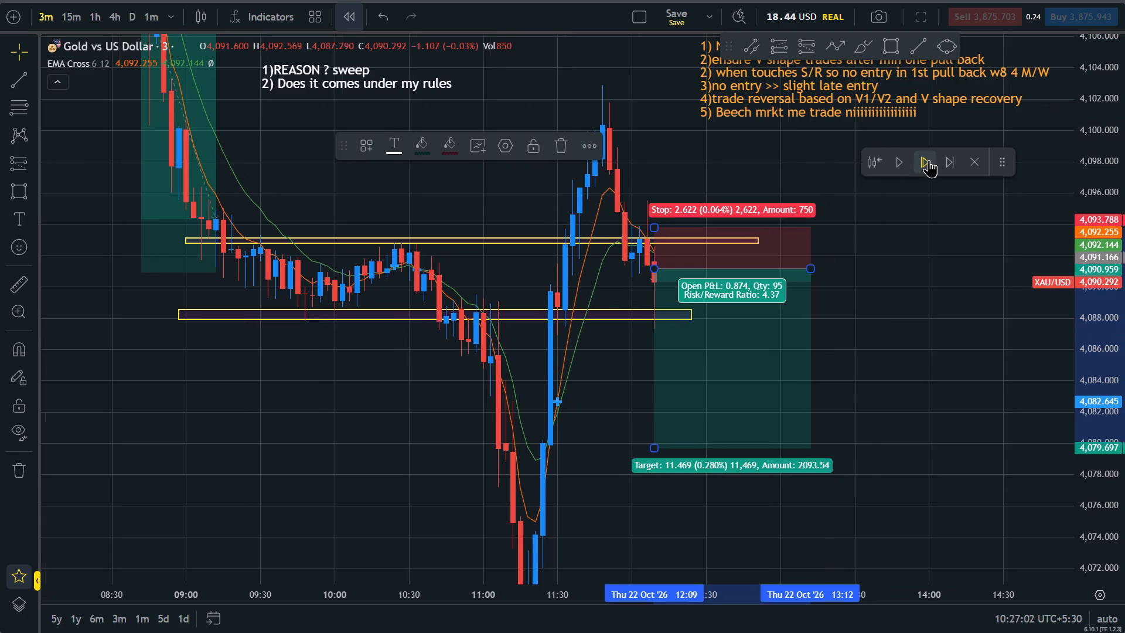
pyautogui.click(1005, 387)
pyautogui.moveTo(1124, 468); pyautogui.dragTo(1124, 308)
pyautogui.moveTo(964, 364); pyautogui.dragTo(959, 381)
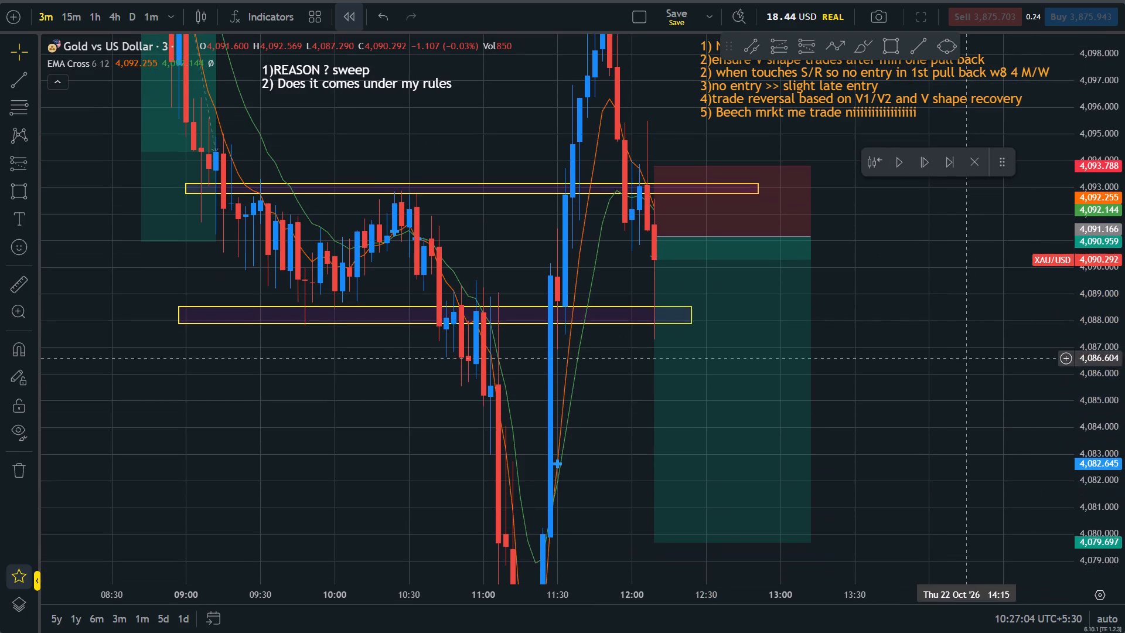
pyautogui.moveTo(959, 381); pyautogui.dragTo(946, 471)
pyautogui.click(925, 166)
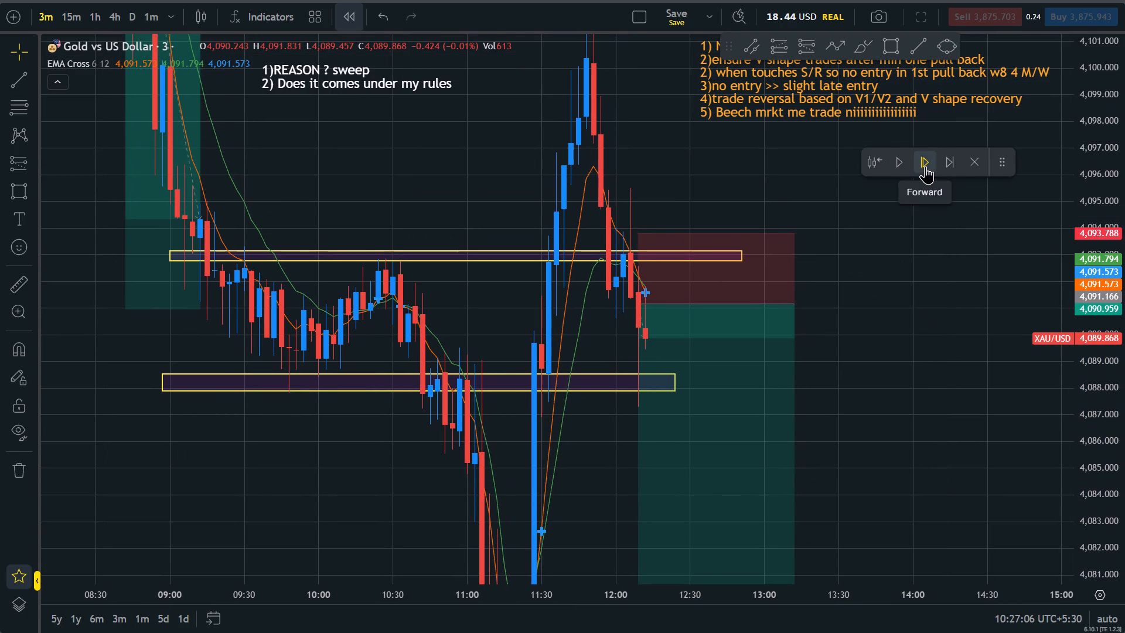
pyautogui.click(925, 166)
pyautogui.click(877, 351)
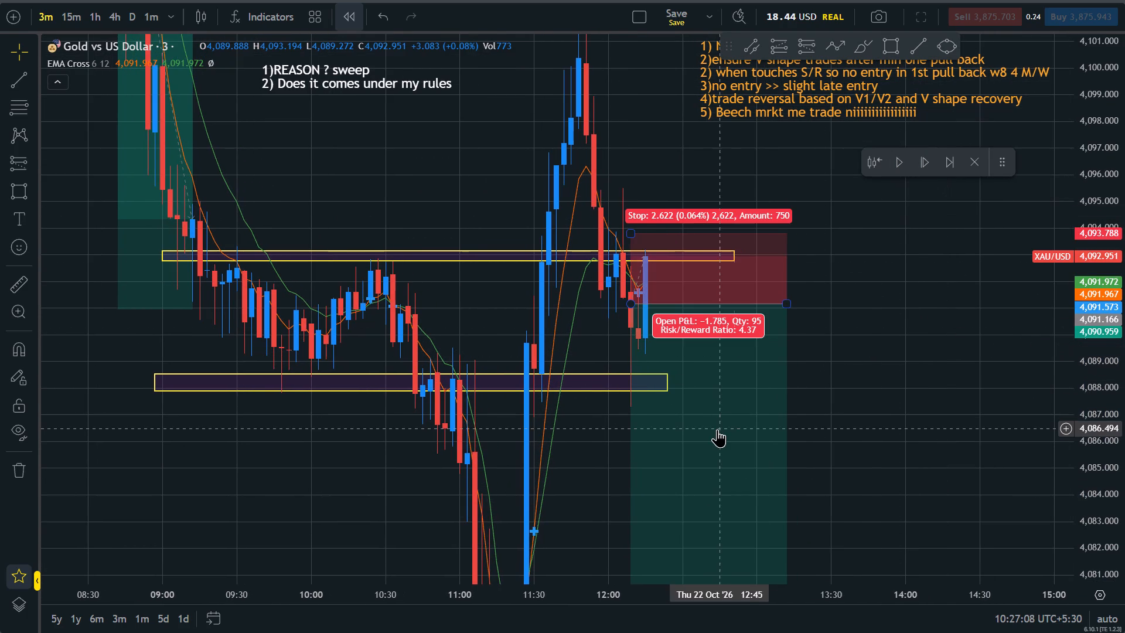
# Resize the 12:09 short position to a target of about 4,087.15, the stop collapsed onto the entry, and an end around 12:39.
pyautogui.click(717, 429)
pyautogui.moveTo(821, 414); pyautogui.dragTo(836, 330)
pyautogui.moveTo(1124, 238); pyautogui.dragTo(1119, 414)
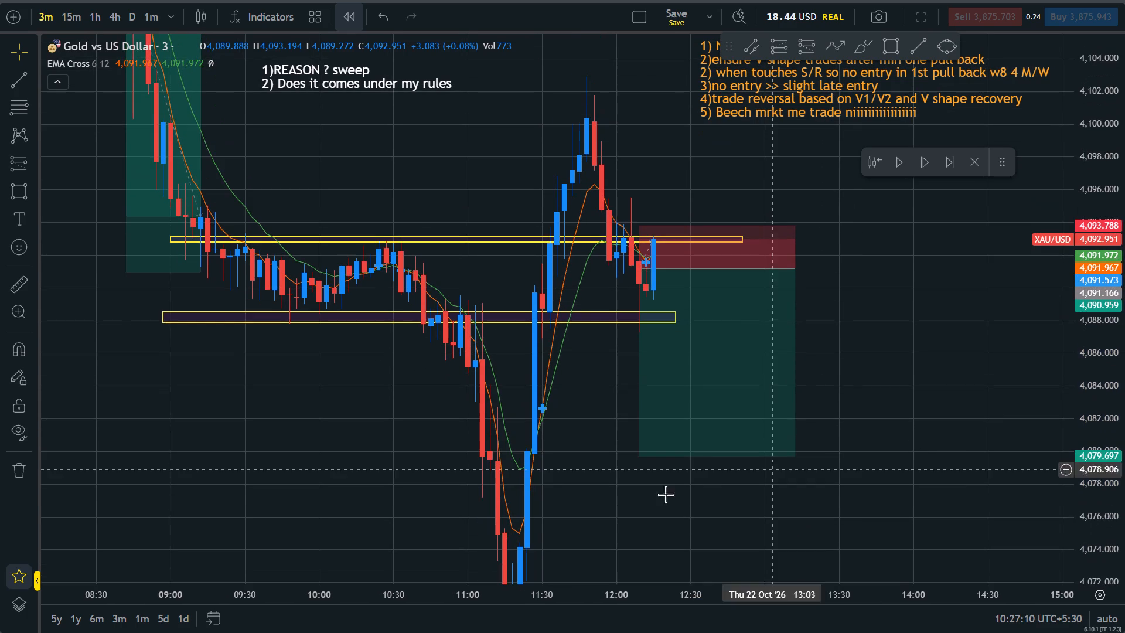
pyautogui.moveTo(637, 461); pyautogui.dragTo(653, 335)
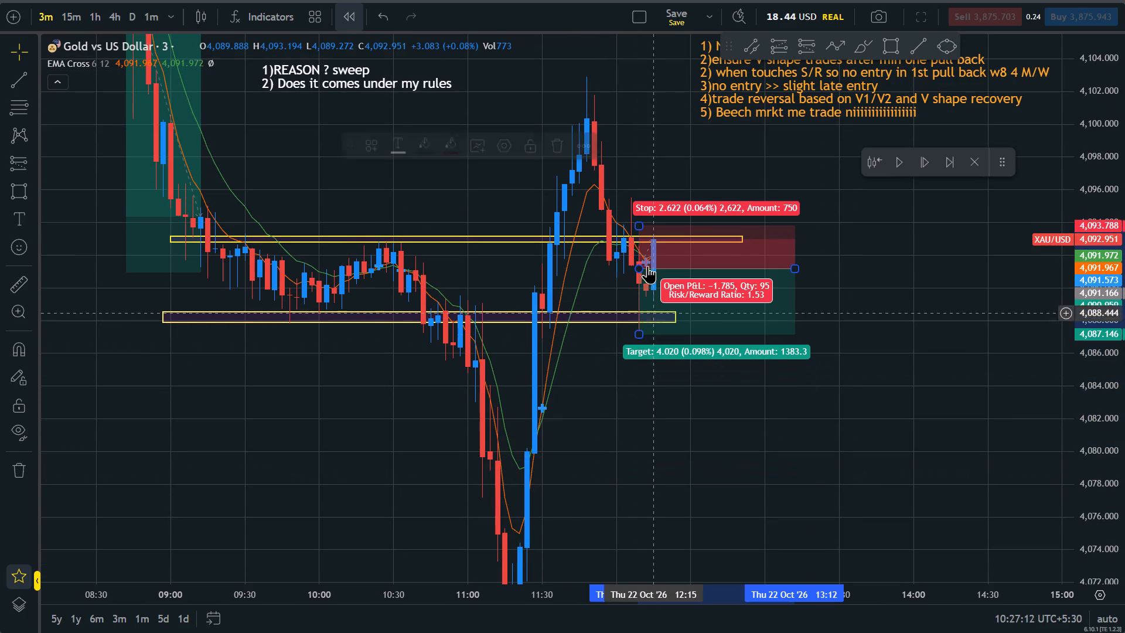
pyautogui.moveTo(637, 224); pyautogui.dragTo(631, 336)
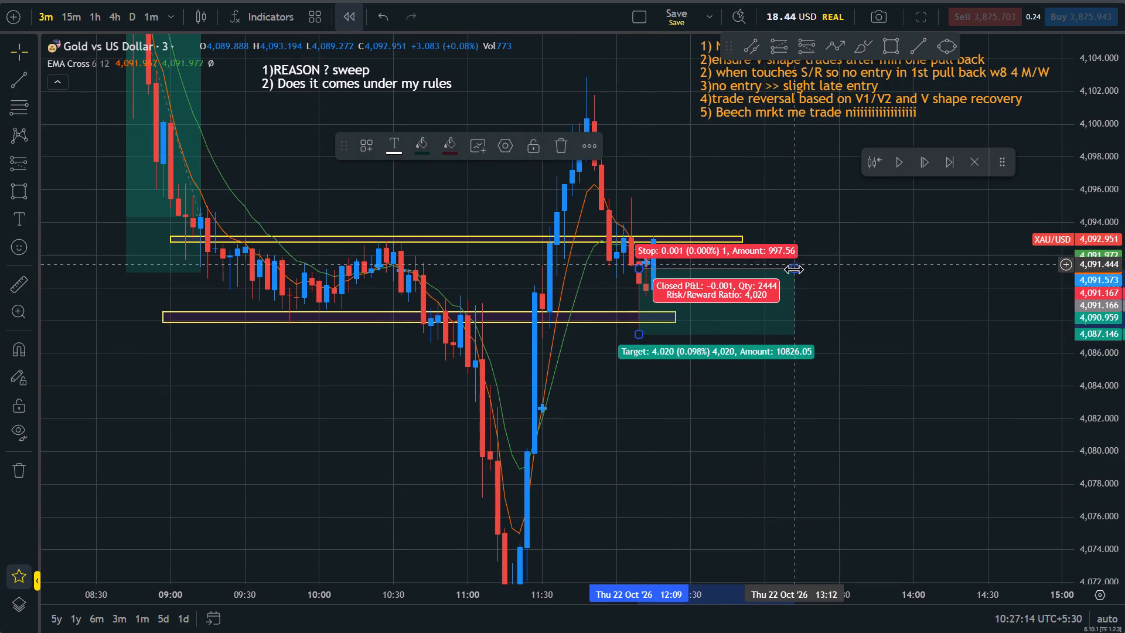
pyautogui.moveTo(793, 271); pyautogui.dragTo(712, 266)
pyautogui.click(835, 301)
# Advance the bar replay to about 12:30 on 22 Oct.
pyautogui.click(921, 165)
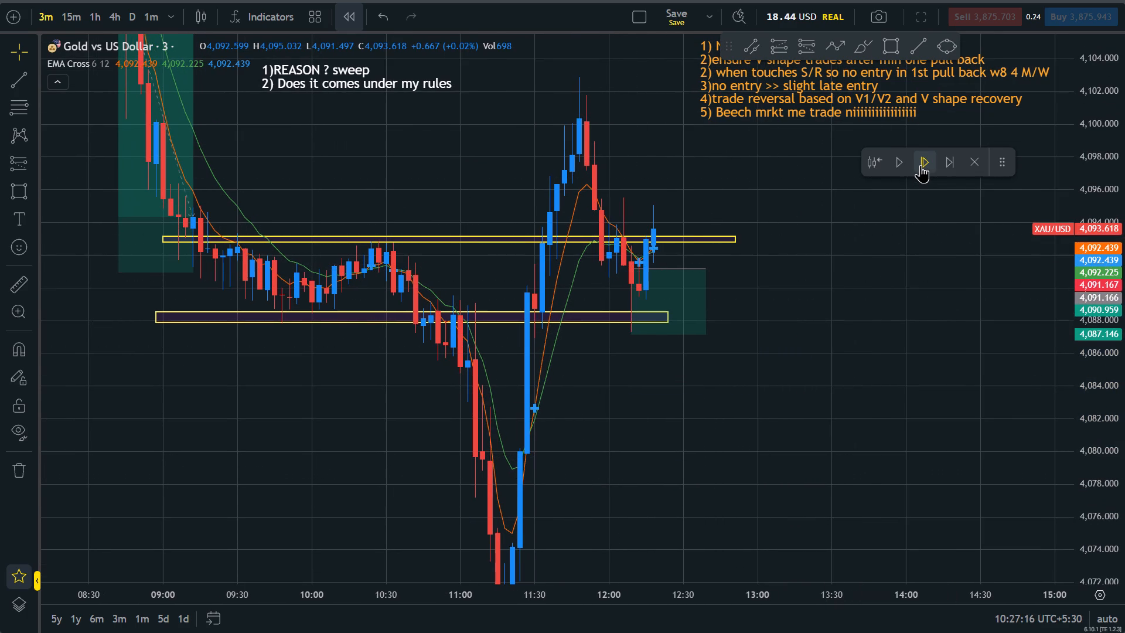
pyautogui.click(921, 165)
pyautogui.click(921, 165)
pyautogui.click(921, 166)
pyautogui.click(919, 169)
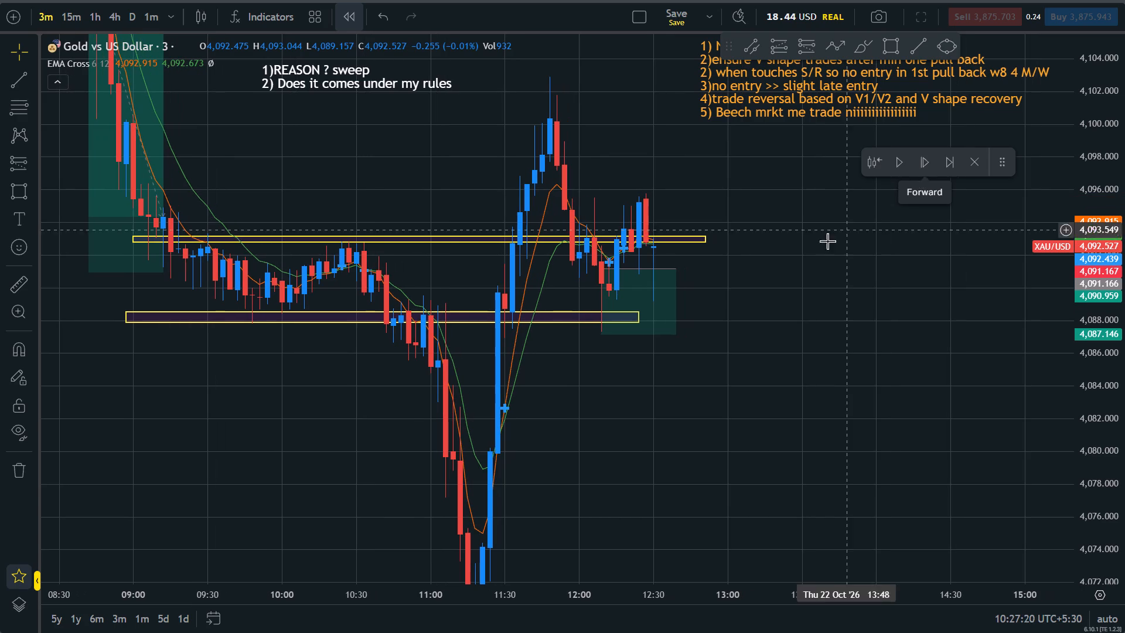
# Shorten the 12:09 short position so it ends at about 12:27.
pyautogui.moveTo(679, 268); pyautogui.dragTo(644, 264)
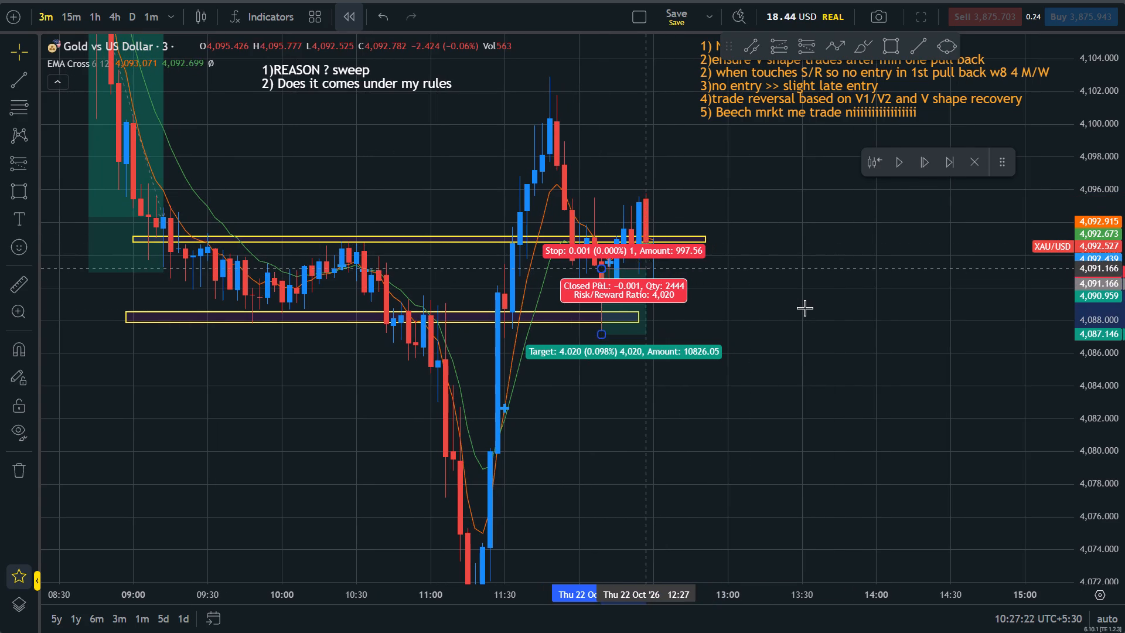
# Advance the bar replay to about 12:57 on 22 Oct.
pyautogui.moveTo(806, 308); pyautogui.dragTo(911, 332)
pyautogui.moveTo(1124, 227); pyautogui.dragTo(1121, 301)
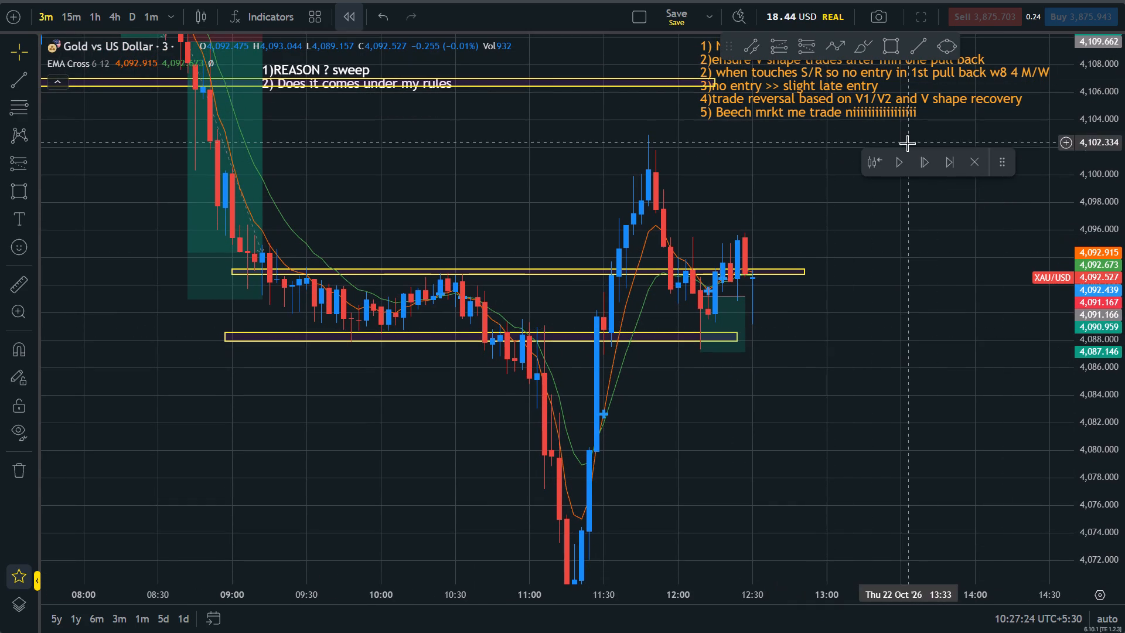
pyautogui.click(922, 168)
pyautogui.click(922, 168)
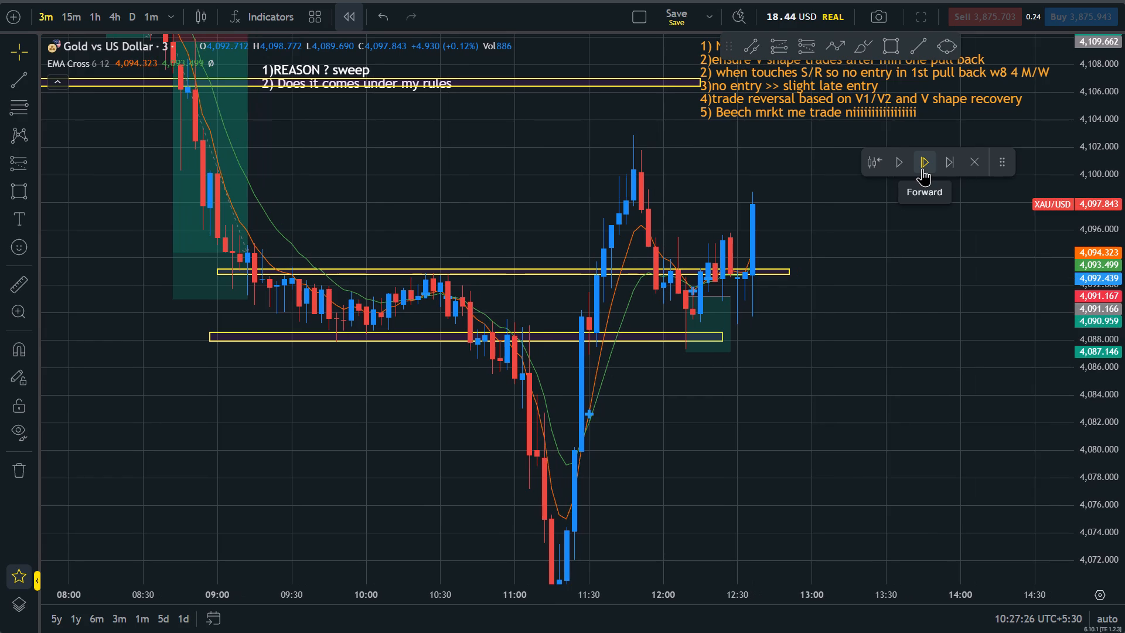
pyautogui.click(922, 168)
pyautogui.click(922, 168)
pyautogui.click(922, 168)
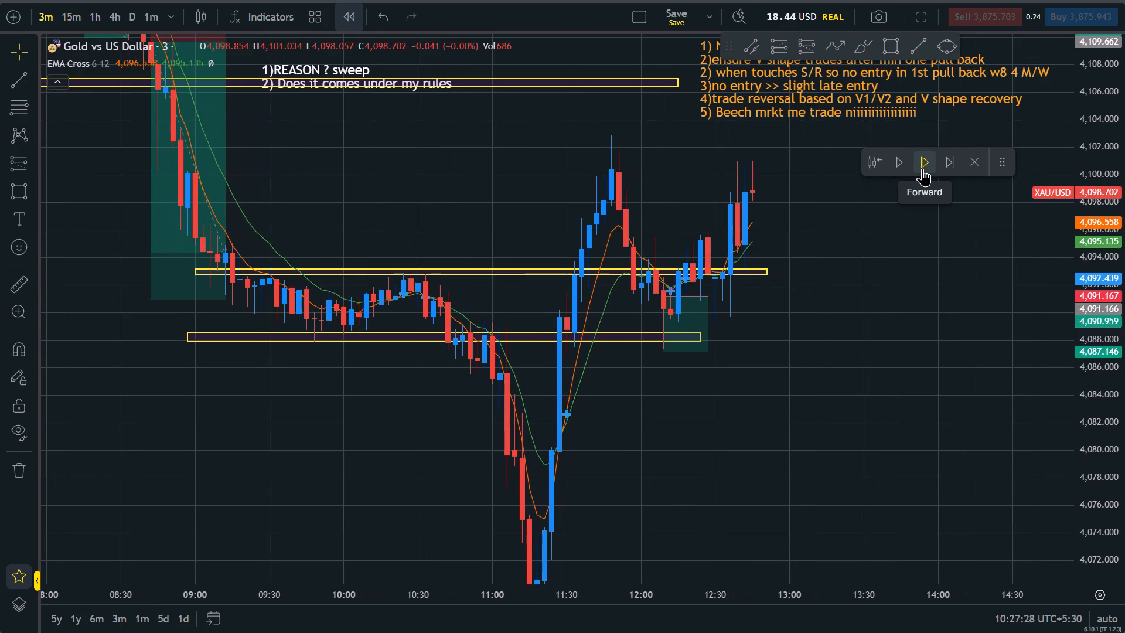
pyautogui.click(922, 168)
pyautogui.click(922, 168)
pyautogui.click(922, 168)
pyautogui.click(922, 168)
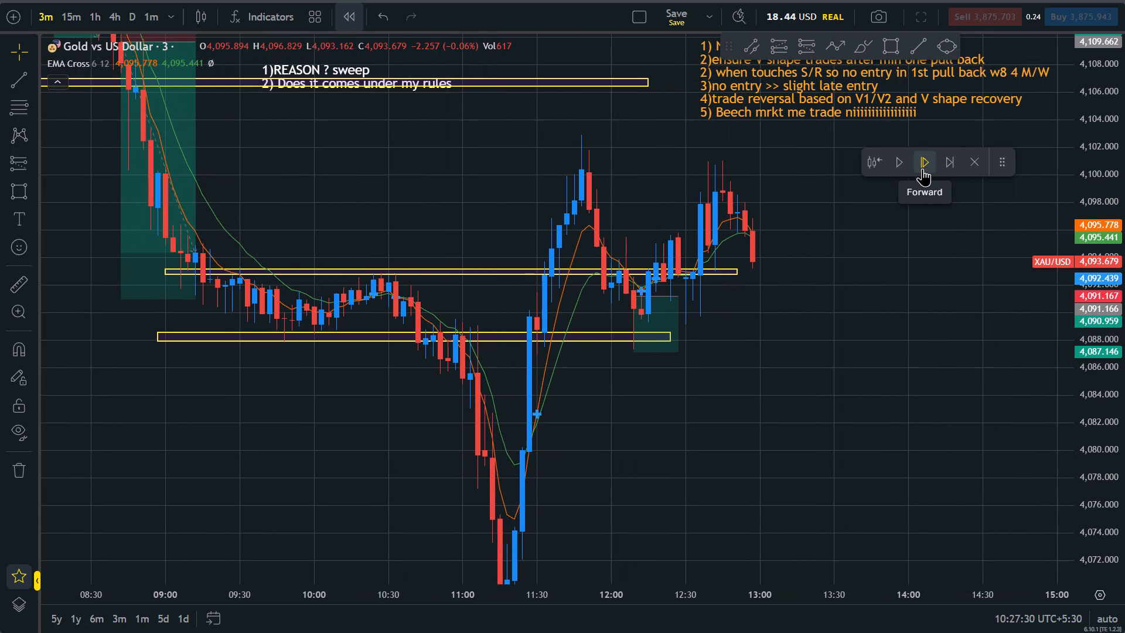
# Plot a short position at 12:57 with entry at about 4,095.13 and the stop at about 4,097.30.
pyautogui.moveTo(1124, 333); pyautogui.dragTo(1099, 145)
pyautogui.moveTo(915, 249); pyautogui.dragTo(872, 432)
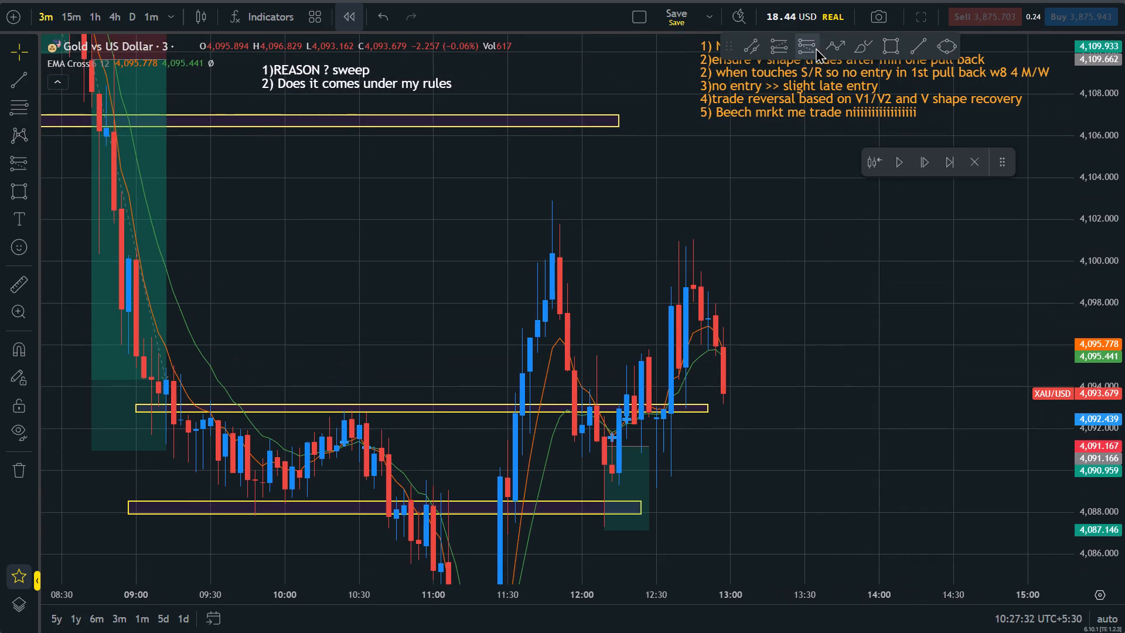
pyautogui.click(812, 40)
pyautogui.click(727, 356)
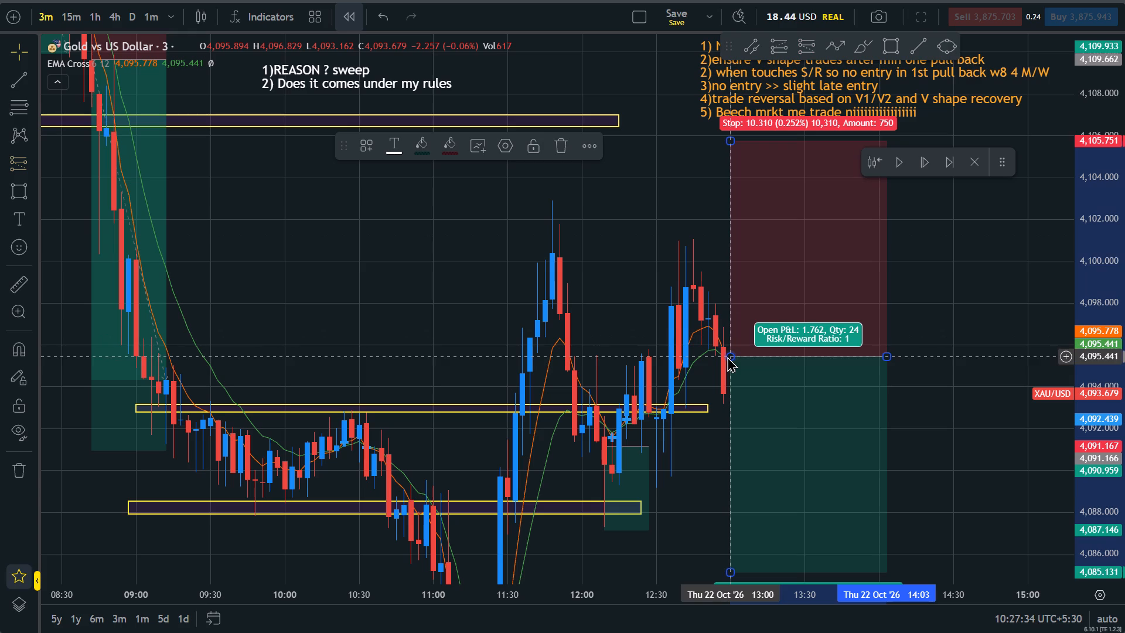
pyautogui.moveTo(733, 140); pyautogui.dragTo(749, 317)
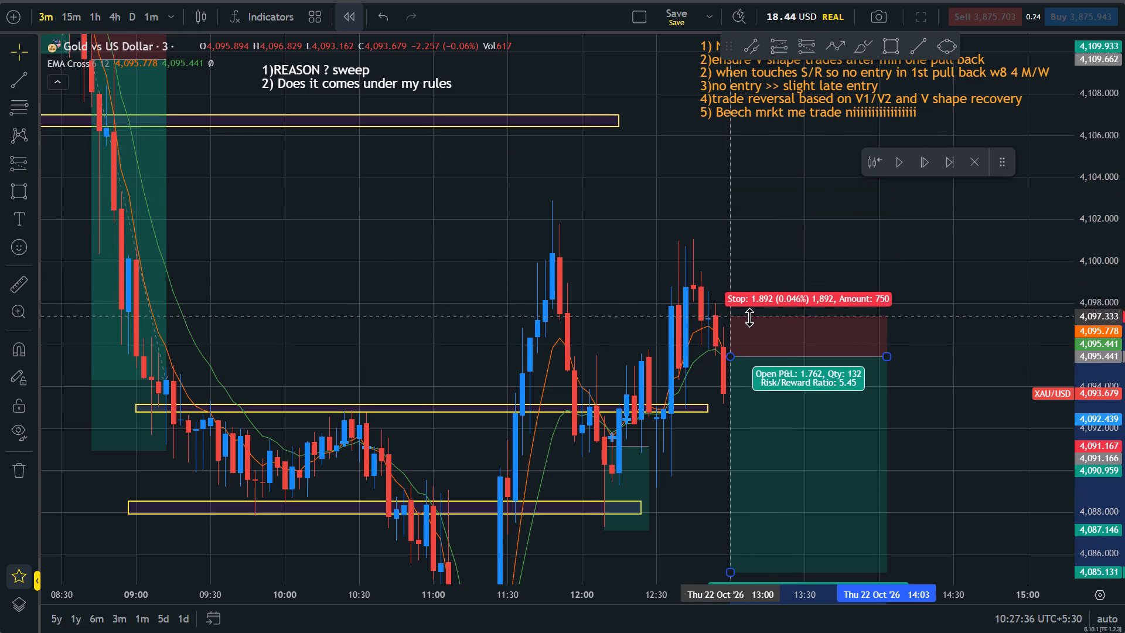
pyautogui.moveTo(749, 317); pyautogui.dragTo(757, 311)
pyautogui.moveTo(759, 353); pyautogui.dragTo(758, 360)
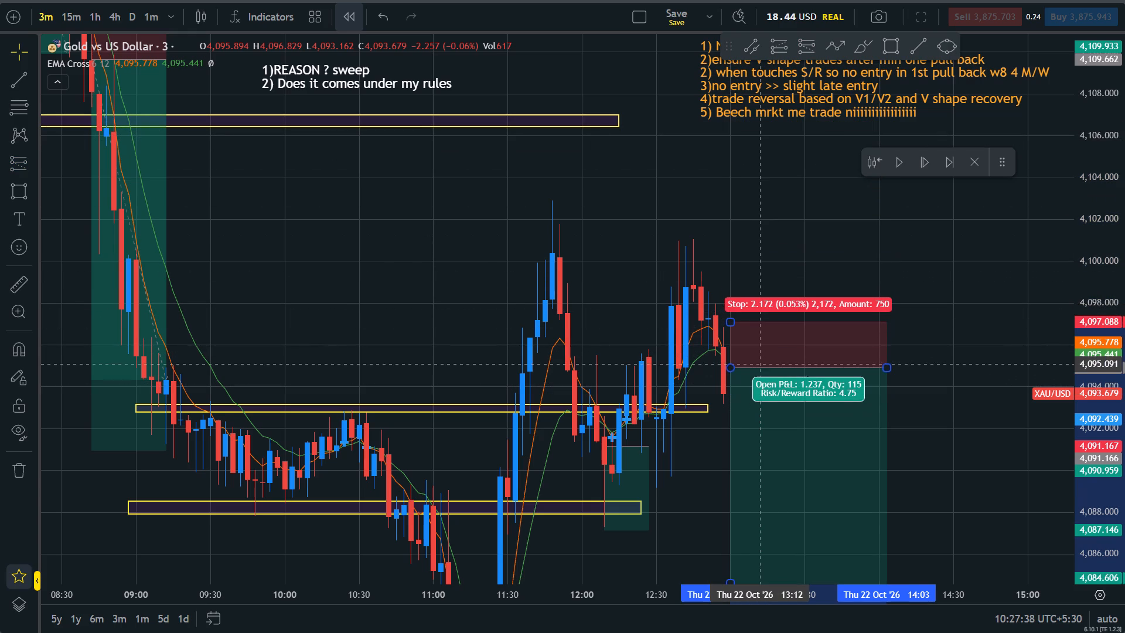
pyautogui.moveTo(758, 360); pyautogui.dragTo(758, 358)
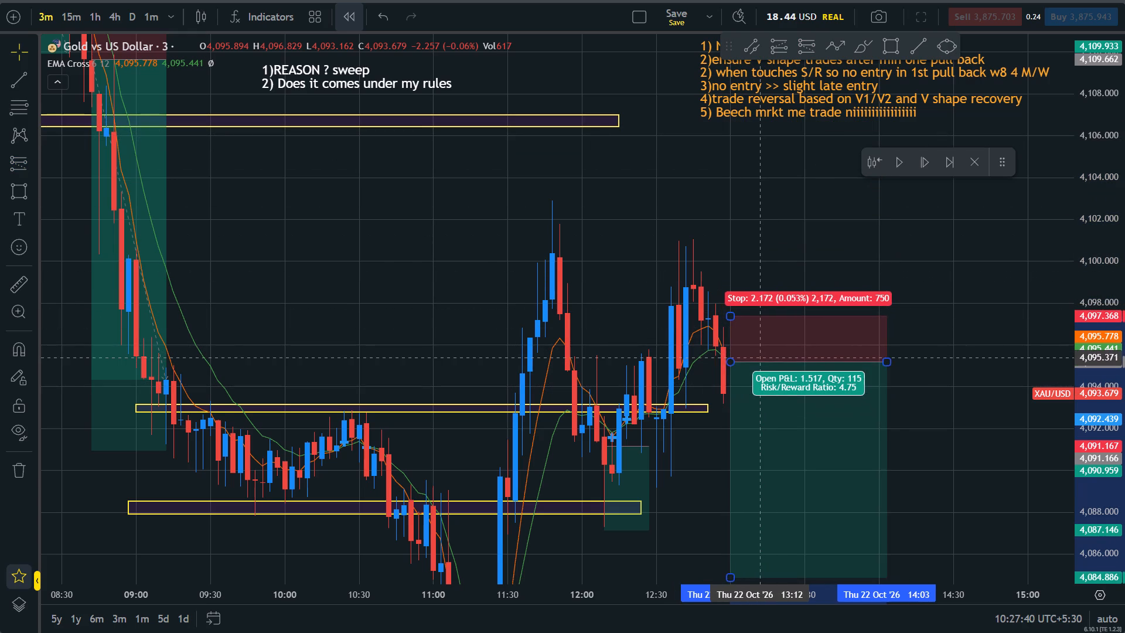
pyautogui.moveTo(758, 358); pyautogui.dragTo(754, 359)
# Advance the bar replay to about 13:54 to follow the 12:57 short trade.
pyautogui.click(927, 162)
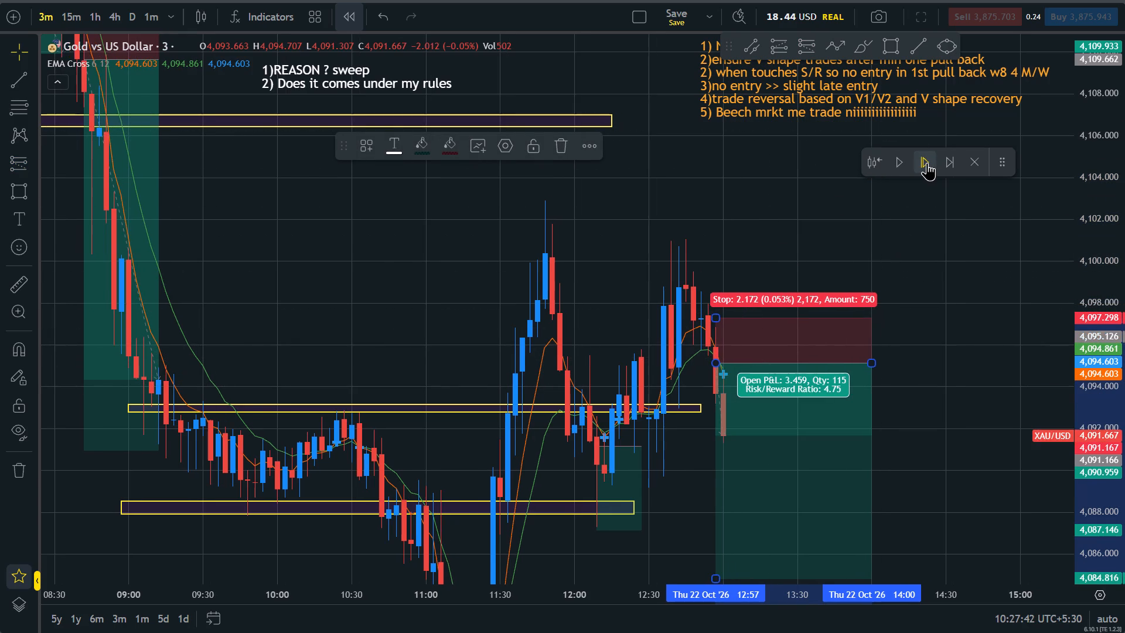
pyautogui.click(927, 162)
pyautogui.tripleClick(927, 162)
pyautogui.tripleClick(927, 162)
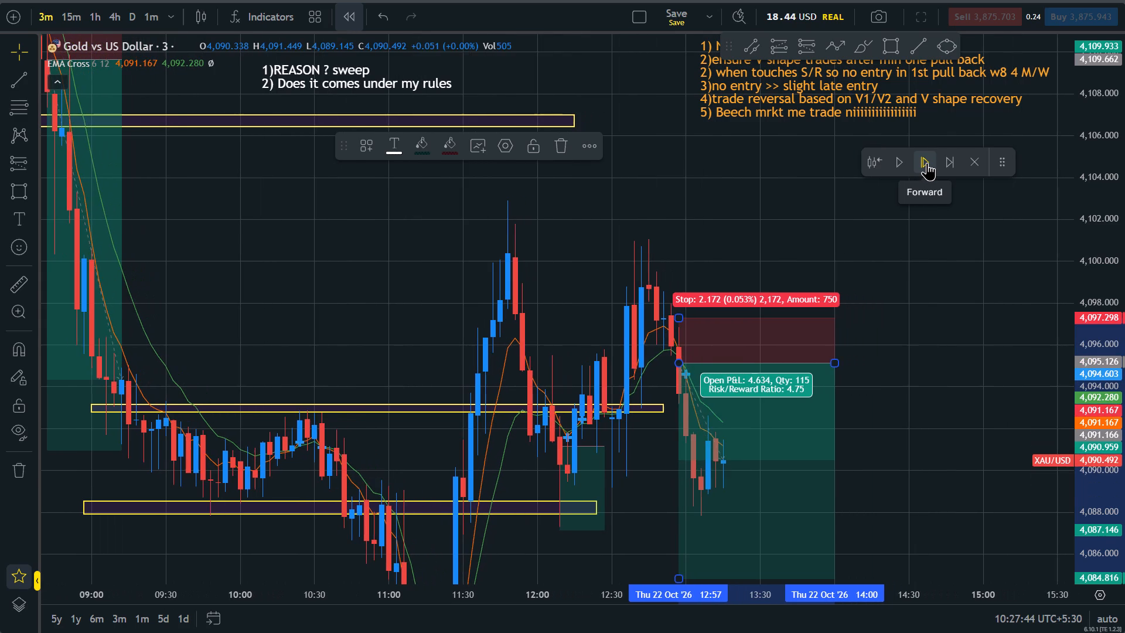
pyautogui.tripleClick(927, 162)
pyautogui.doubleClick(927, 162)
pyautogui.doubleClick(927, 162)
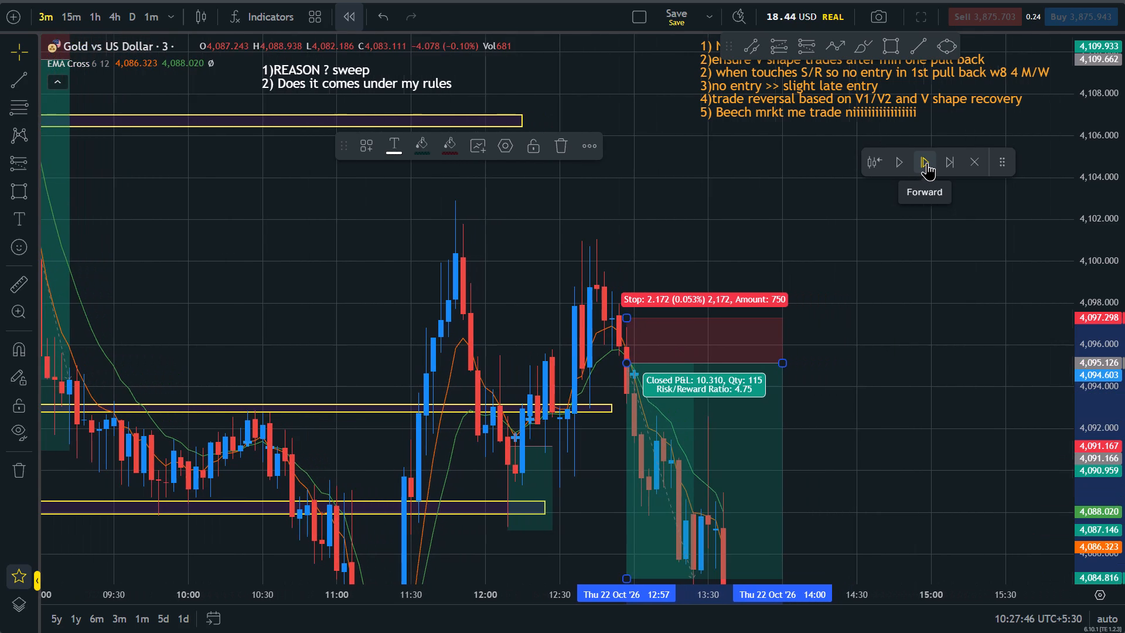
pyautogui.moveTo(882, 492); pyautogui.dragTo(911, 187)
pyautogui.moveTo(1124, 198); pyautogui.dragTo(1117, 372)
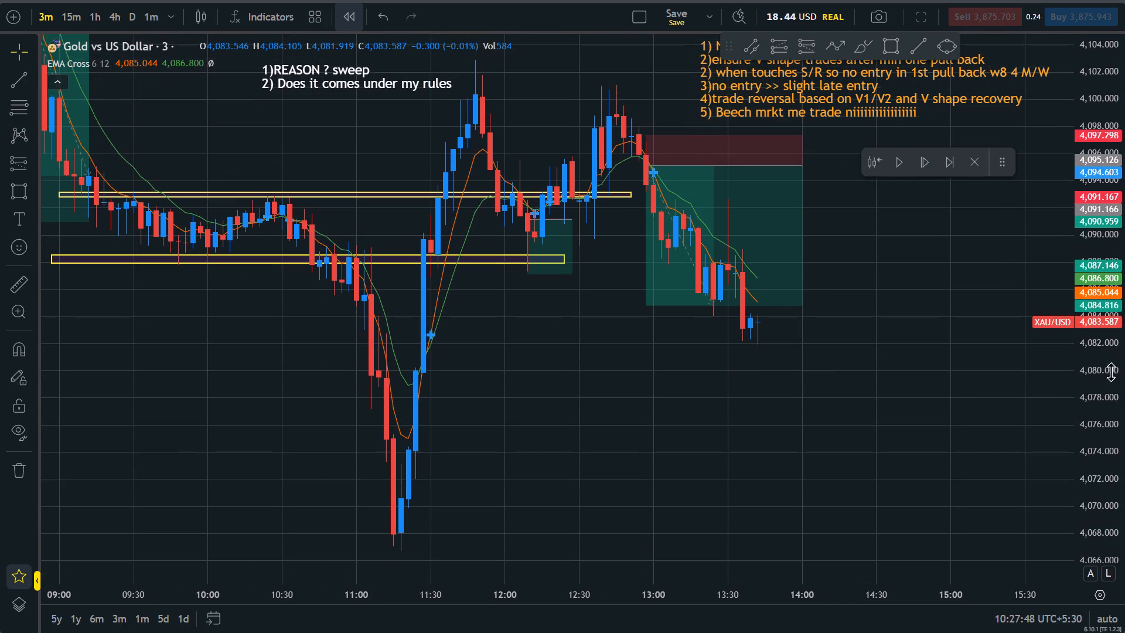
pyautogui.click(934, 366)
pyautogui.tripleClick(929, 161)
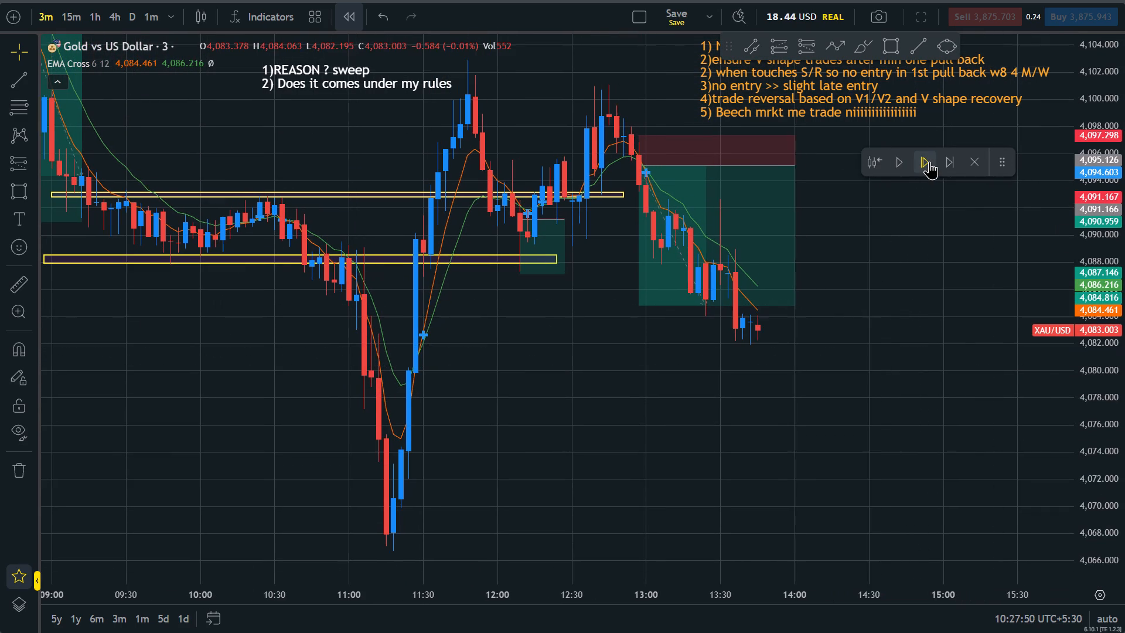
pyautogui.click(929, 161)
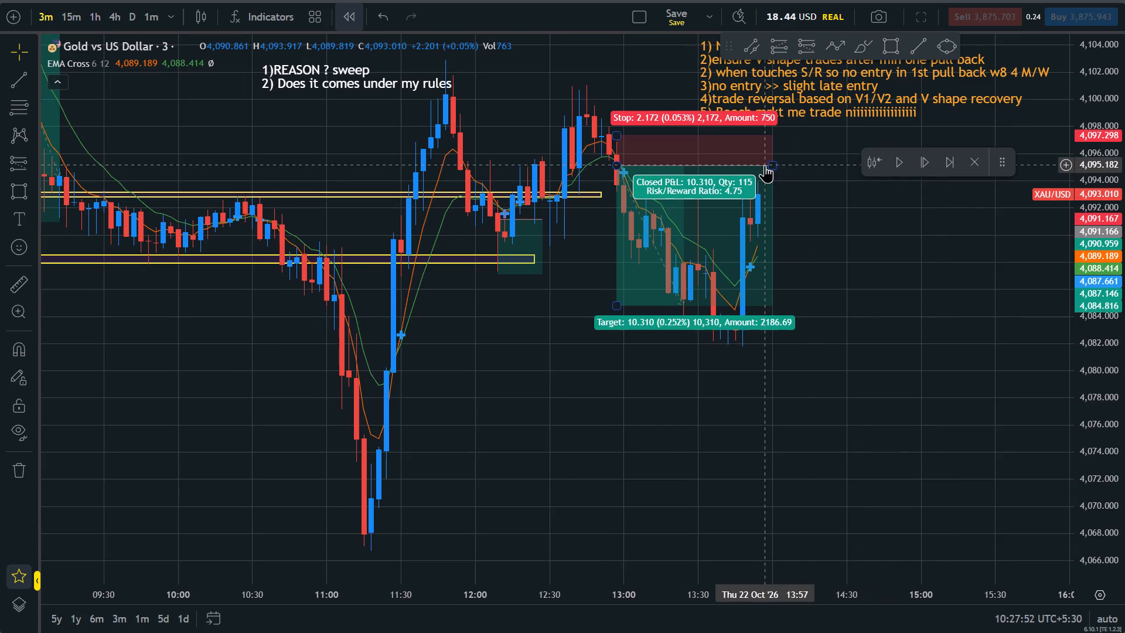
# Shorten the 12:57 short position to end at 13:24 and set its target at about 4,084.39.
pyautogui.moveTo(774, 165); pyautogui.dragTo(684, 171)
pyautogui.click(847, 322)
pyautogui.moveTo(613, 308); pyautogui.dragTo(628, 318)
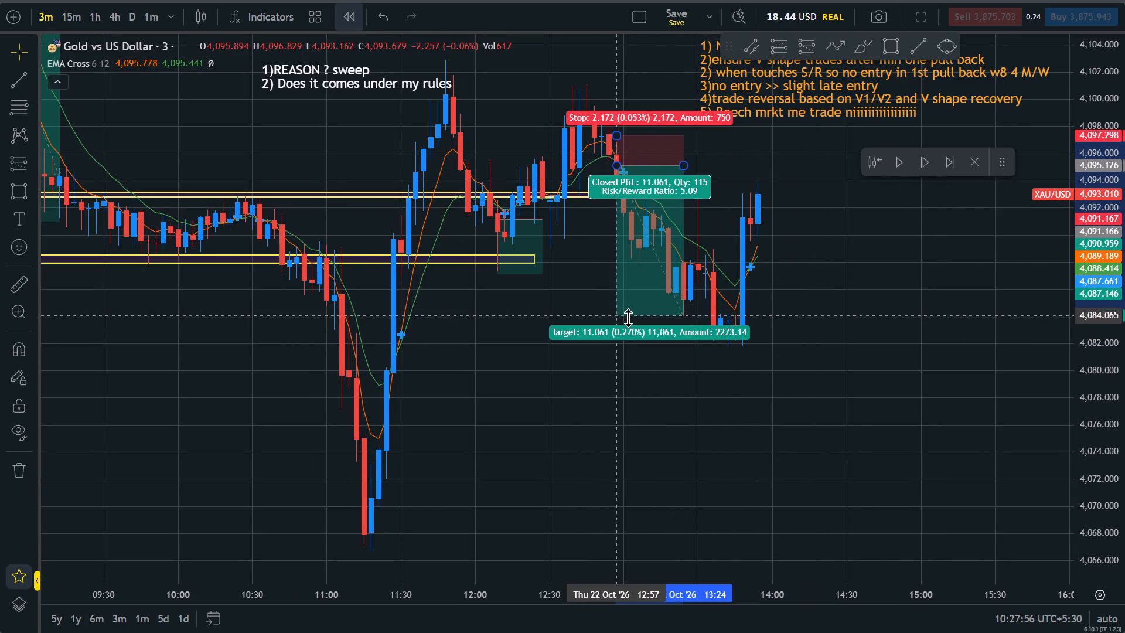
pyautogui.moveTo(628, 318); pyautogui.dragTo(632, 311)
pyautogui.click(690, 385)
# Extend the lower zone near 4,088 to about 12:42 and thin it to an upper edge of about 4,088.27.
pyautogui.moveTo(926, 421); pyautogui.dragTo(836, 495)
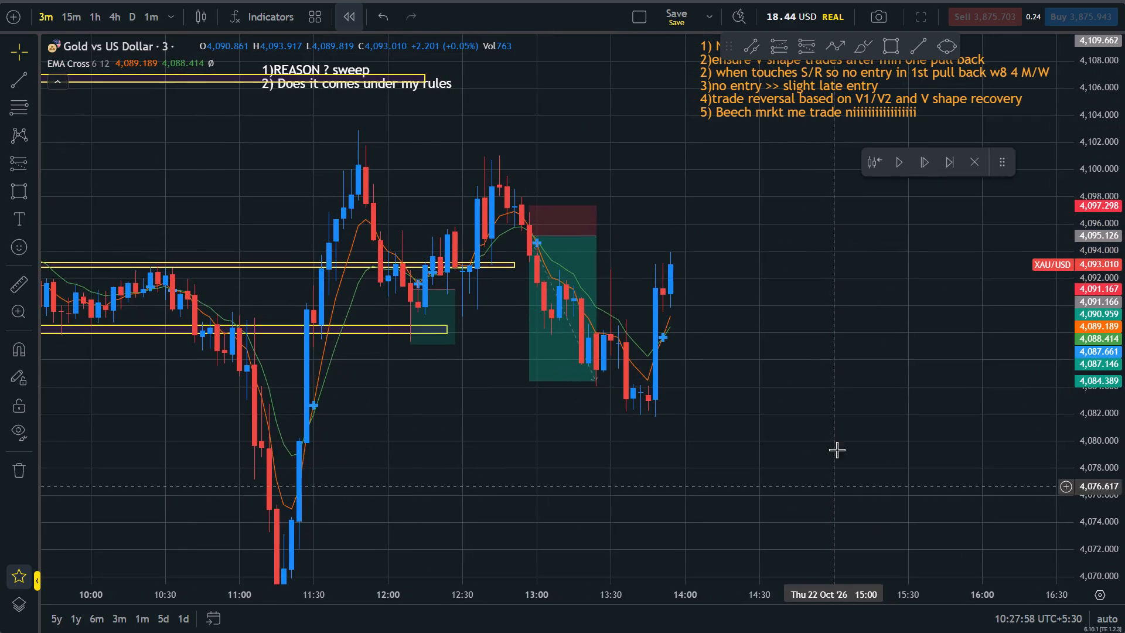
pyautogui.scroll(-9, 838, 448)
pyautogui.scroll(8, 884, 447)
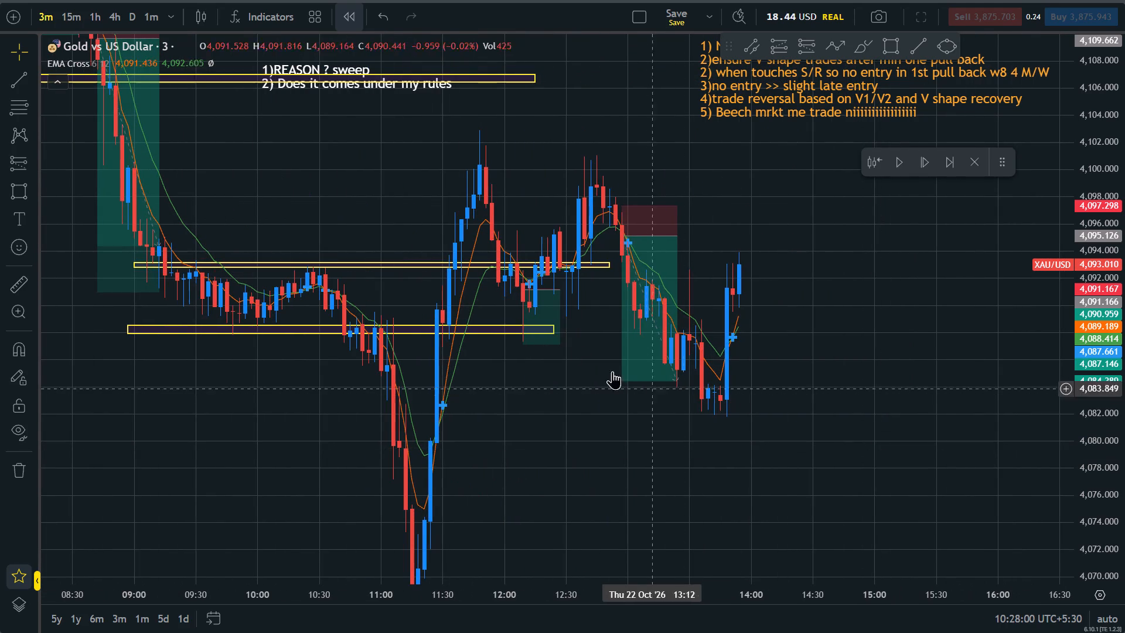
pyautogui.moveTo(554, 326); pyautogui.dragTo(855, 322)
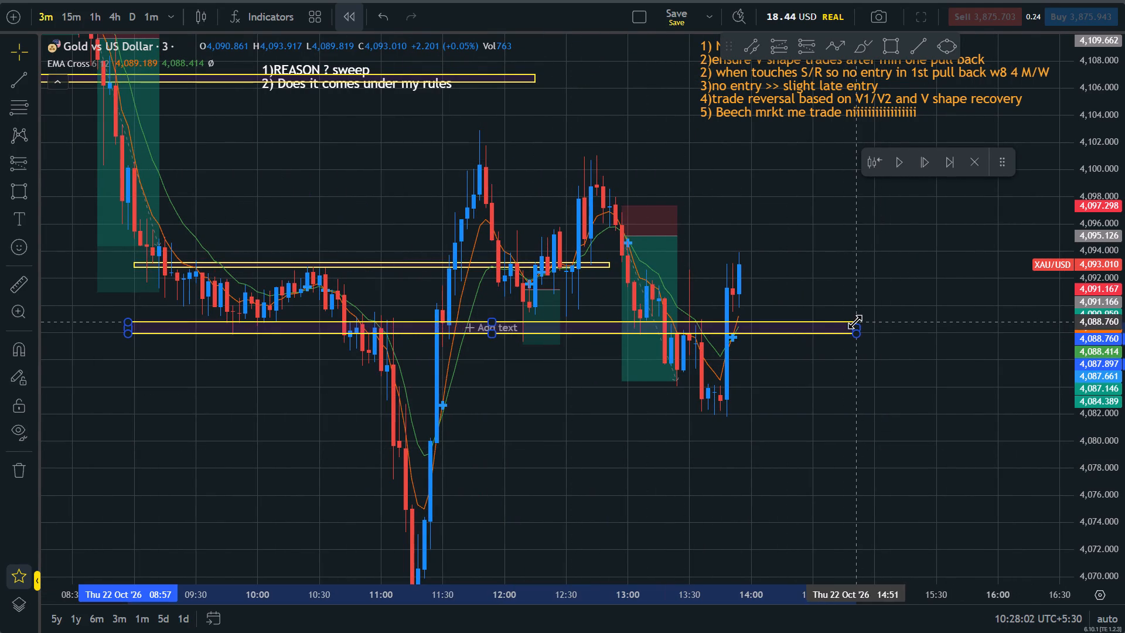
pyautogui.moveTo(855, 322); pyautogui.dragTo(594, 328)
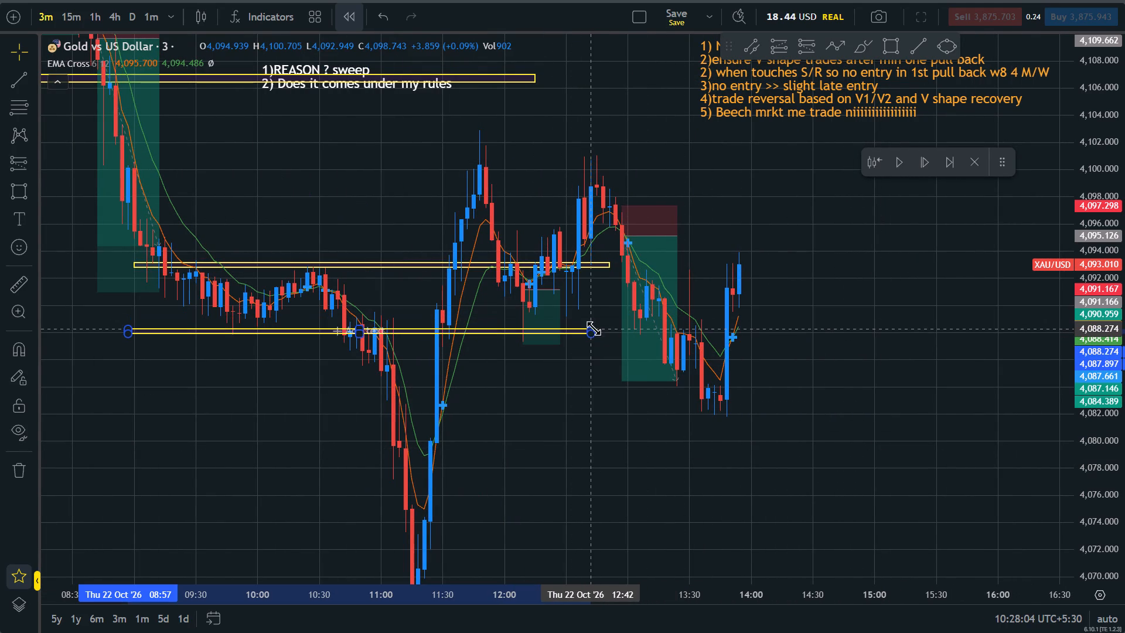
# Advance the bar replay to about 14:06 on 22 Oct.
pyautogui.moveTo(613, 428); pyautogui.dragTo(613, 437)
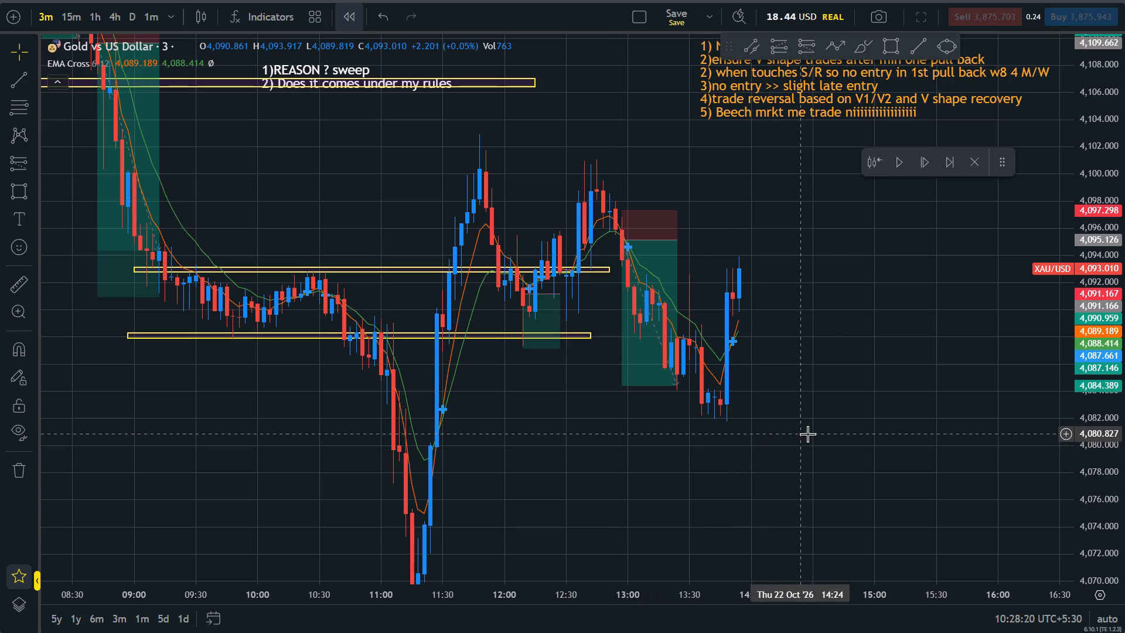
pyautogui.scroll(1, 835, 433)
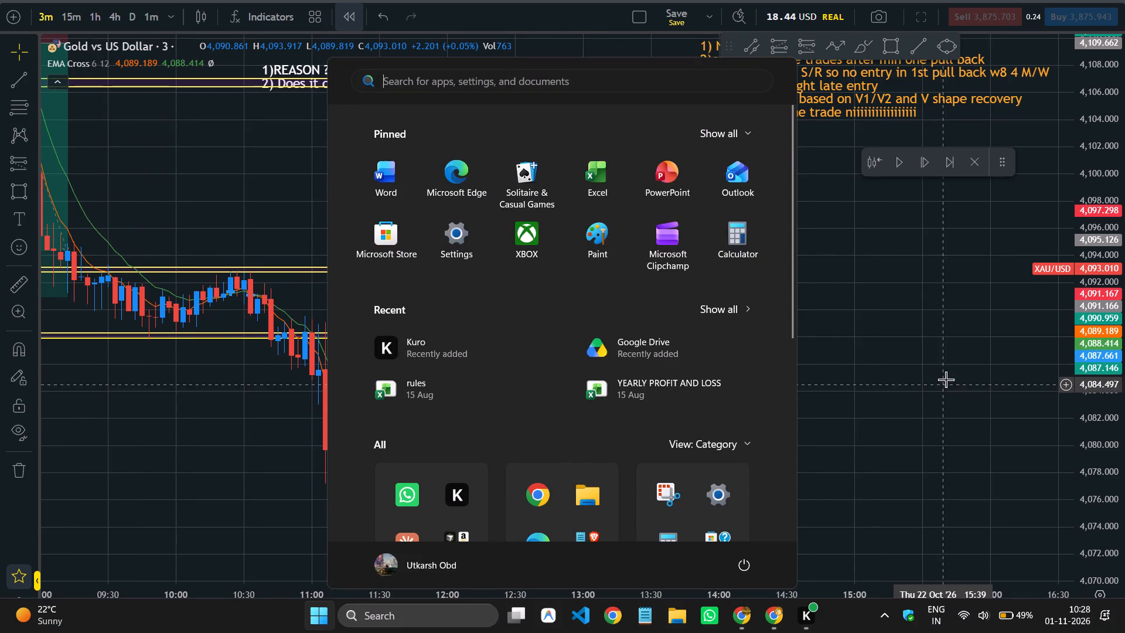
pyautogui.scroll(-3, 948, 360)
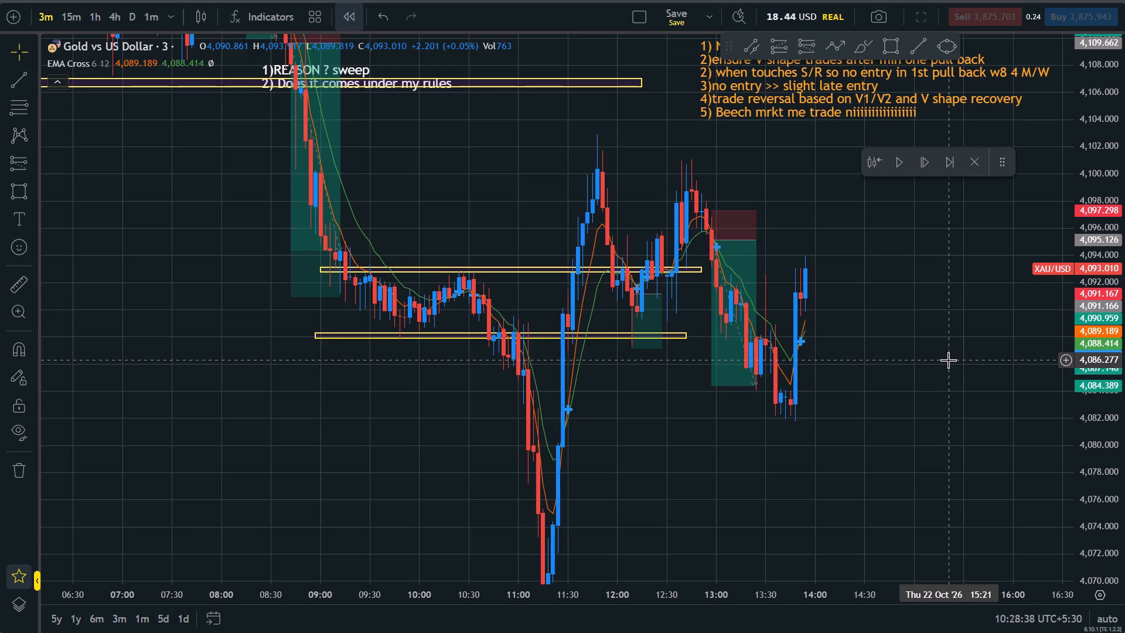
pyautogui.moveTo(934, 372); pyautogui.dragTo(919, 420)
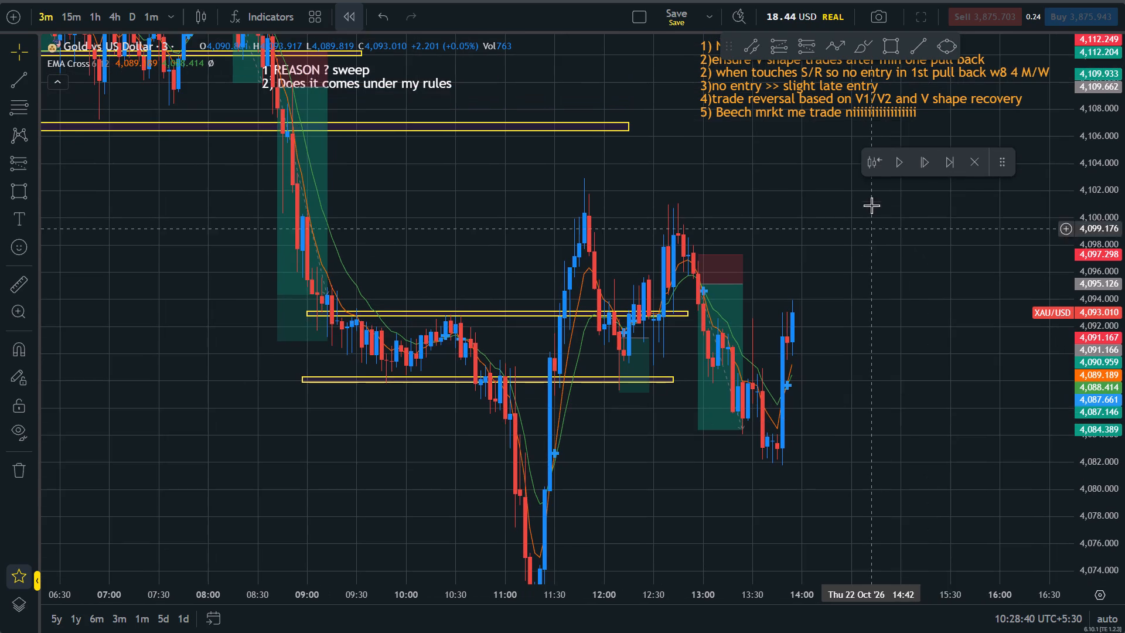
pyautogui.tripleClick(926, 166)
pyautogui.click(928, 166)
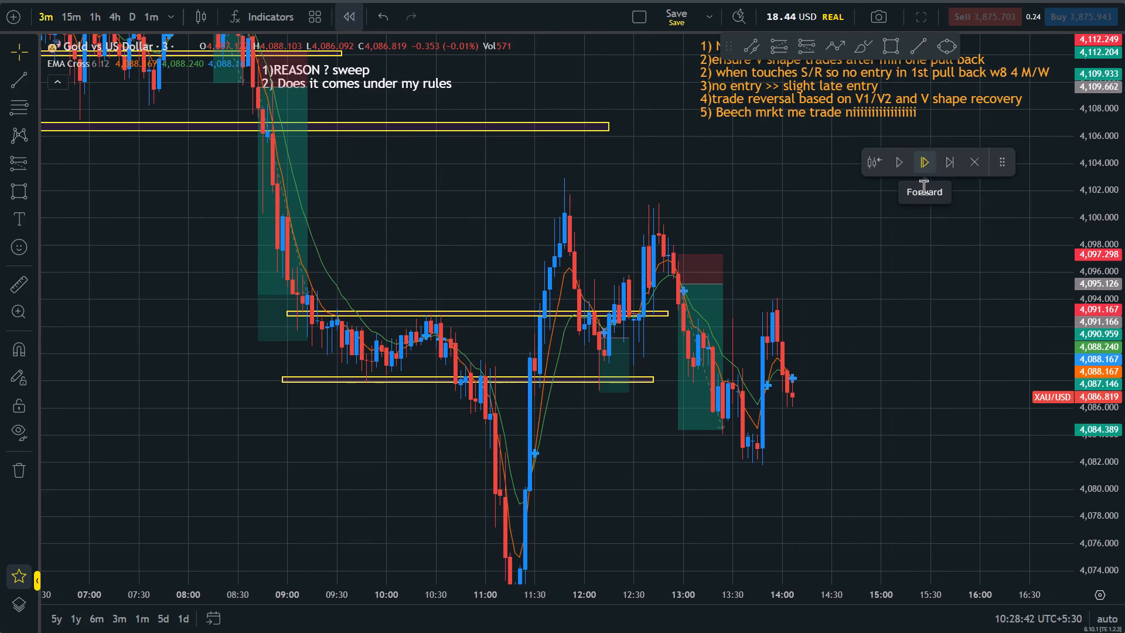
# Review the wider price action around the marked zones and advance the bar replay to about 14:21.
pyautogui.scroll(-4, 916, 360)
pyautogui.moveTo(1124, 197); pyautogui.dragTo(1096, 349)
pyautogui.click(813, 555)
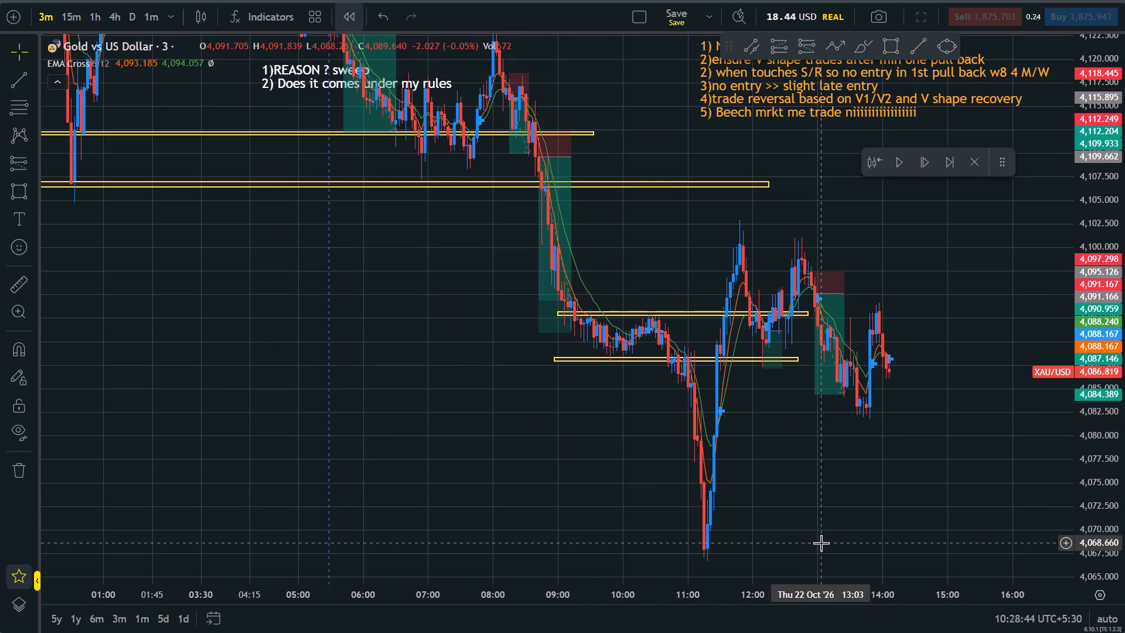
pyautogui.moveTo(985, 497); pyautogui.dragTo(906, 480)
pyautogui.scroll(3, 913, 506)
pyautogui.moveTo(1124, 508); pyautogui.dragTo(1119, 331)
pyautogui.moveTo(921, 403); pyautogui.dragTo(956, 462)
pyautogui.moveTo(1124, 285); pyautogui.dragTo(1109, 399)
pyautogui.click(927, 156)
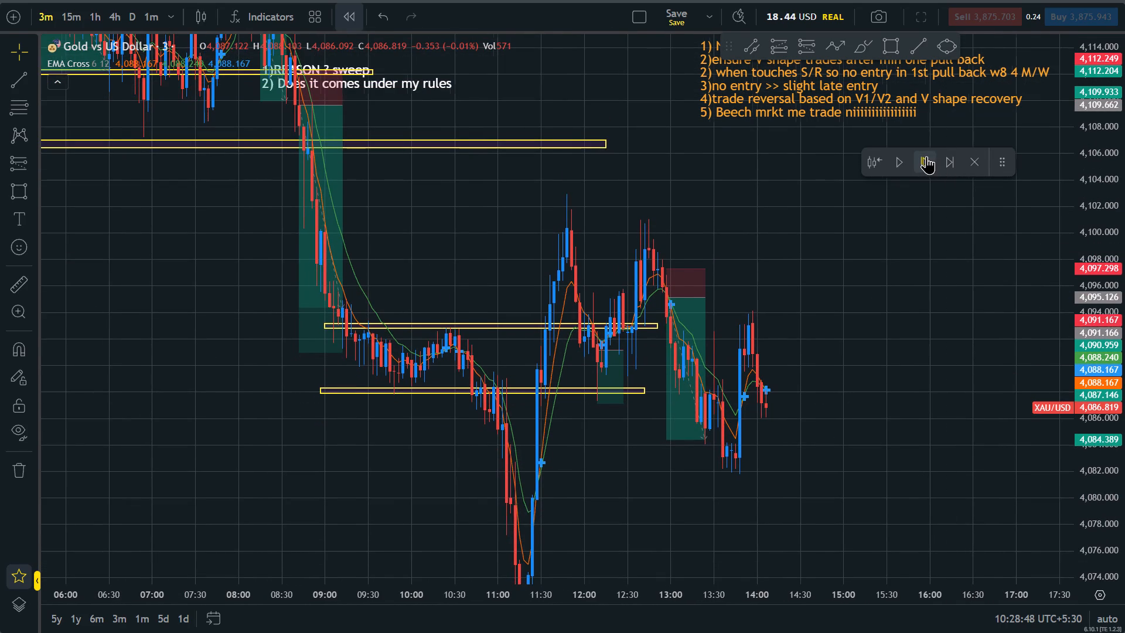
pyautogui.tripleClick(925, 156)
pyautogui.click(925, 156)
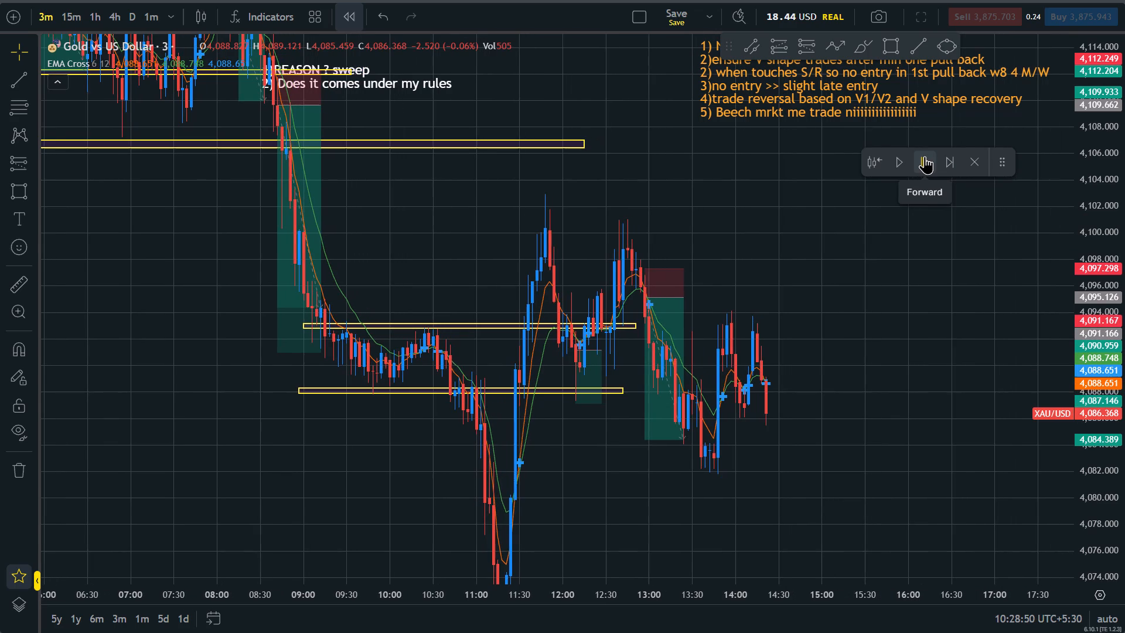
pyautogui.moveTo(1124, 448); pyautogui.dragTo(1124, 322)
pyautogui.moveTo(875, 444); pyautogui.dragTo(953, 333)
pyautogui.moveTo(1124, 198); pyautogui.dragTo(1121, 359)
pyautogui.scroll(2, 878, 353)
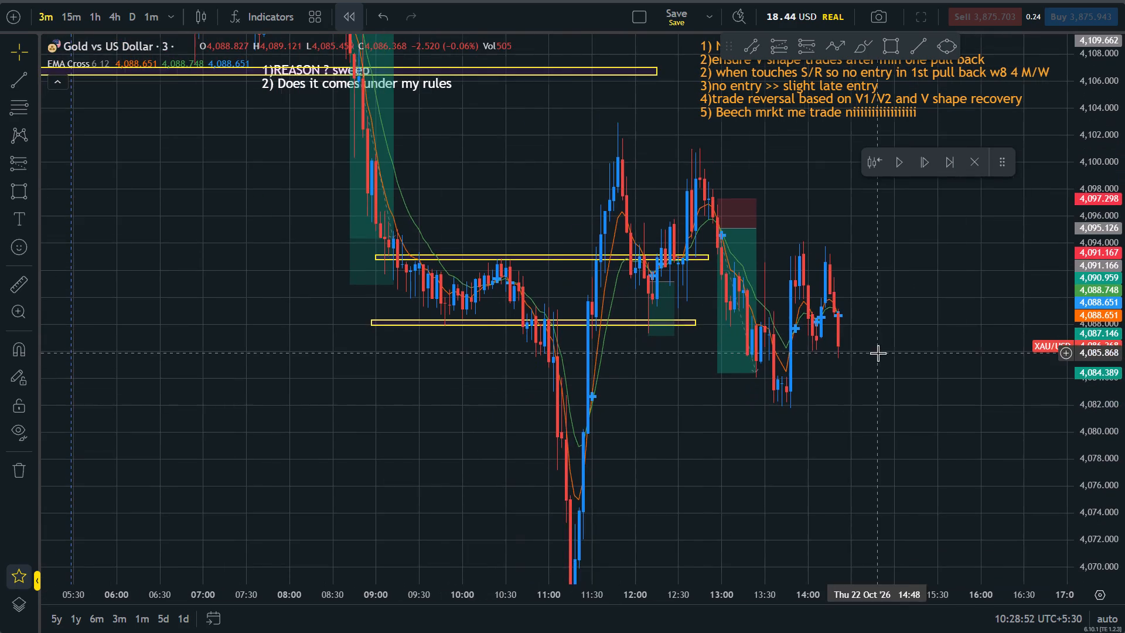
# Examine the price action between the marked zones and the latest candles around 14:21.
pyautogui.scroll(2, 878, 353)
pyautogui.moveTo(1124, 435); pyautogui.dragTo(1105, 284)
pyautogui.moveTo(904, 359); pyautogui.dragTo(930, 444)
pyautogui.moveTo(1124, 296); pyautogui.dragTo(1109, 376)
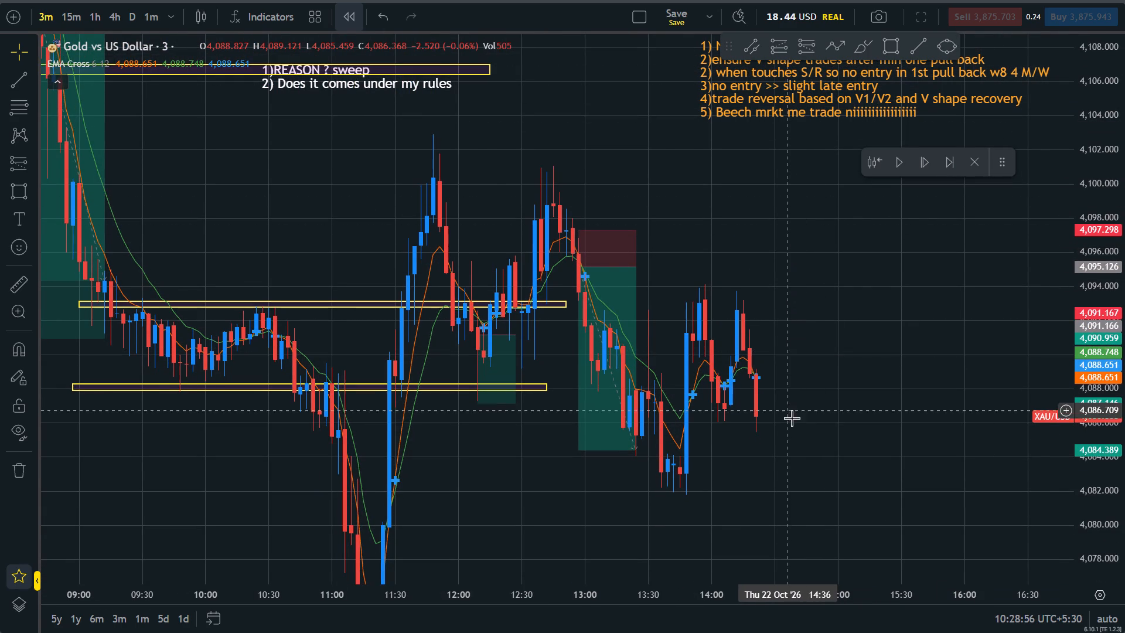
pyautogui.scroll(-3, 926, 387)
pyautogui.moveTo(1124, 192); pyautogui.dragTo(1117, 412)
pyautogui.scroll(2, 822, 438)
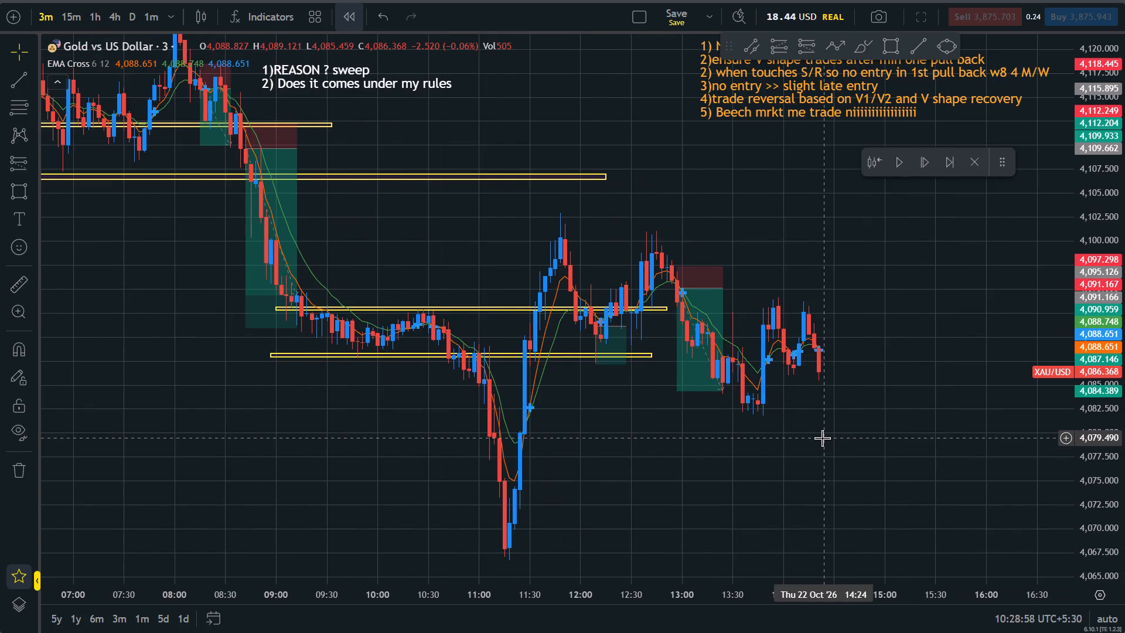
pyautogui.moveTo(837, 241); pyautogui.dragTo(824, 253)
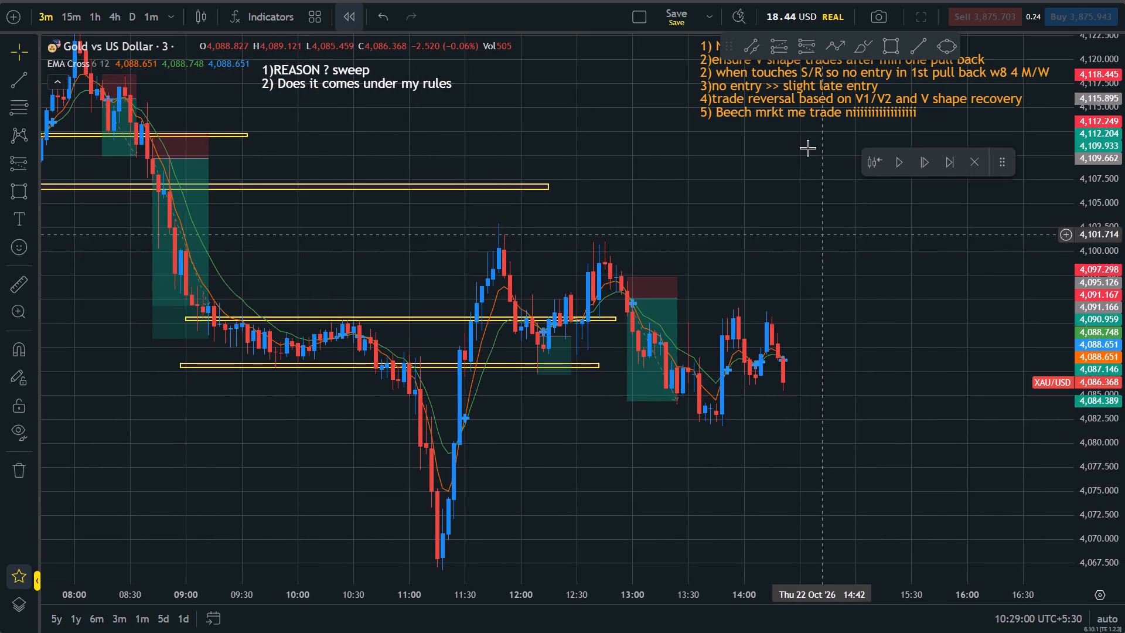
# Move the zone near 4,088 up to about 4,100 and extend its later end to about 16:00.
pyautogui.click(892, 40)
pyautogui.rightClick(260, 355)
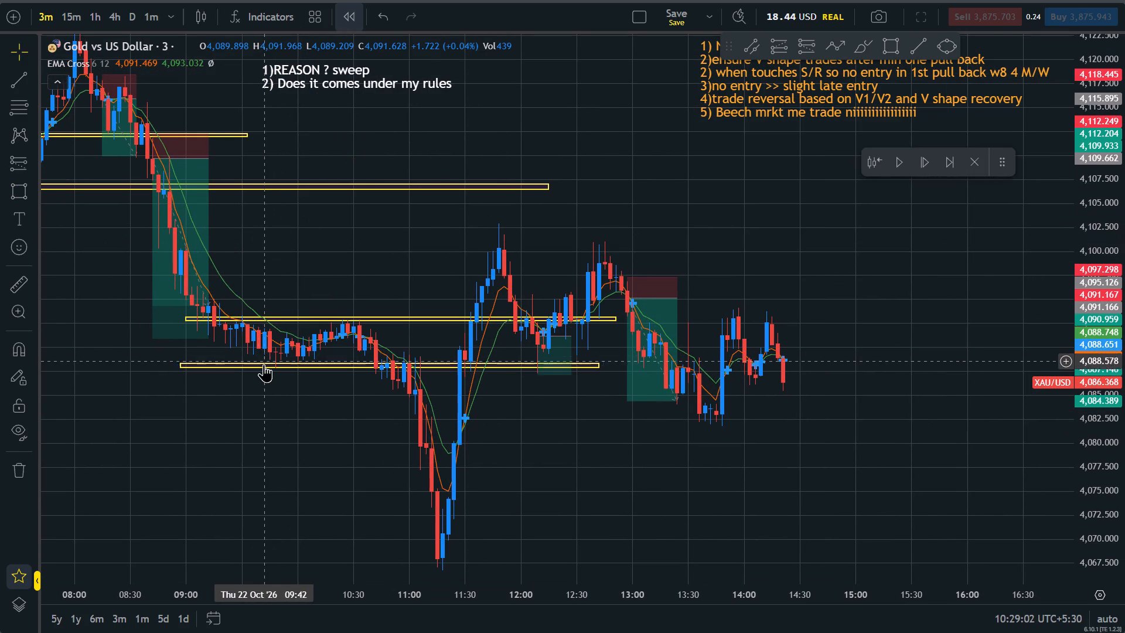
pyautogui.click(264, 364)
pyautogui.moveTo(265, 364); pyautogui.dragTo(268, 253)
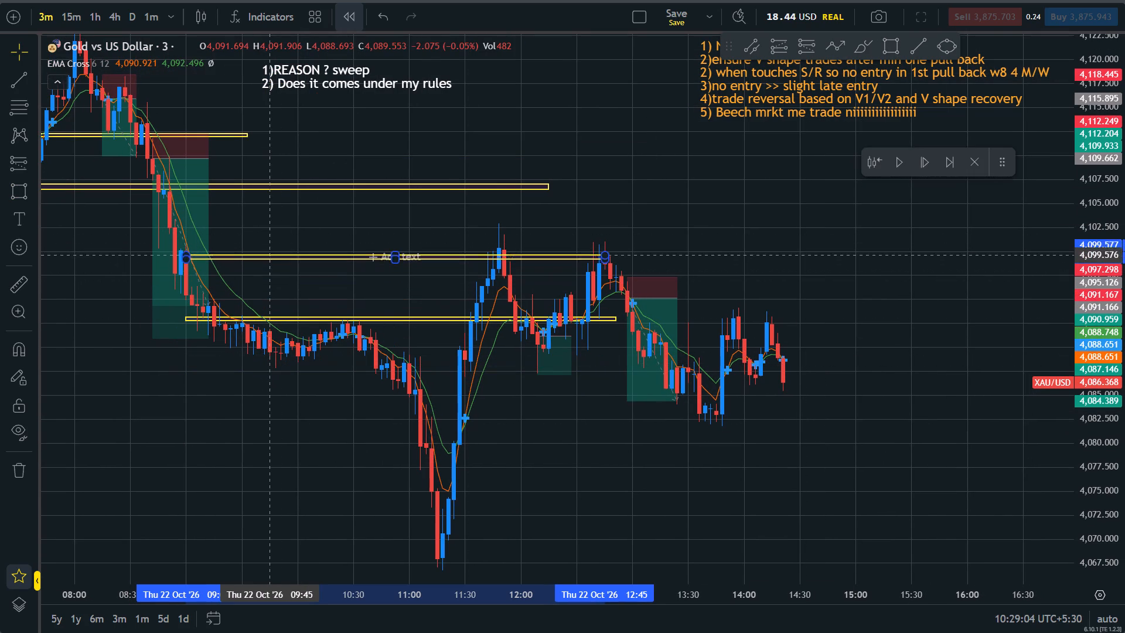
pyautogui.moveTo(268, 253); pyautogui.dragTo(253, 251)
pyautogui.moveTo(594, 253); pyautogui.dragTo(969, 237)
pyautogui.click(871, 478)
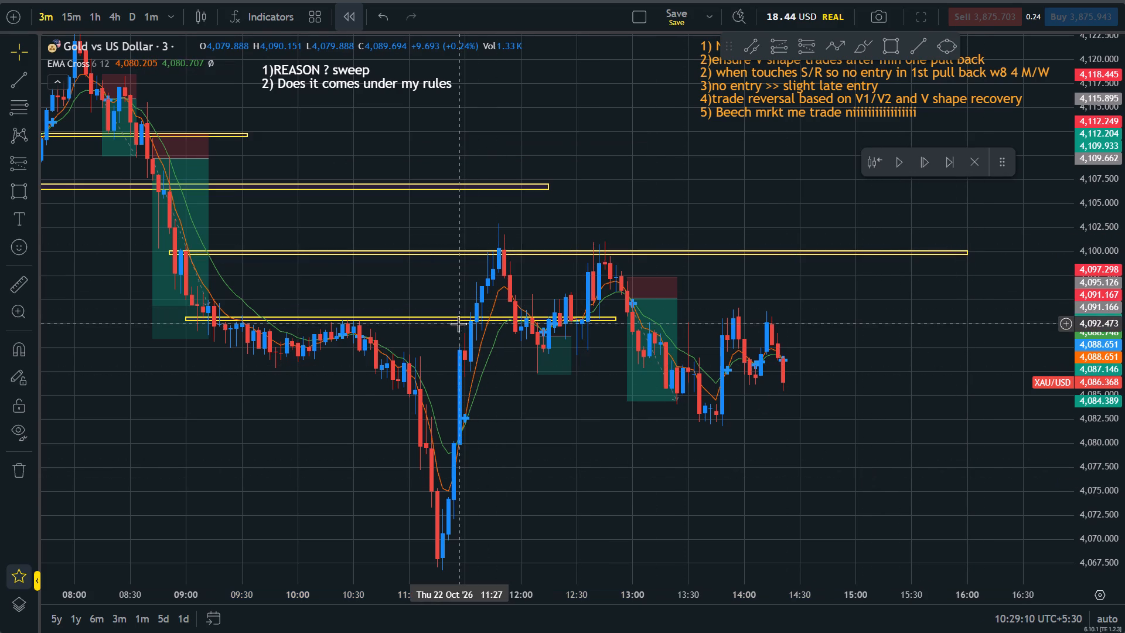
# Move the zone near 4,093 down to about 4,085 and extend its start back to about 10:18, with an upper edge of about 4,085.5.
pyautogui.moveTo(462, 321); pyautogui.dragTo(718, 415)
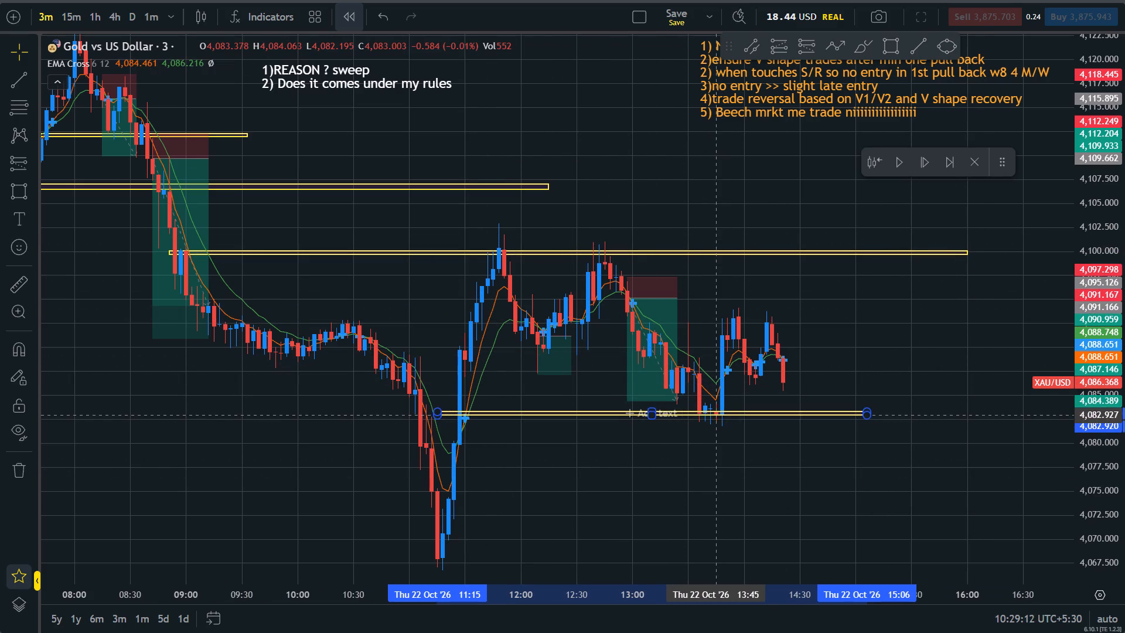
pyautogui.moveTo(718, 415); pyautogui.dragTo(729, 396)
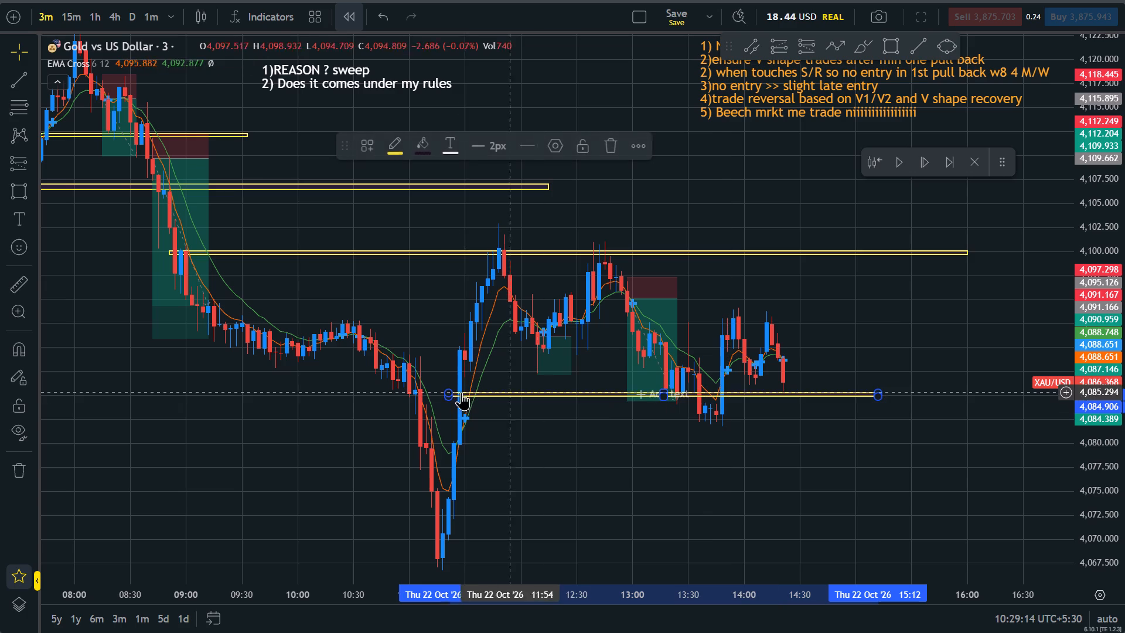
pyautogui.moveTo(447, 390); pyautogui.dragTo(348, 386)
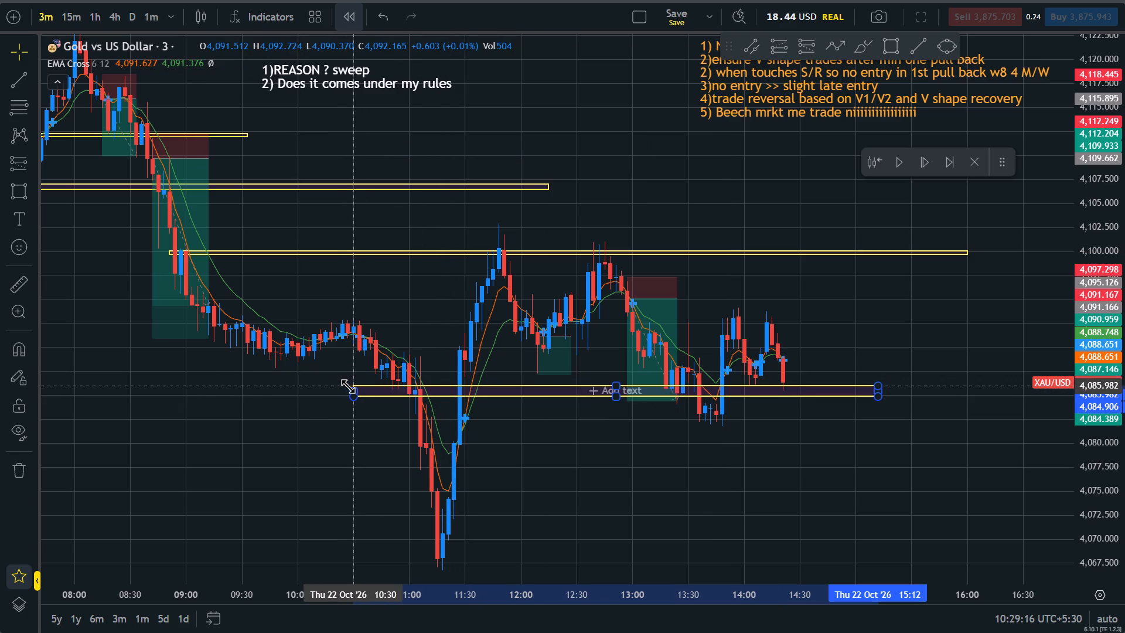
pyautogui.moveTo(348, 386); pyautogui.dragTo(333, 390)
pyautogui.click(745, 508)
# Advance the bar replay to about 14:54 on 22 Oct.
pyautogui.moveTo(1124, 464); pyautogui.dragTo(1119, 278)
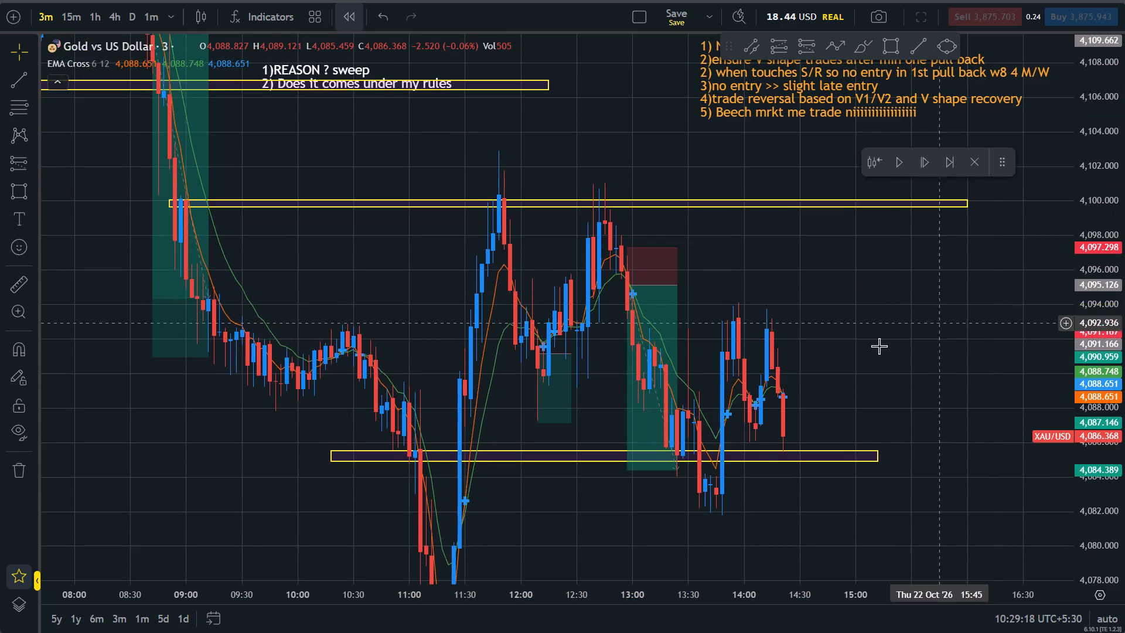
pyautogui.moveTo(878, 346); pyautogui.dragTo(1049, 213)
pyautogui.scroll(4, 1051, 324)
pyautogui.moveTo(987, 246); pyautogui.dragTo(929, 377)
pyautogui.scroll(-3, 929, 377)
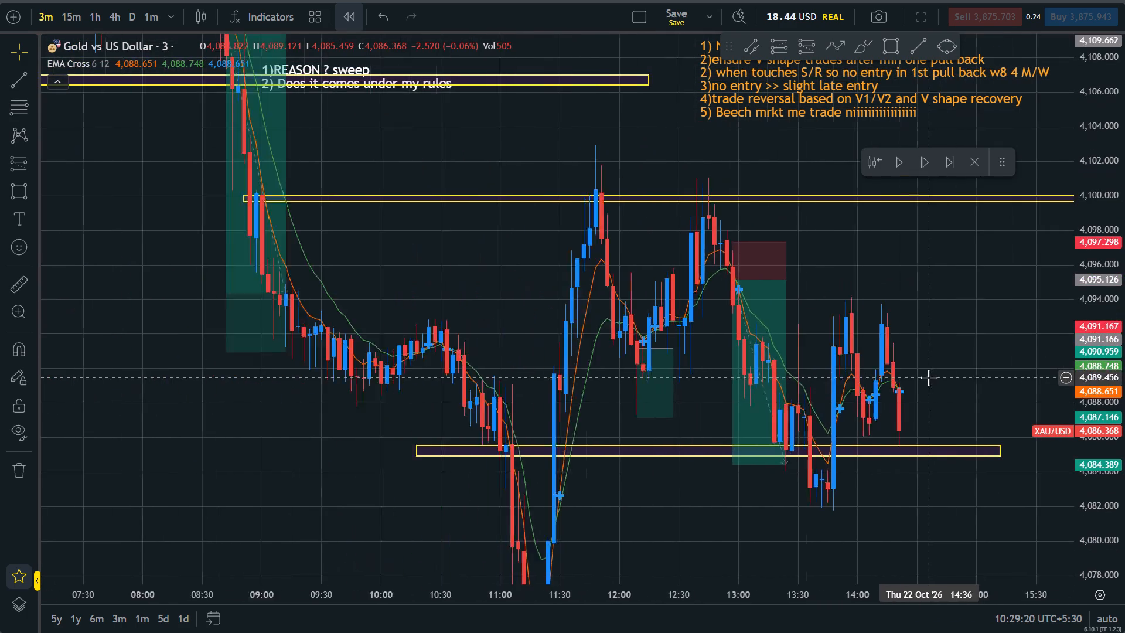
pyautogui.scroll(-2, 929, 377)
pyautogui.moveTo(1124, 198); pyautogui.dragTo(1124, 474)
pyautogui.scroll(3, 903, 438)
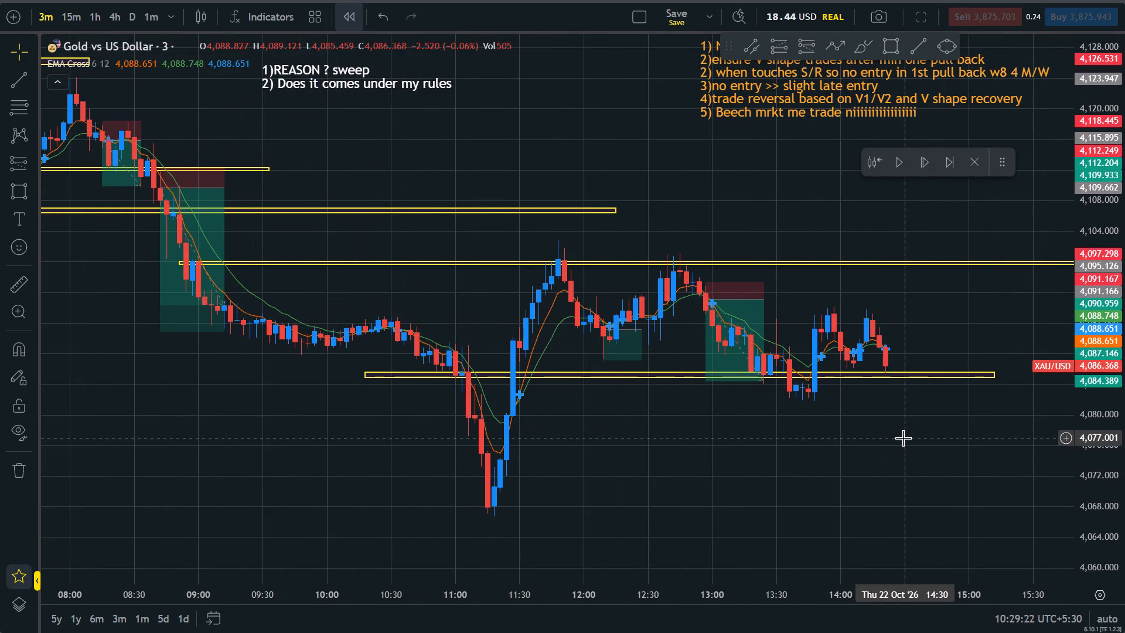
pyautogui.click(925, 166)
pyautogui.tripleClick(922, 168)
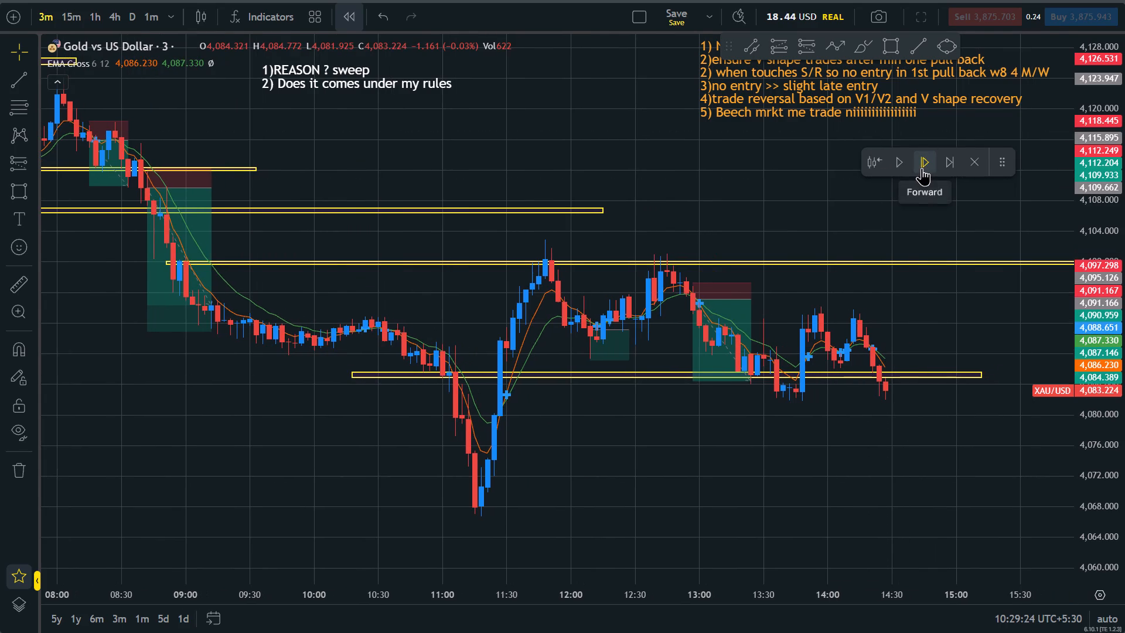
pyautogui.tripleClick(922, 168)
pyautogui.click(922, 168)
pyautogui.click(922, 168)
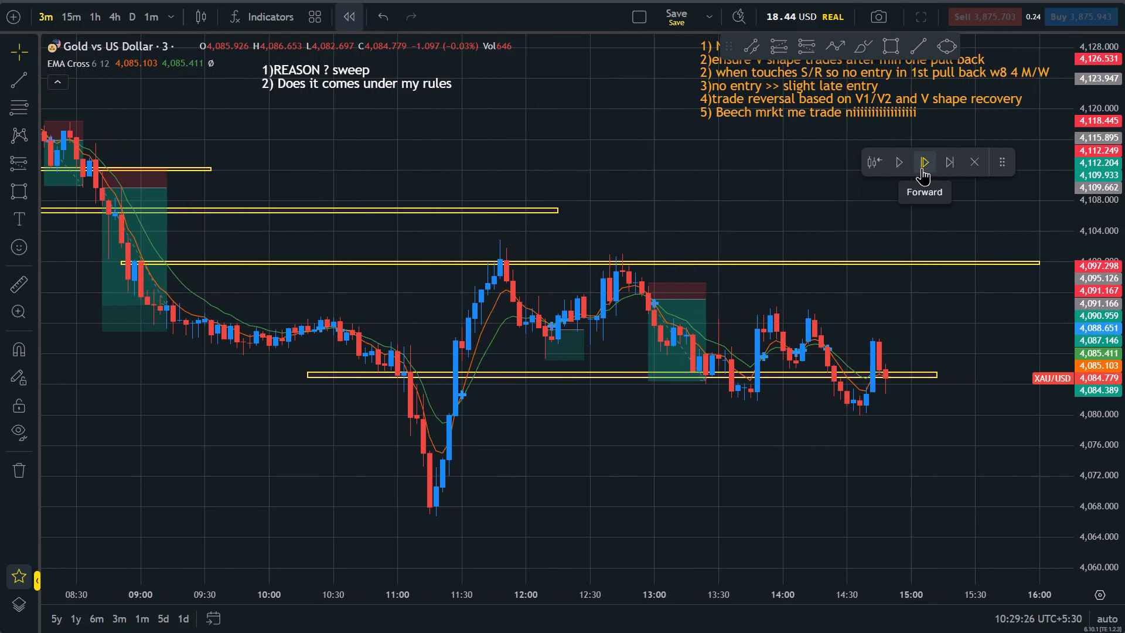
pyautogui.click(922, 168)
pyautogui.click(922, 168)
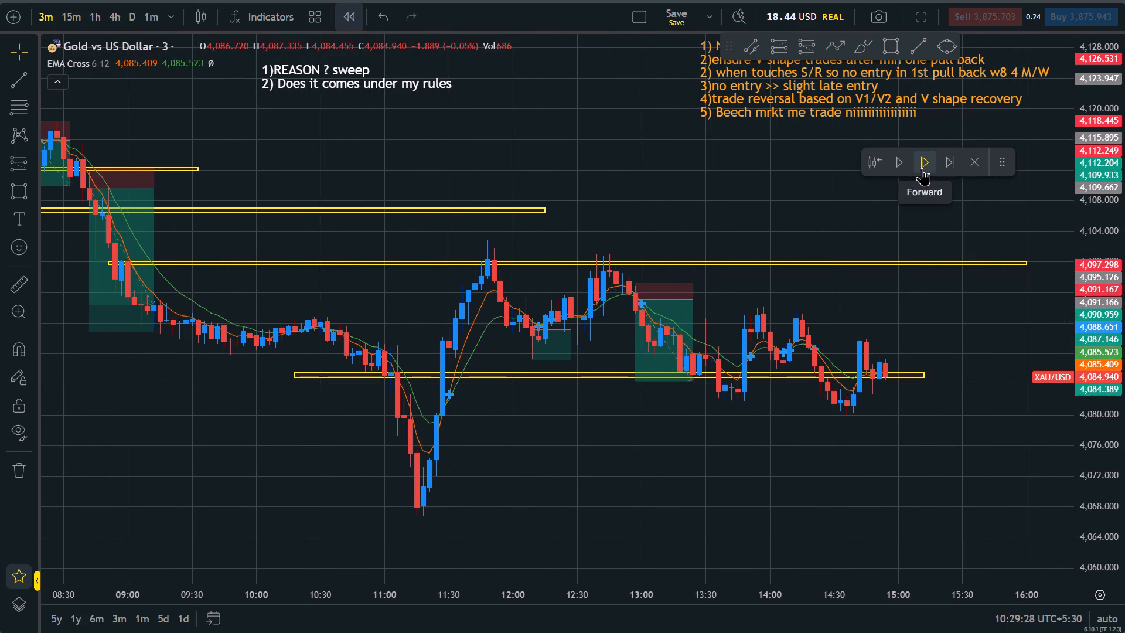
# Examine the price action around the 4,085 and 4,100 zones for a possible entry.
pyautogui.moveTo(1124, 511); pyautogui.dragTo(1116, 297)
pyautogui.moveTo(1027, 336); pyautogui.dragTo(888, 218)
pyautogui.scroll(-4, 883, 220)
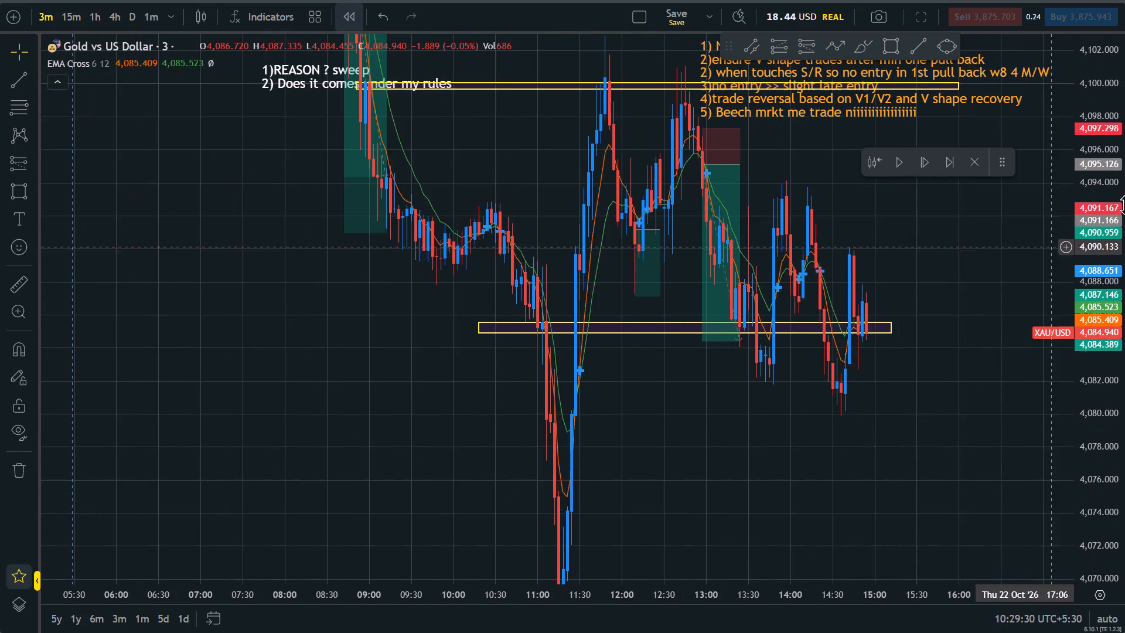
pyautogui.moveTo(1124, 207); pyautogui.dragTo(1124, 394)
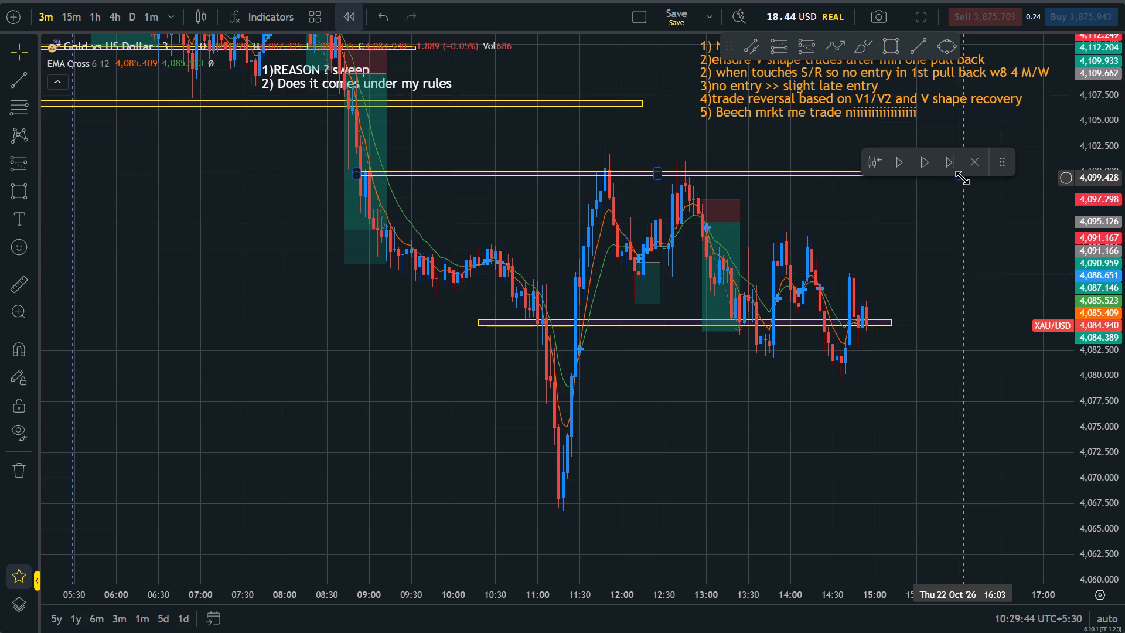
pyautogui.scroll(1, 962, 178)
pyautogui.moveTo(924, 251); pyautogui.dragTo(935, 278)
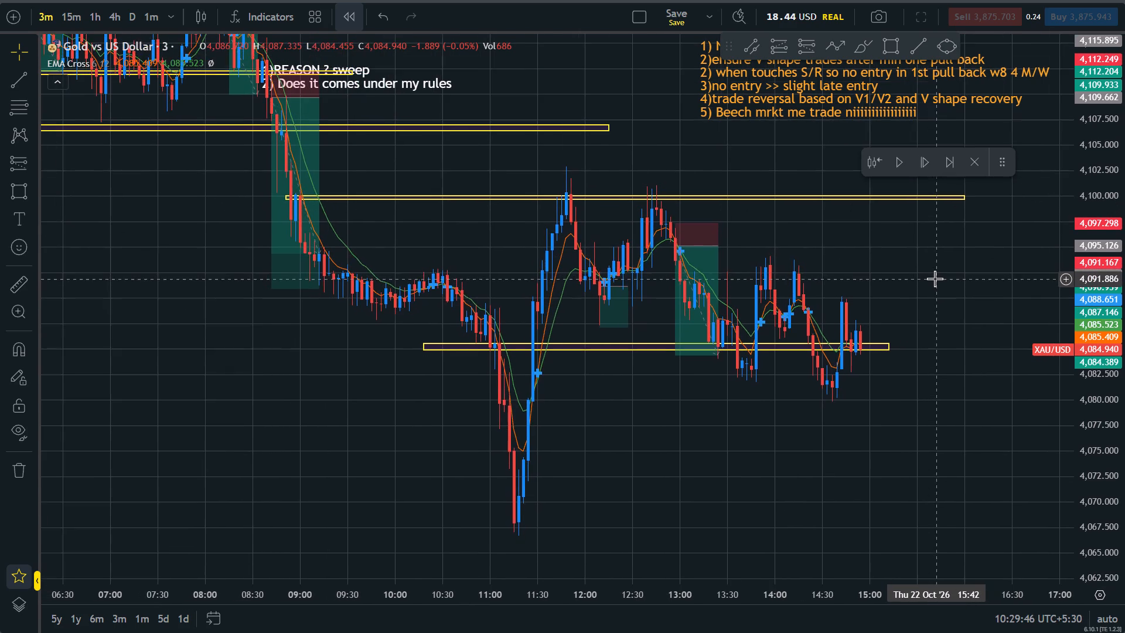
pyautogui.scroll(2, 935, 278)
pyautogui.moveTo(1124, 457); pyautogui.dragTo(1124, 348)
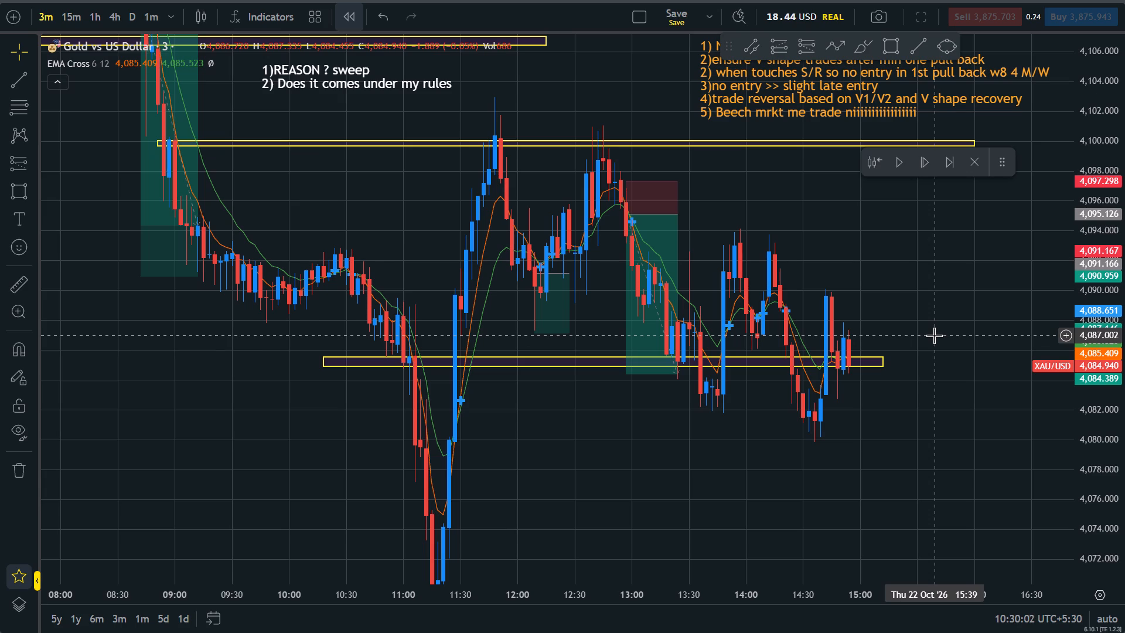
pyautogui.scroll(1, 942, 336)
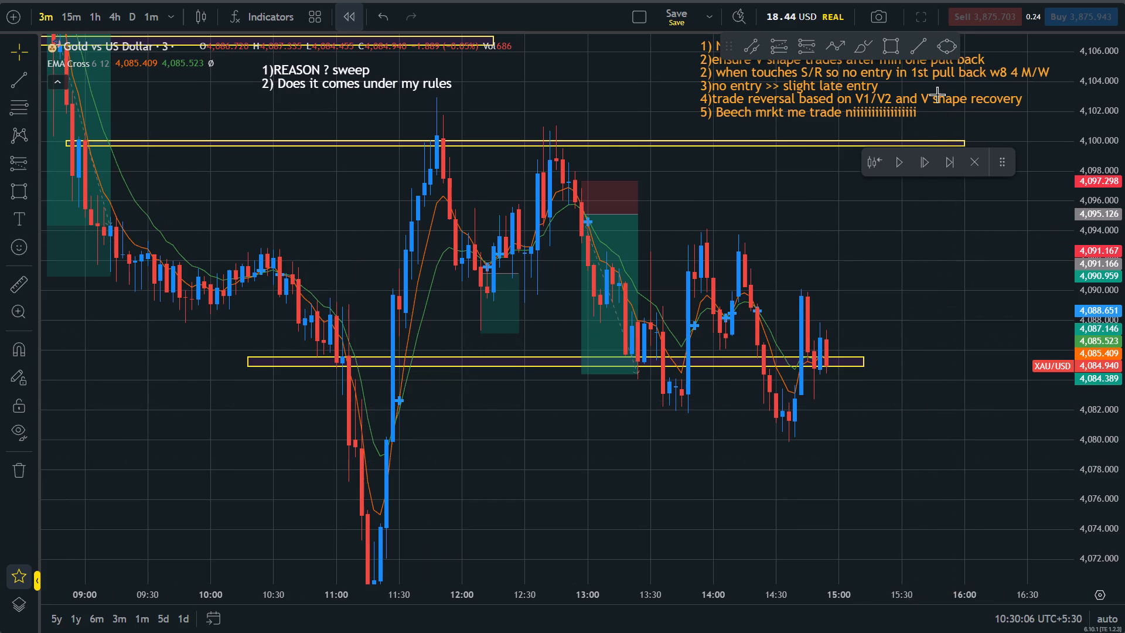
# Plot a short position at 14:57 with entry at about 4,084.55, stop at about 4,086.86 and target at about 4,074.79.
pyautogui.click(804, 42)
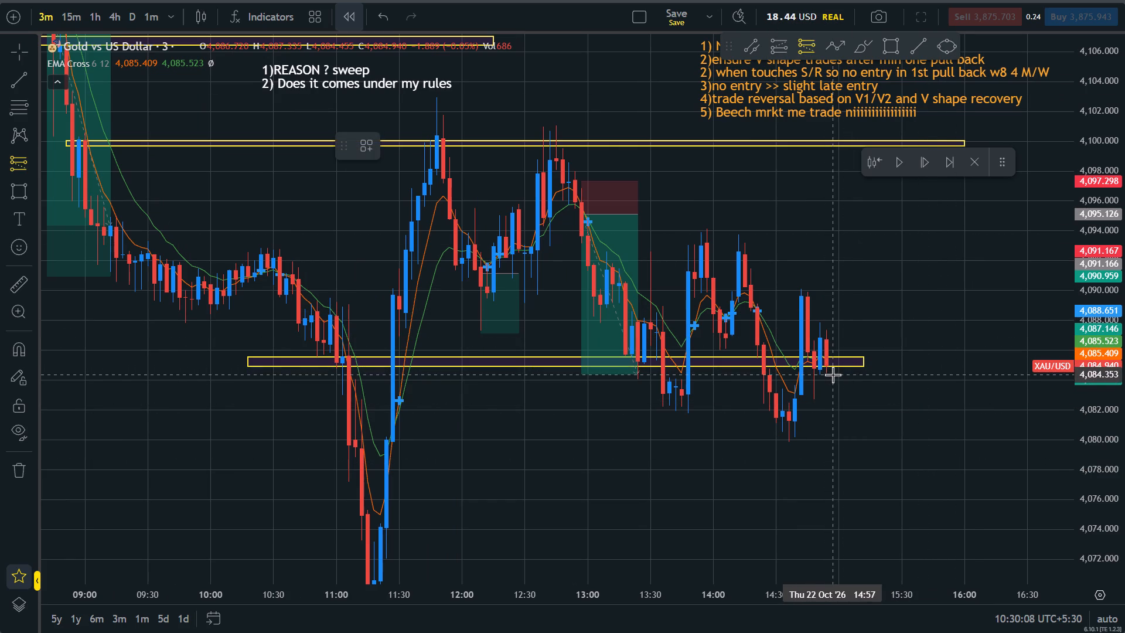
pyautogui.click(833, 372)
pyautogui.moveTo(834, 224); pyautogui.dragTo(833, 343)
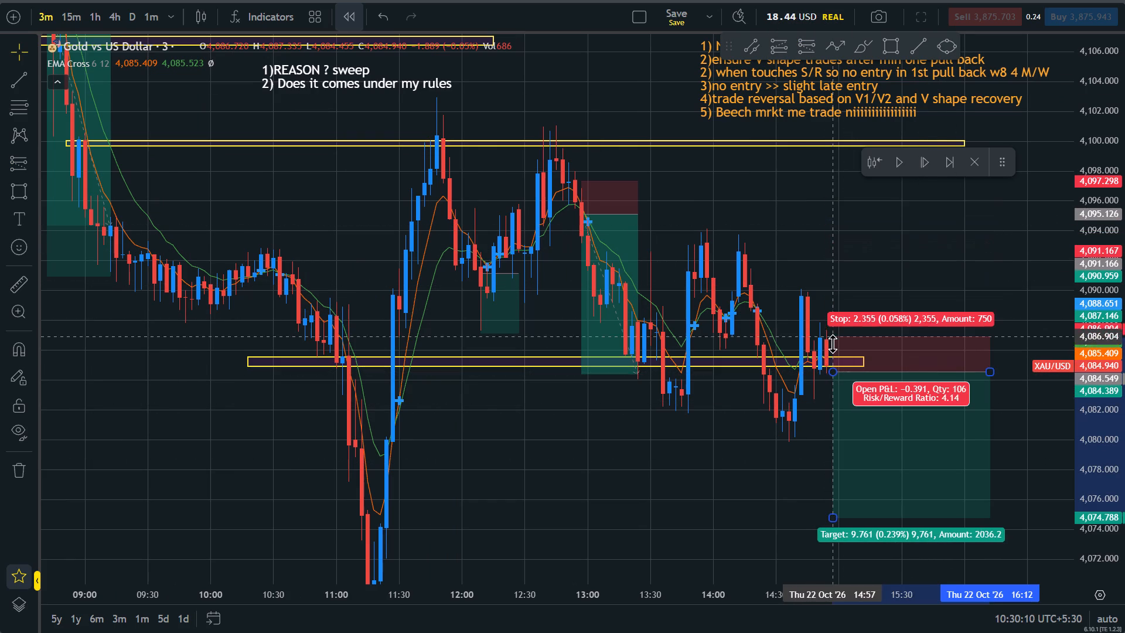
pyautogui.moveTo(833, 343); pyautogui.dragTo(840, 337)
# Advance the bar replay to about 15:12 on 22 Oct.
pyautogui.moveTo(889, 274); pyautogui.dragTo(848, 235)
pyautogui.moveTo(1124, 430); pyautogui.dragTo(1119, 329)
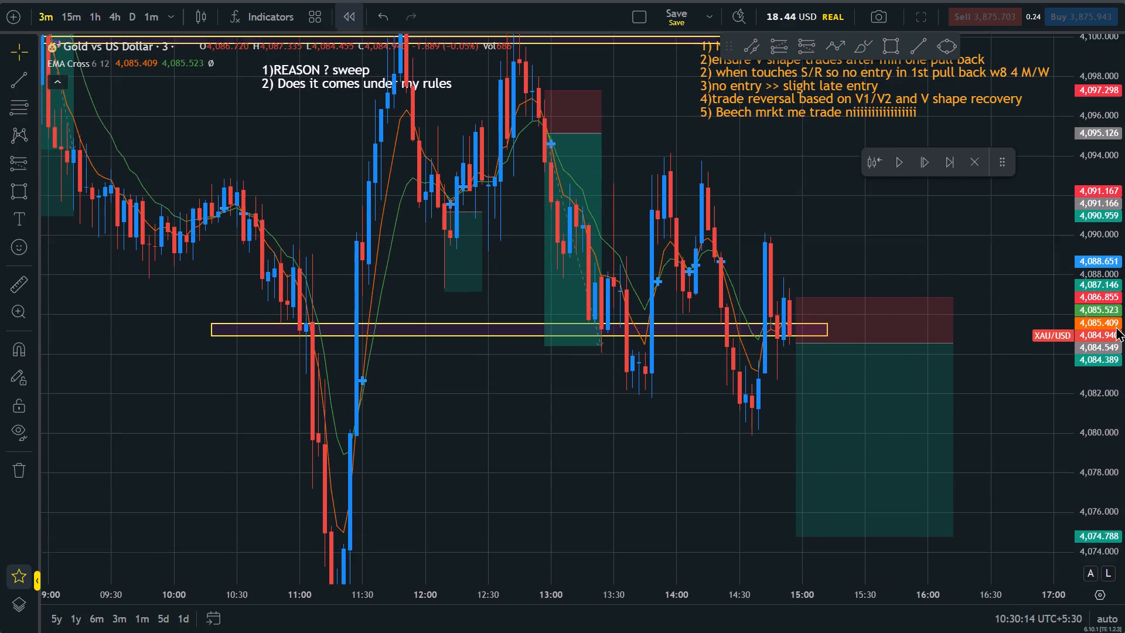
pyautogui.moveTo(1016, 375); pyautogui.dragTo(942, 343)
pyautogui.scroll(-4, 979, 363)
pyautogui.moveTo(1124, 238); pyautogui.dragTo(1106, 427)
pyautogui.scroll(1, 1060, 417)
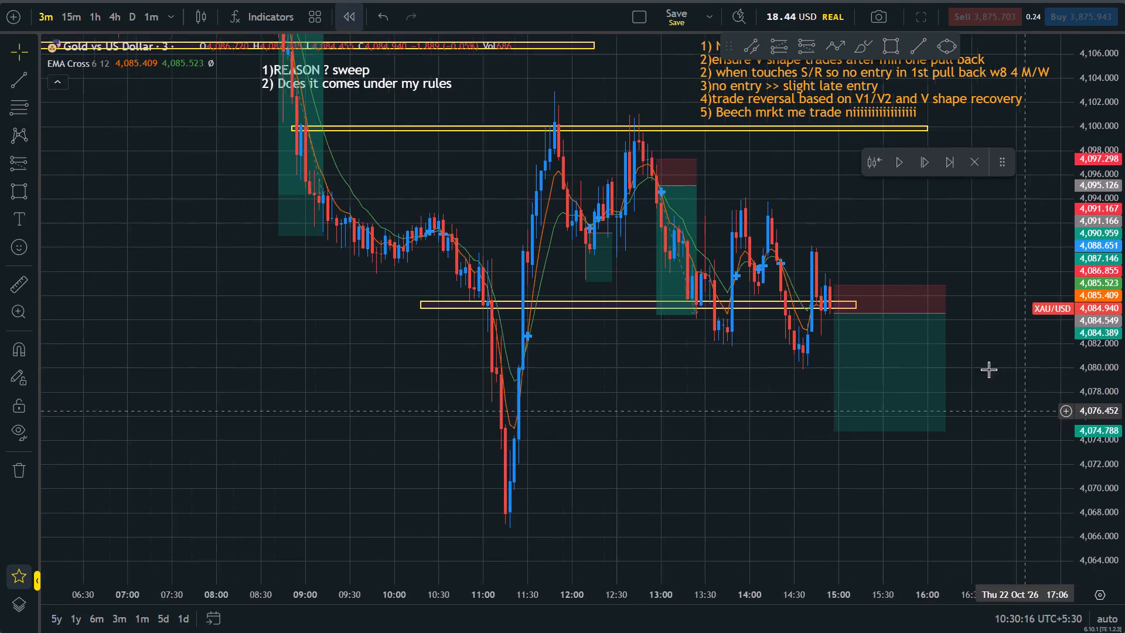
pyautogui.scroll(1, 988, 369)
pyautogui.click(918, 158)
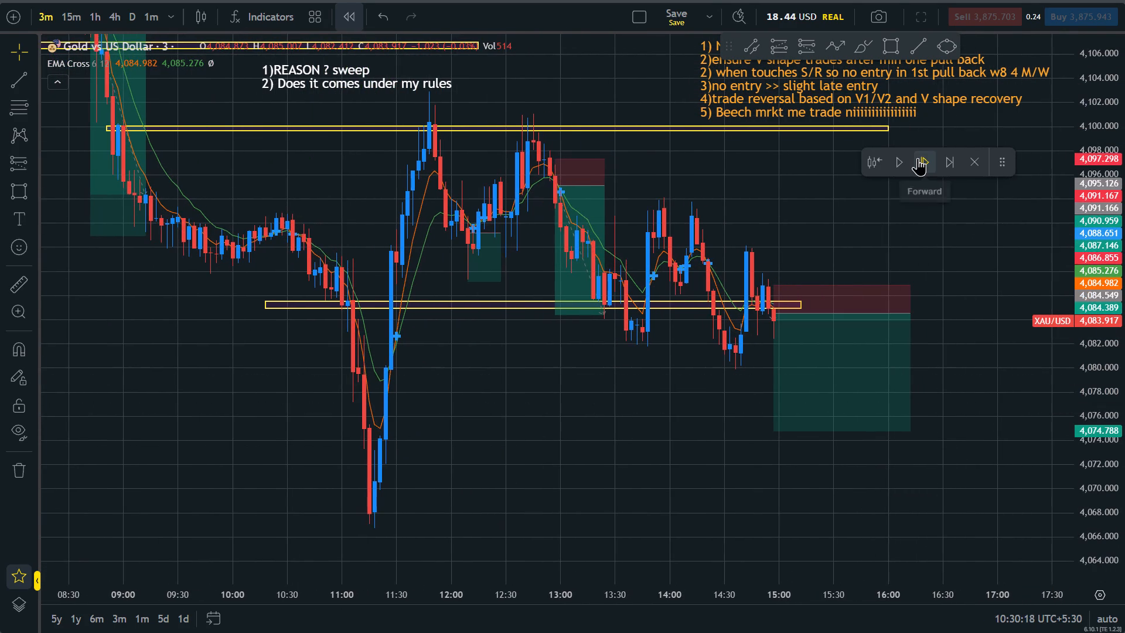
pyautogui.click(918, 158)
pyautogui.click(918, 158)
pyautogui.click(918, 158)
pyautogui.click(918, 158)
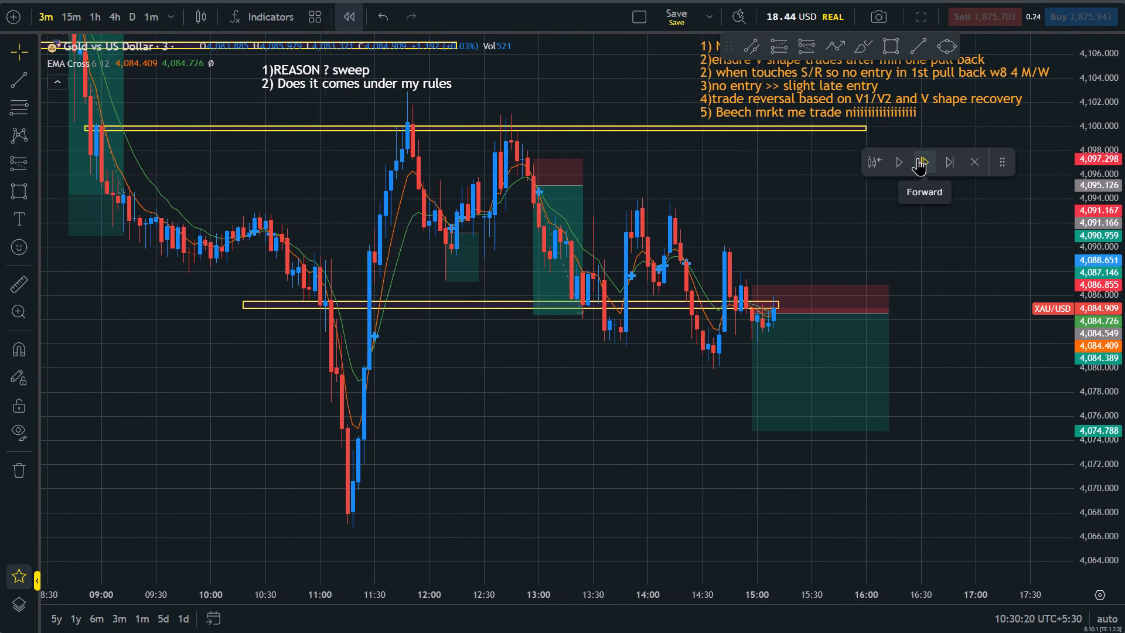
pyautogui.click(918, 158)
# Examine how the latest candles behave against the short position's entry and stop levels.
pyautogui.moveTo(1124, 403); pyautogui.dragTo(1111, 144)
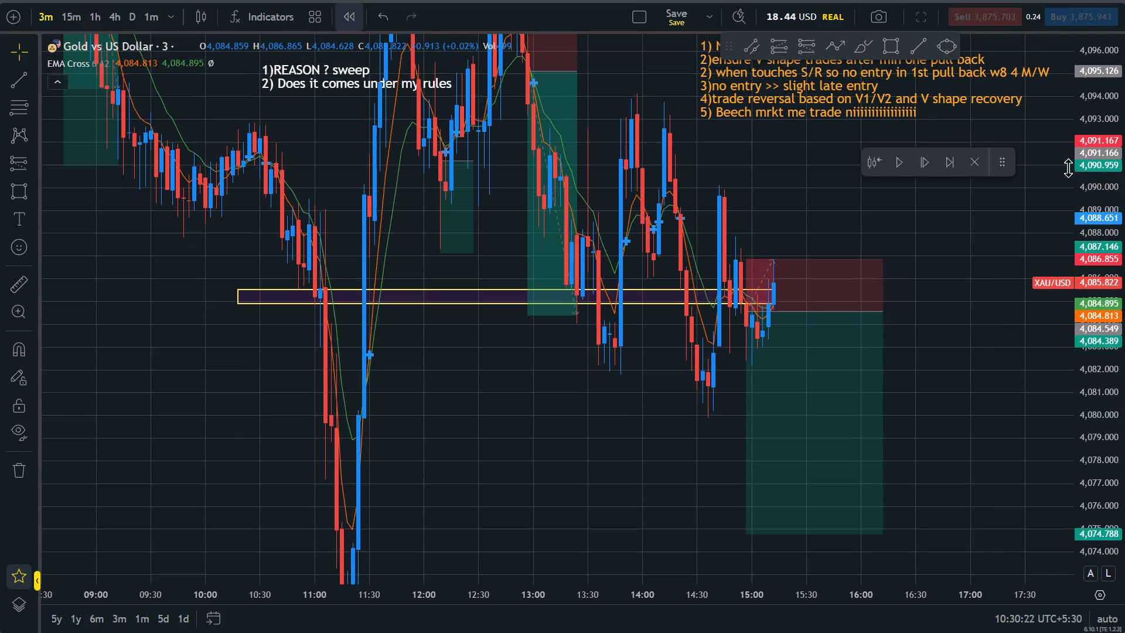
pyautogui.scroll(3, 988, 273)
pyautogui.scroll(-4, 964, 324)
pyautogui.moveTo(1124, 215); pyautogui.dragTo(1122, 355)
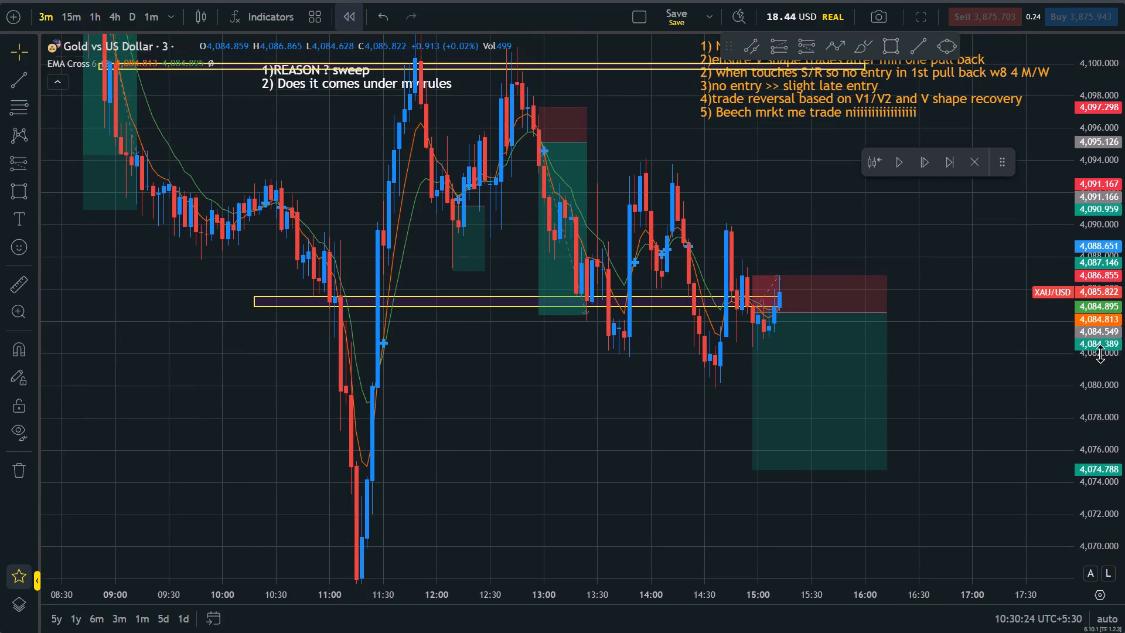
pyautogui.scroll(3, 1058, 351)
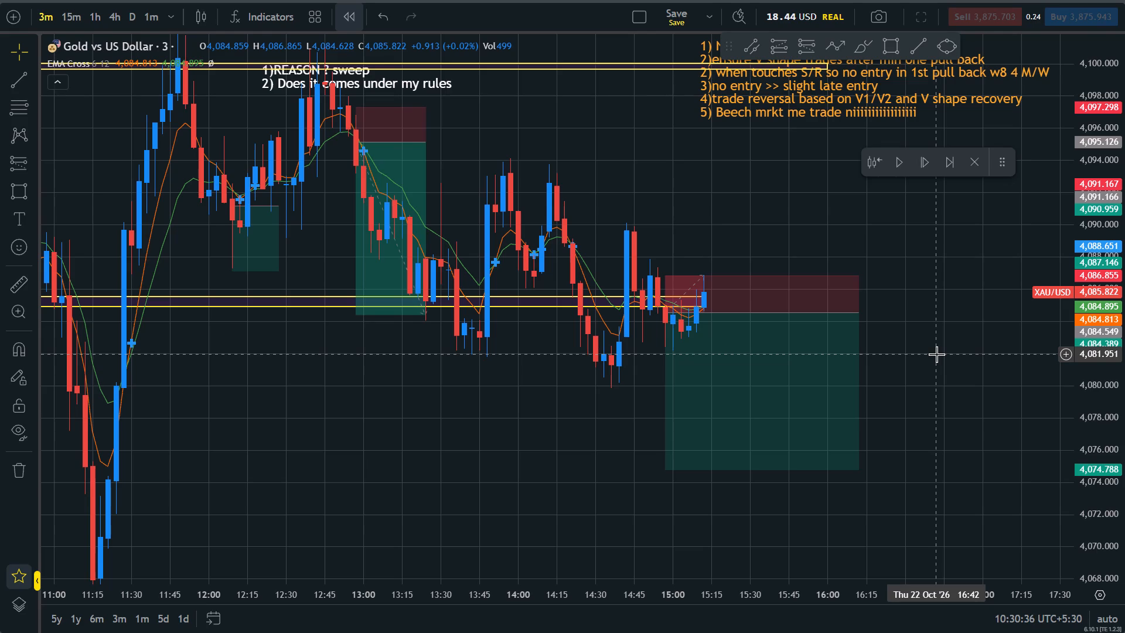
pyautogui.moveTo(1124, 403); pyautogui.dragTo(1056, 100)
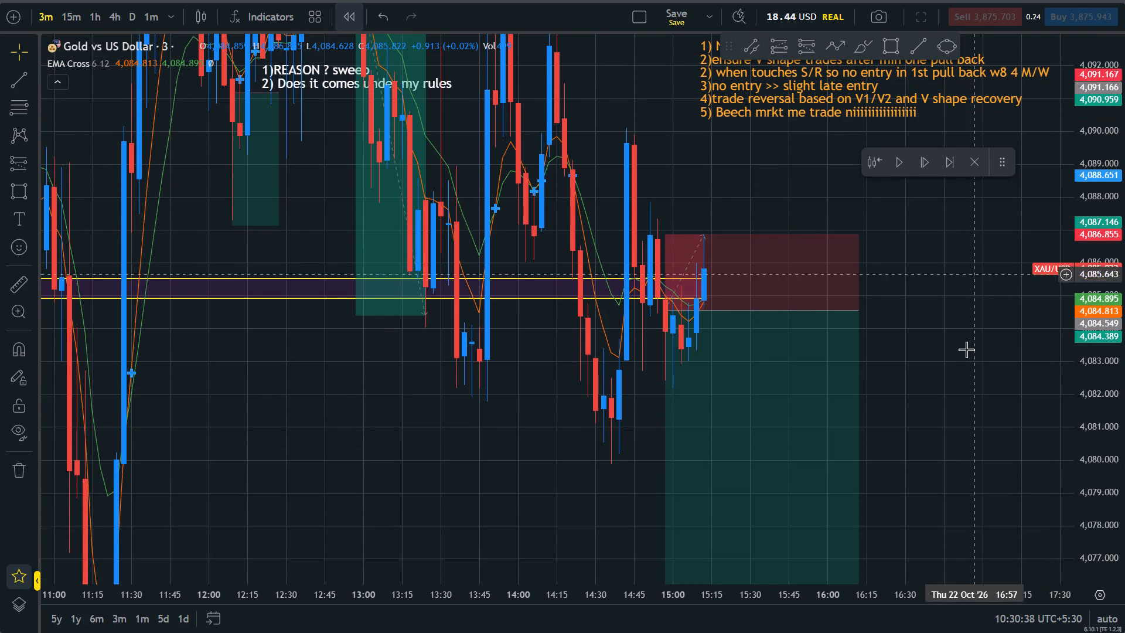
pyautogui.moveTo(964, 395); pyautogui.dragTo(970, 413)
pyautogui.scroll(2, 970, 413)
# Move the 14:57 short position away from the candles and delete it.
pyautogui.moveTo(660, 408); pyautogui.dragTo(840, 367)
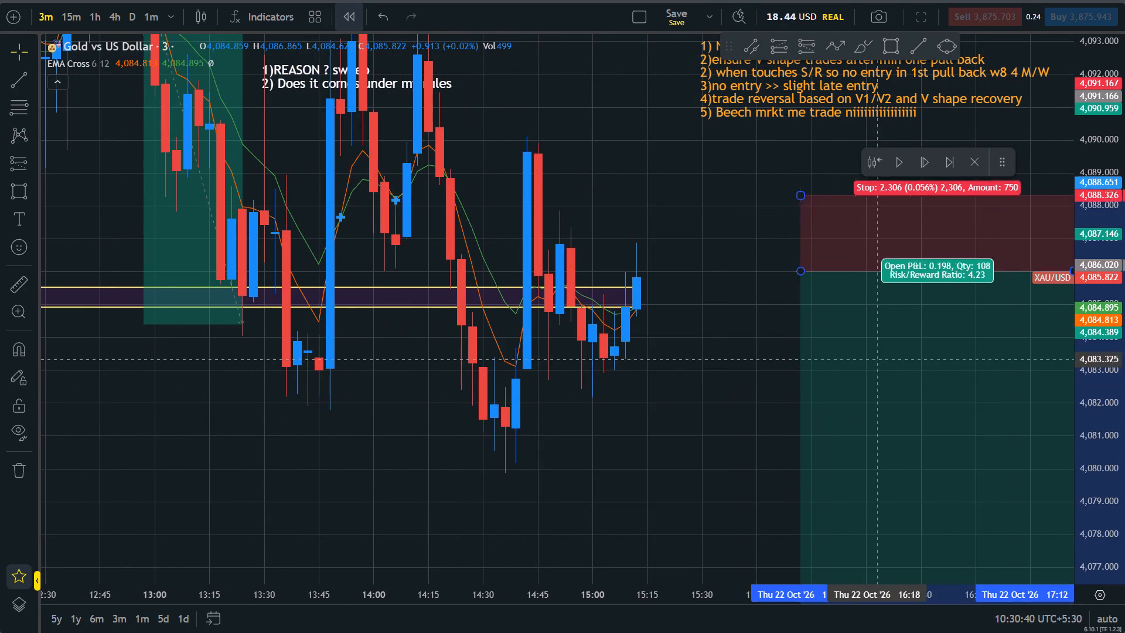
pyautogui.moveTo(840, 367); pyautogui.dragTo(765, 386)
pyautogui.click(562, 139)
# Extend the zone near 4,085 to end at about 15:51 and thin it slightly to an upper edge of about 4,085.3.
pyautogui.scroll(-4, 758, 411)
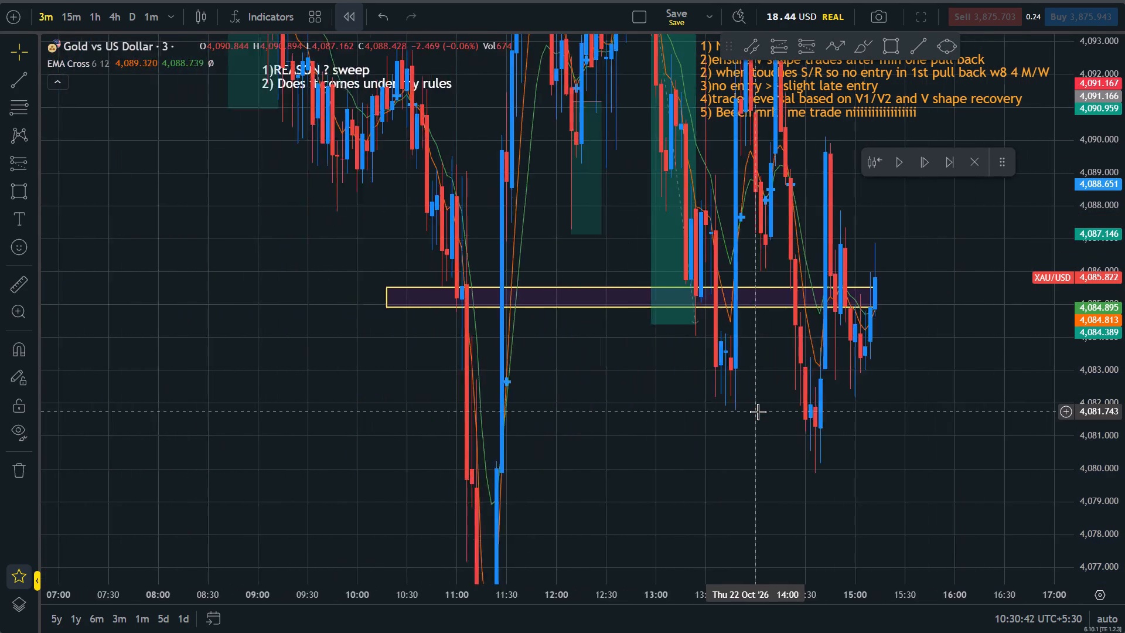
pyautogui.scroll(-4, 758, 411)
pyautogui.moveTo(1124, 135); pyautogui.dragTo(1124, 444)
pyautogui.scroll(3, 847, 363)
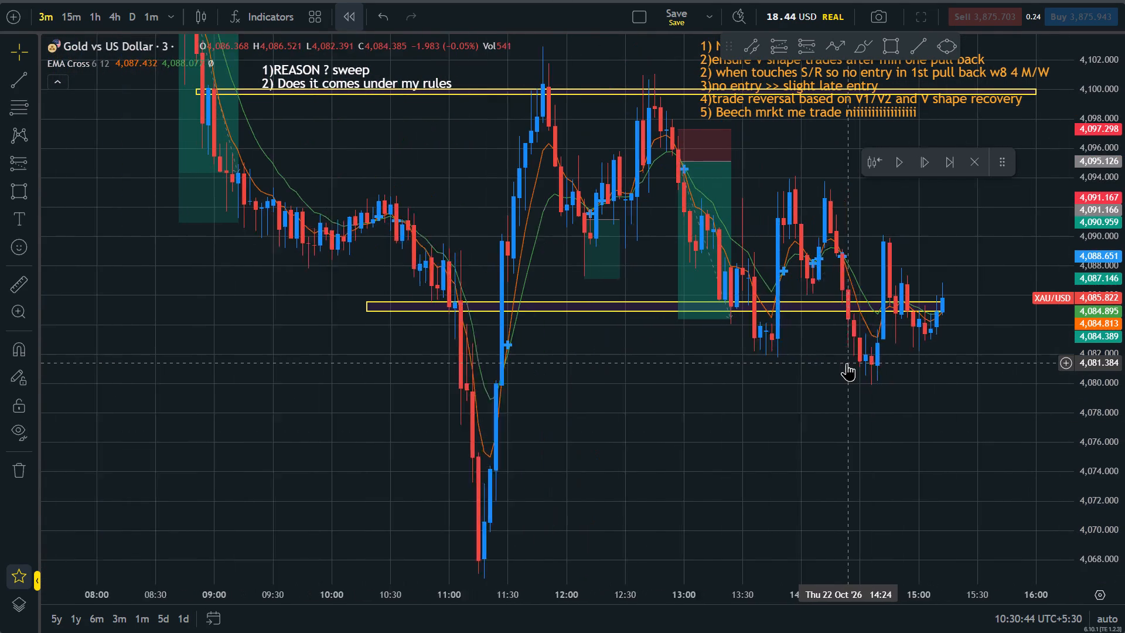
pyautogui.moveTo(934, 300); pyautogui.dragTo(1015, 305)
pyautogui.click(951, 420)
# Advance the bar replay candle by candle to about 16:21 on 22 Oct.
pyautogui.scroll(1, 951, 420)
pyautogui.moveTo(979, 373); pyautogui.dragTo(901, 431)
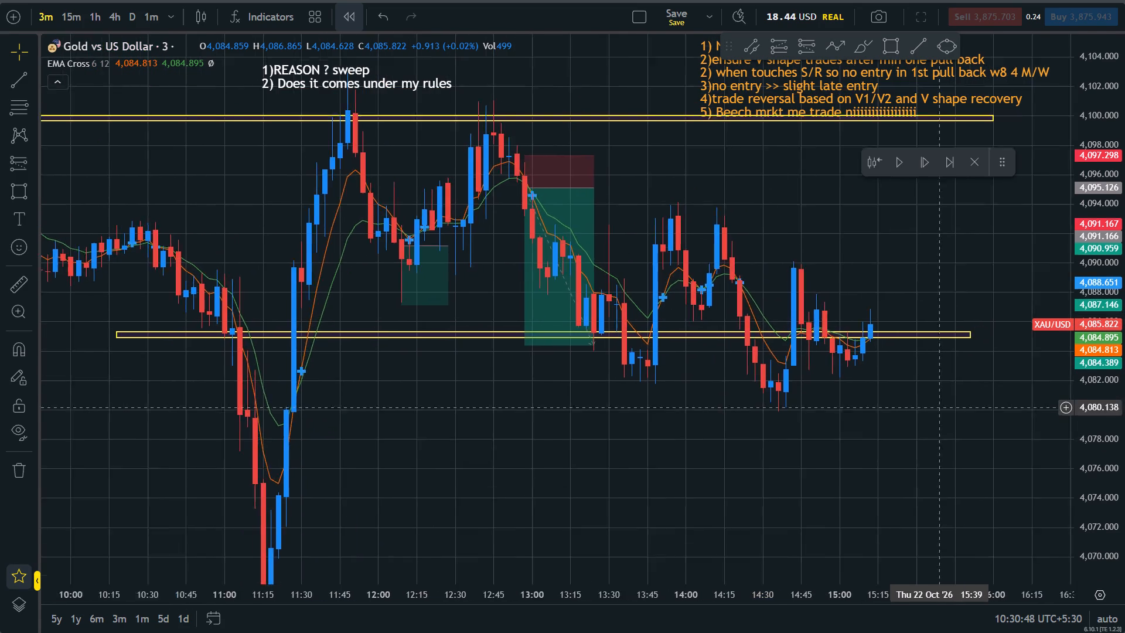
pyautogui.moveTo(901, 431); pyautogui.dragTo(793, 495)
pyautogui.scroll(-4, 793, 495)
pyautogui.moveTo(1124, 319); pyautogui.dragTo(1124, 422)
pyautogui.moveTo(991, 360); pyautogui.dragTo(838, 367)
pyautogui.click(925, 154)
pyautogui.click(925, 154)
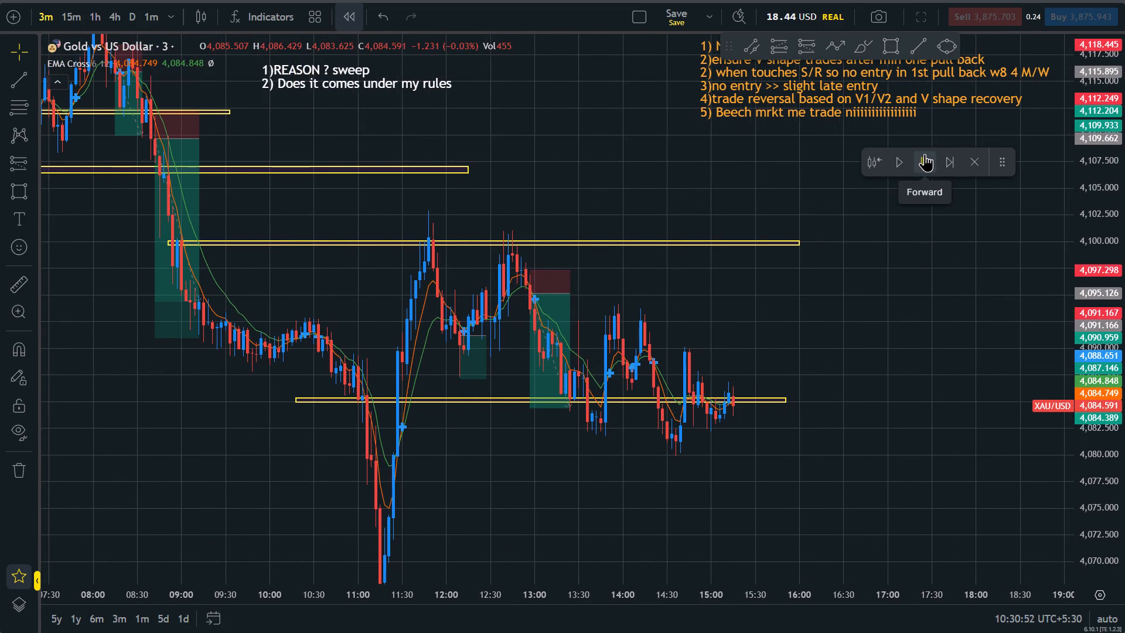
pyautogui.click(925, 154)
pyautogui.tripleClick(925, 154)
pyautogui.doubleClick(925, 154)
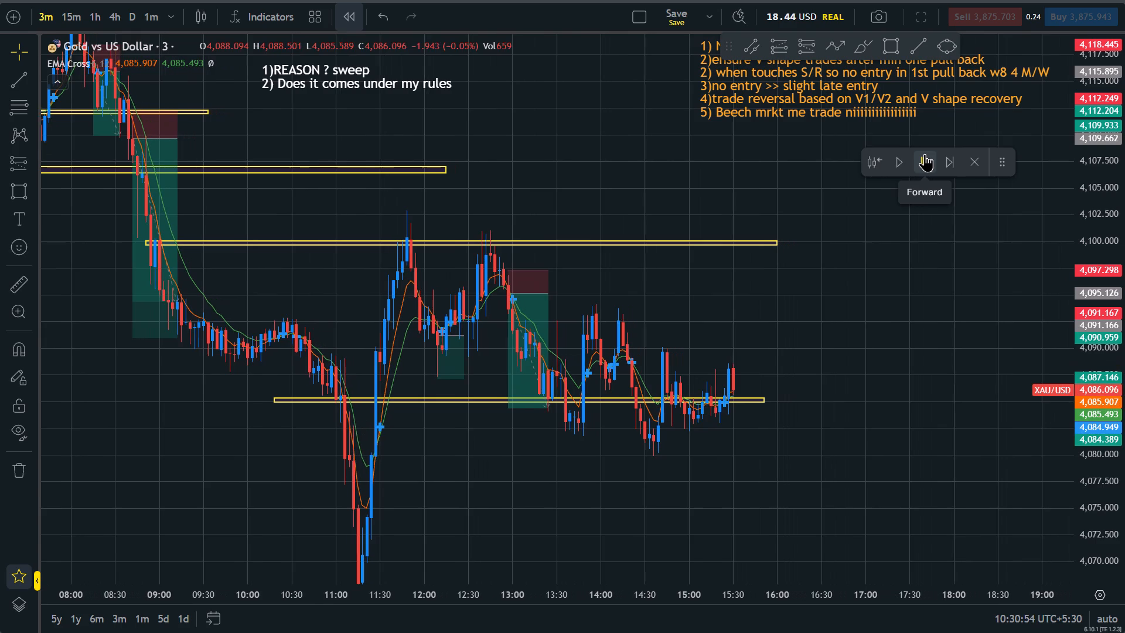
pyautogui.tripleClick(925, 154)
pyautogui.click(925, 154)
pyautogui.tripleClick(925, 154)
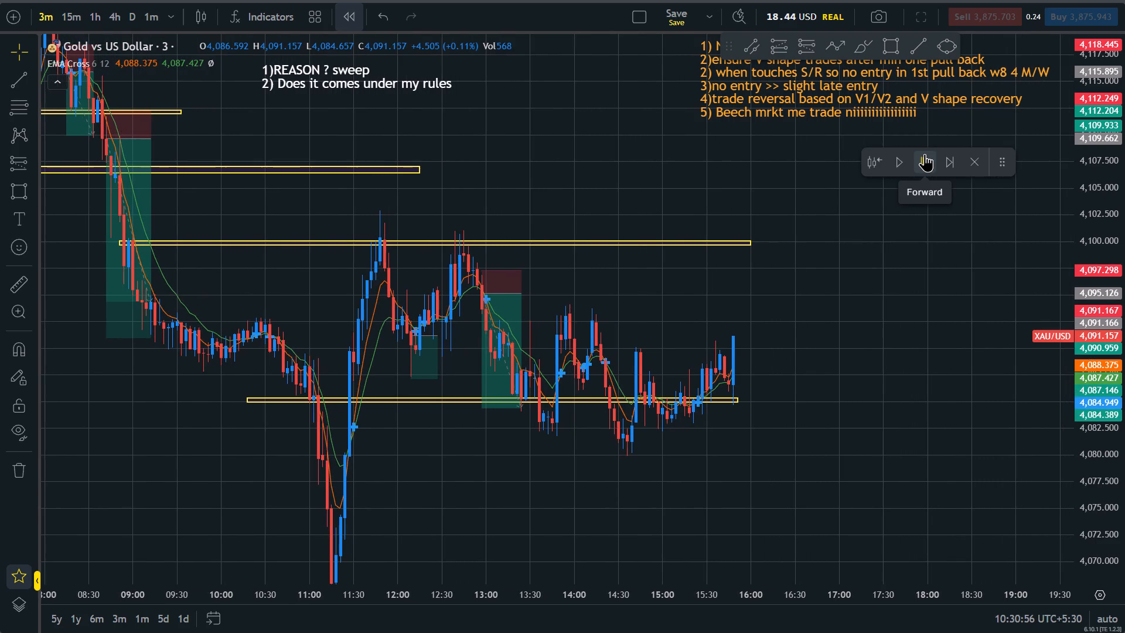
pyautogui.doubleClick(925, 154)
pyautogui.doubleClick(925, 154)
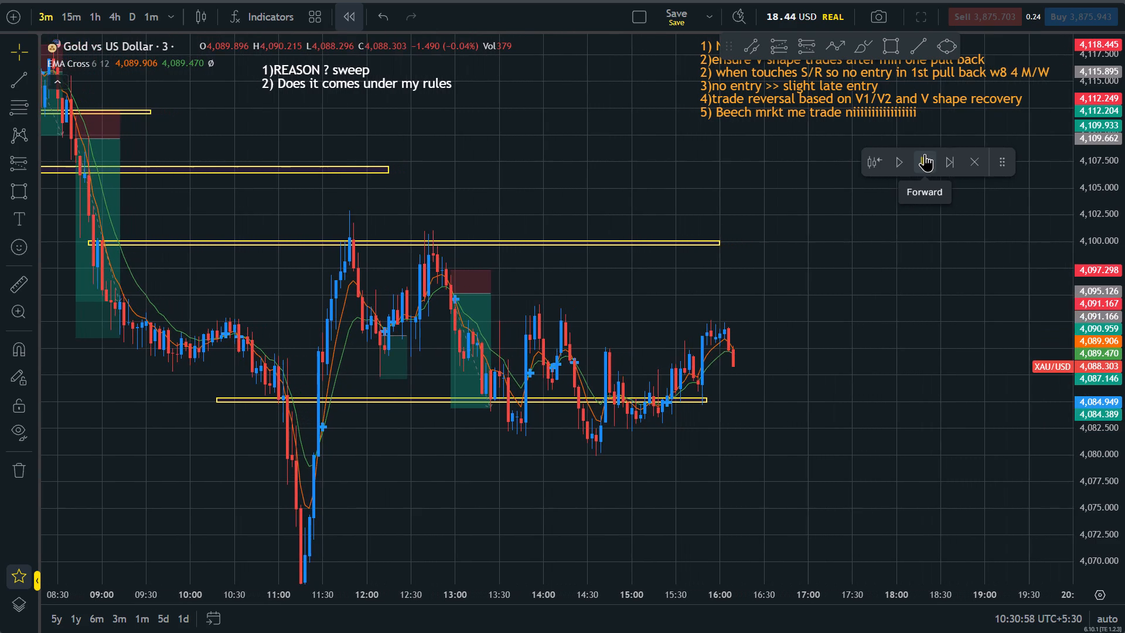
pyautogui.click(925, 154)
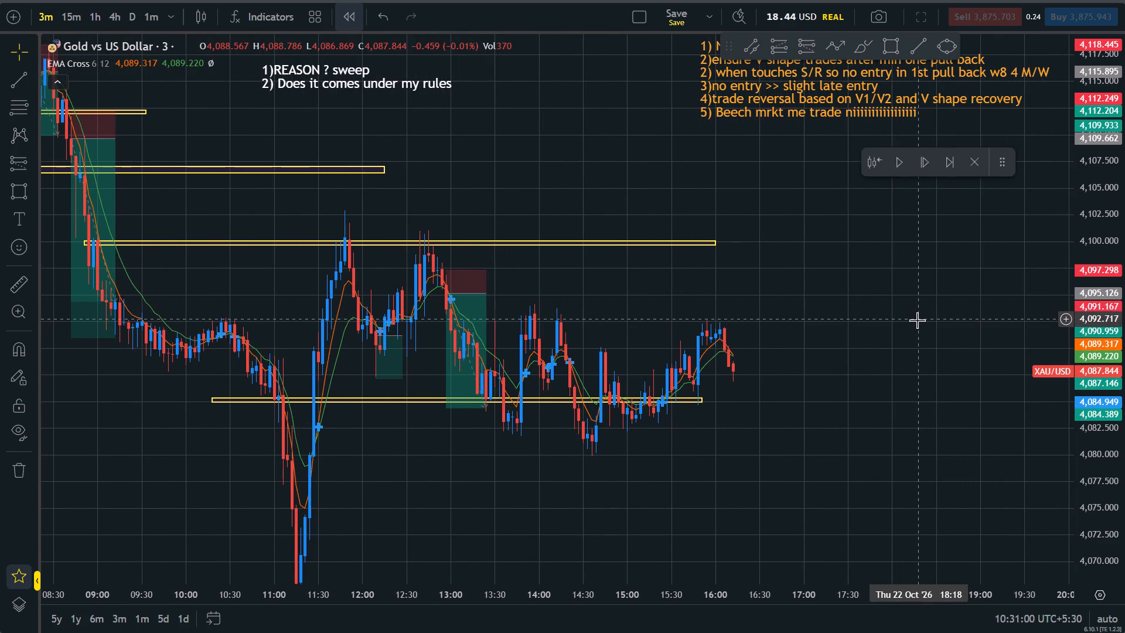
pyautogui.moveTo(1124, 482); pyautogui.dragTo(1118, 191)
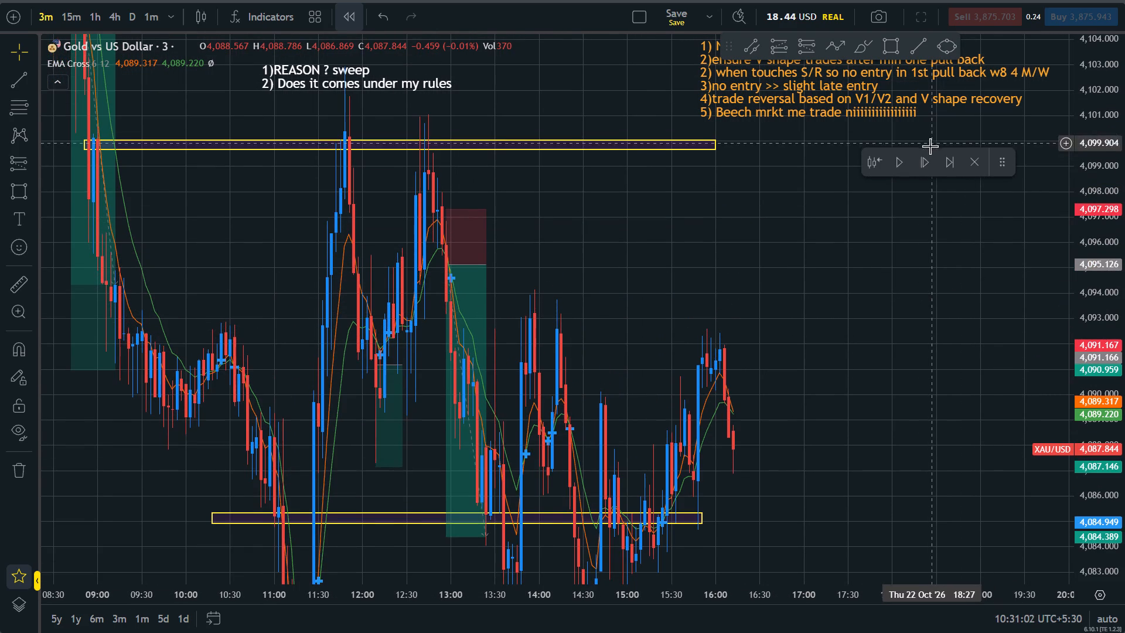
pyautogui.click(928, 165)
pyautogui.doubleClick(928, 162)
# Draw a thin rectangle zone over the 13:48 highs, from about 4,093.3 down to 4,092.7, ending at about 17:48.
pyautogui.moveTo(892, 451); pyautogui.dragTo(897, 440)
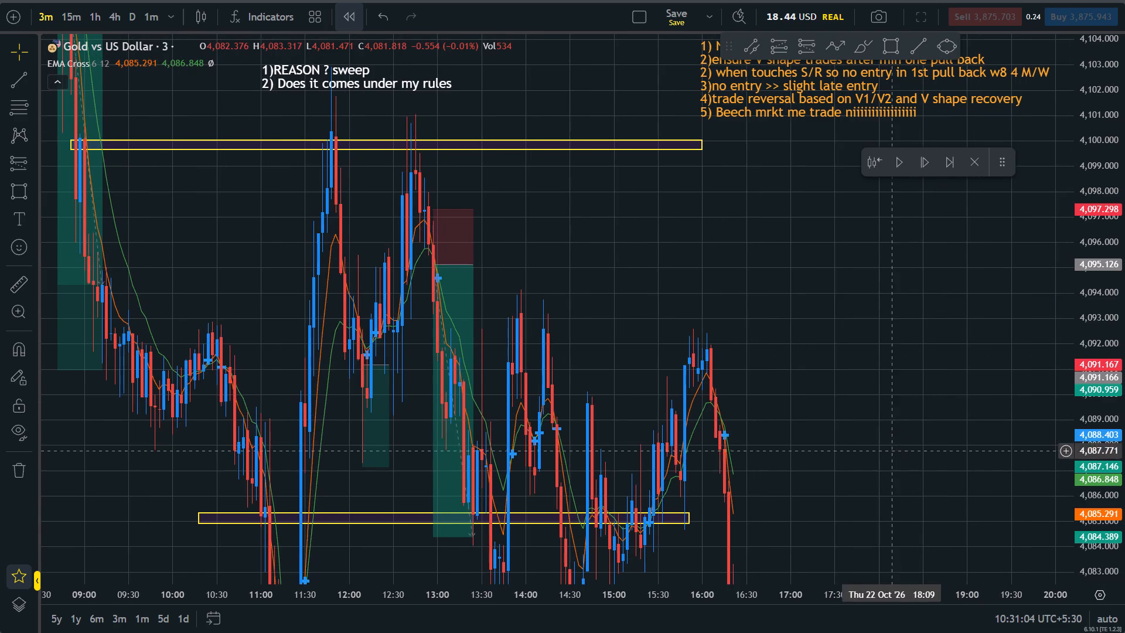
pyautogui.moveTo(897, 440); pyautogui.dragTo(991, 171)
pyautogui.click(991, 171)
pyautogui.moveTo(1119, 298); pyautogui.dragTo(1124, 441)
pyautogui.moveTo(801, 241); pyautogui.dragTo(828, 374)
pyautogui.scroll(3, 828, 374)
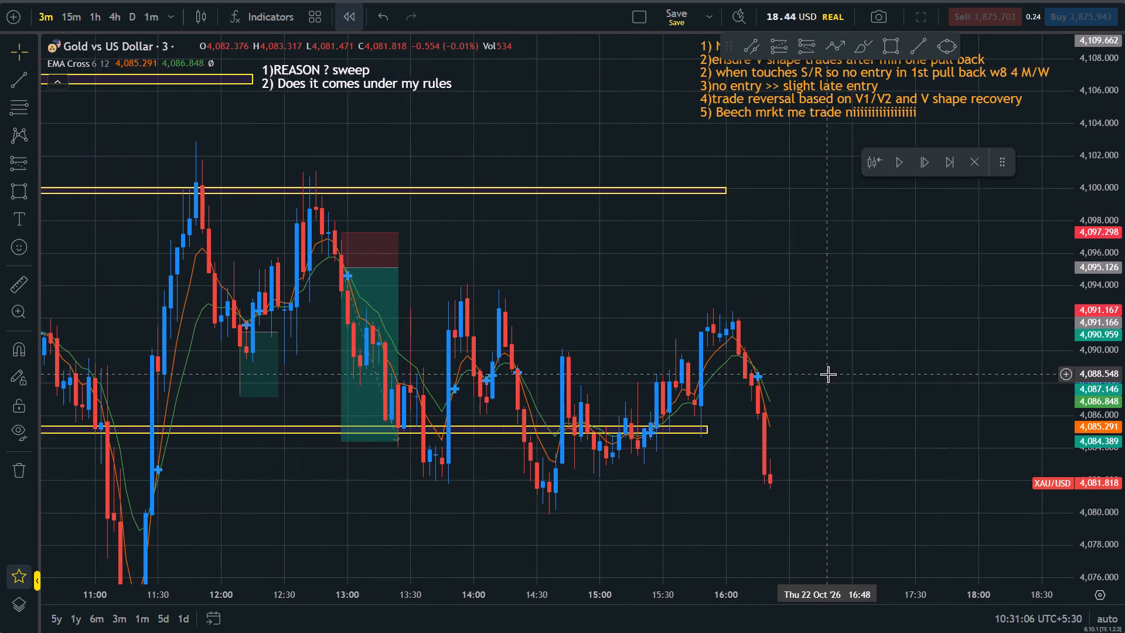
pyautogui.click(895, 42)
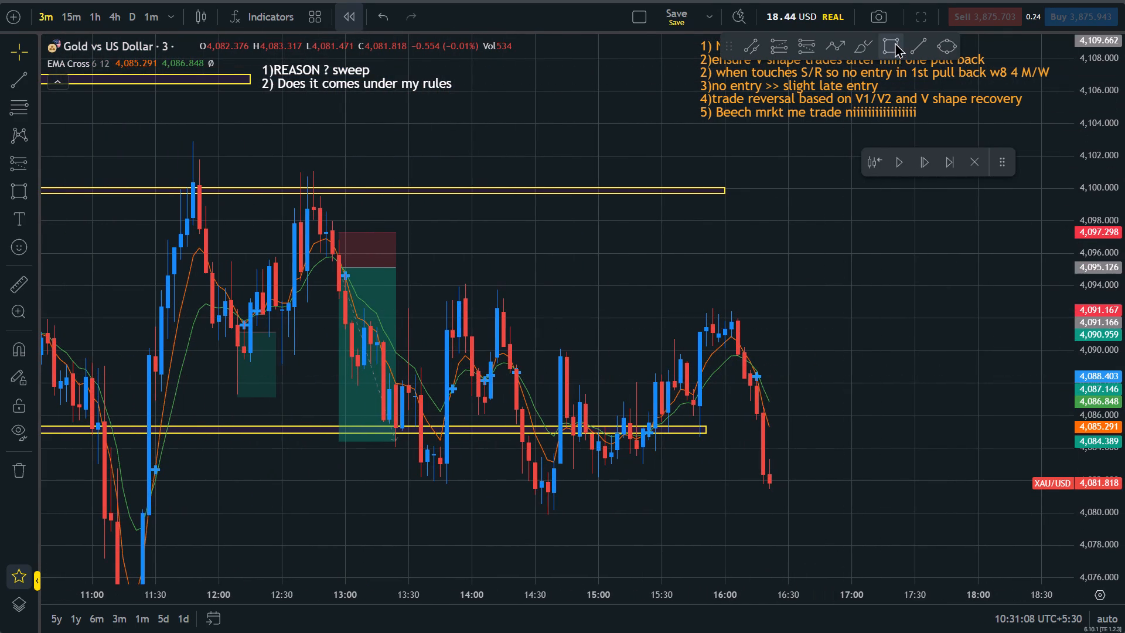
pyautogui.click(448, 297)
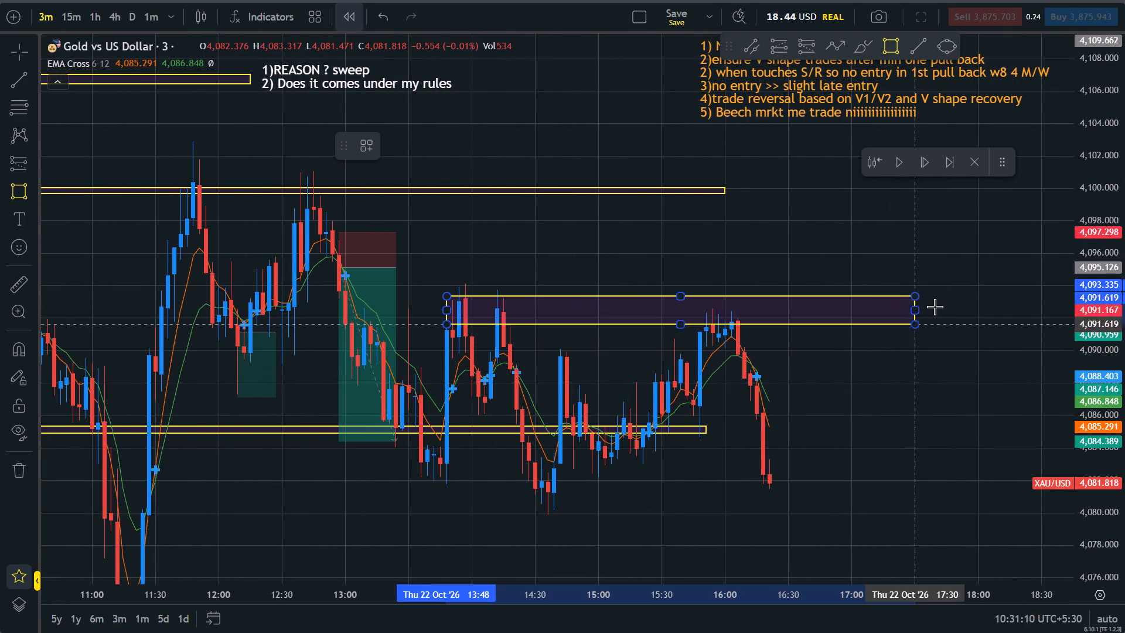
pyautogui.click(950, 307)
# Advance the bar replay to about 16:51 on 22 Oct.
pyautogui.moveTo(843, 402); pyautogui.dragTo(901, 361)
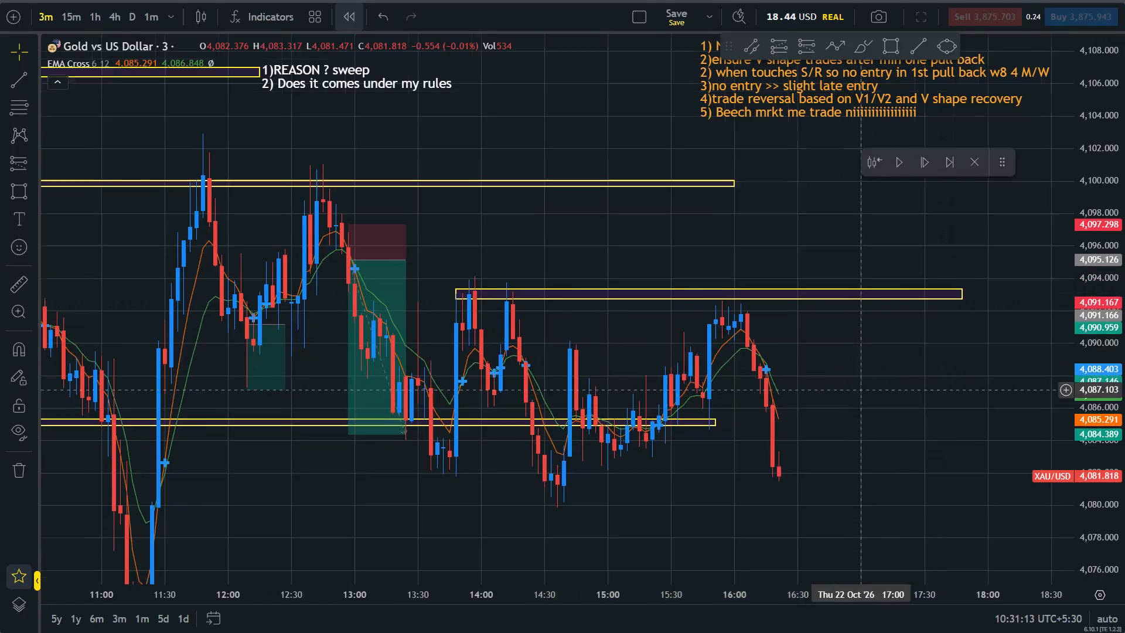
pyautogui.moveTo(901, 361); pyautogui.dragTo(942, 290)
pyautogui.scroll(1, 942, 290)
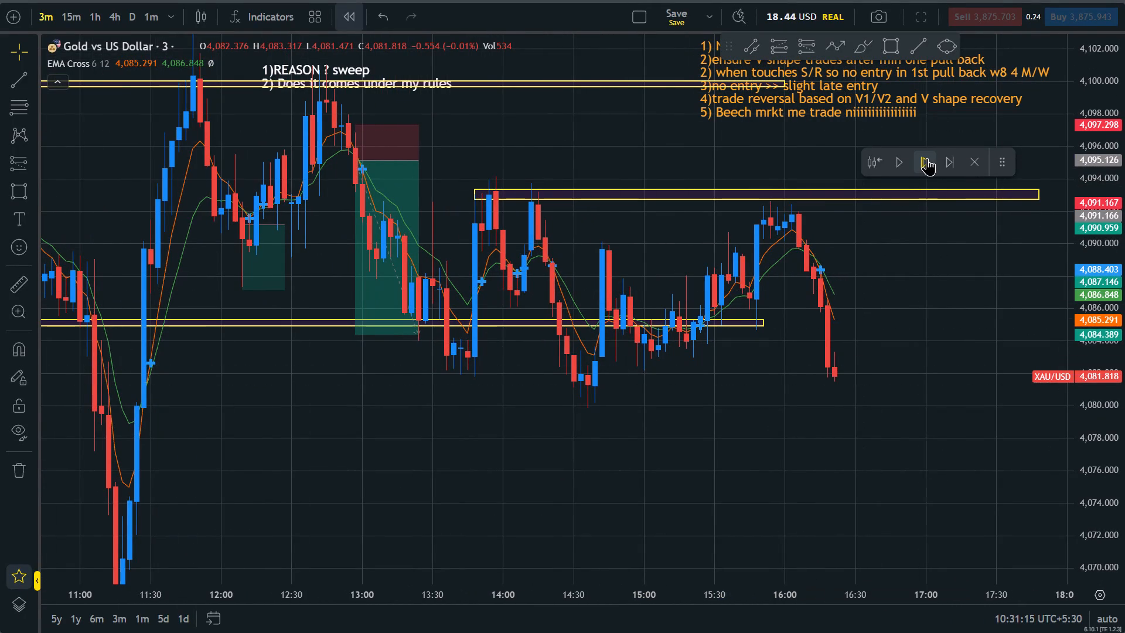
pyautogui.tripleClick(927, 158)
pyautogui.tripleClick(927, 158)
pyautogui.tripleClick(927, 158)
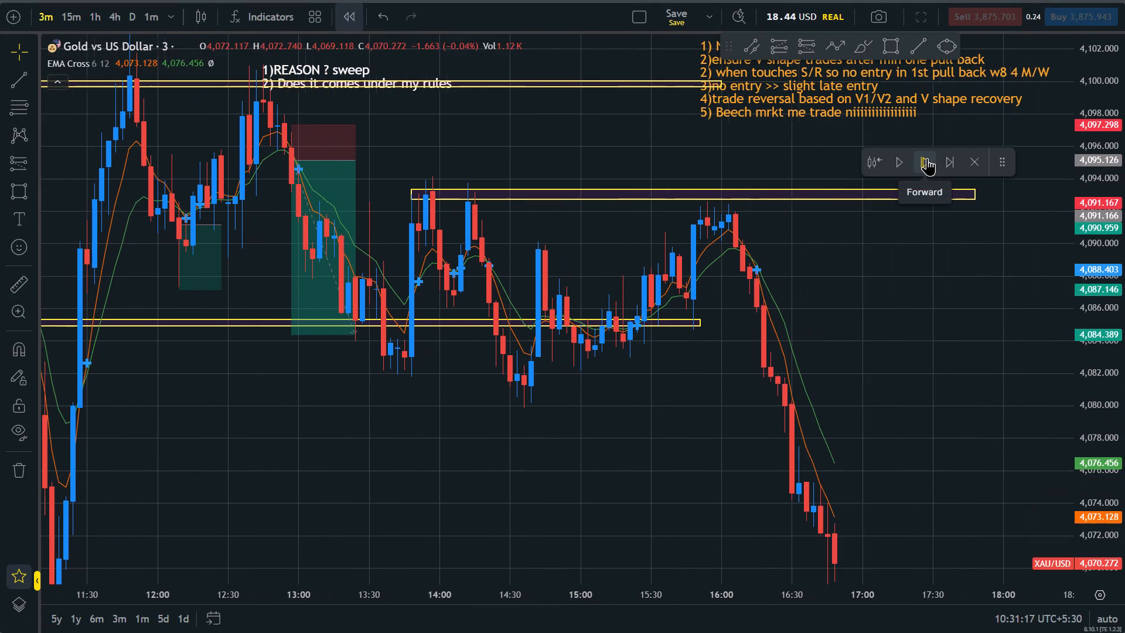
pyautogui.click(927, 158)
# Lower the bottom edge of the zone near 4,093 to about 4,092.3 and extend its end to about 17:54.
pyautogui.moveTo(921, 390); pyautogui.dragTo(971, 102)
pyautogui.moveTo(916, 304); pyautogui.dragTo(907, 421)
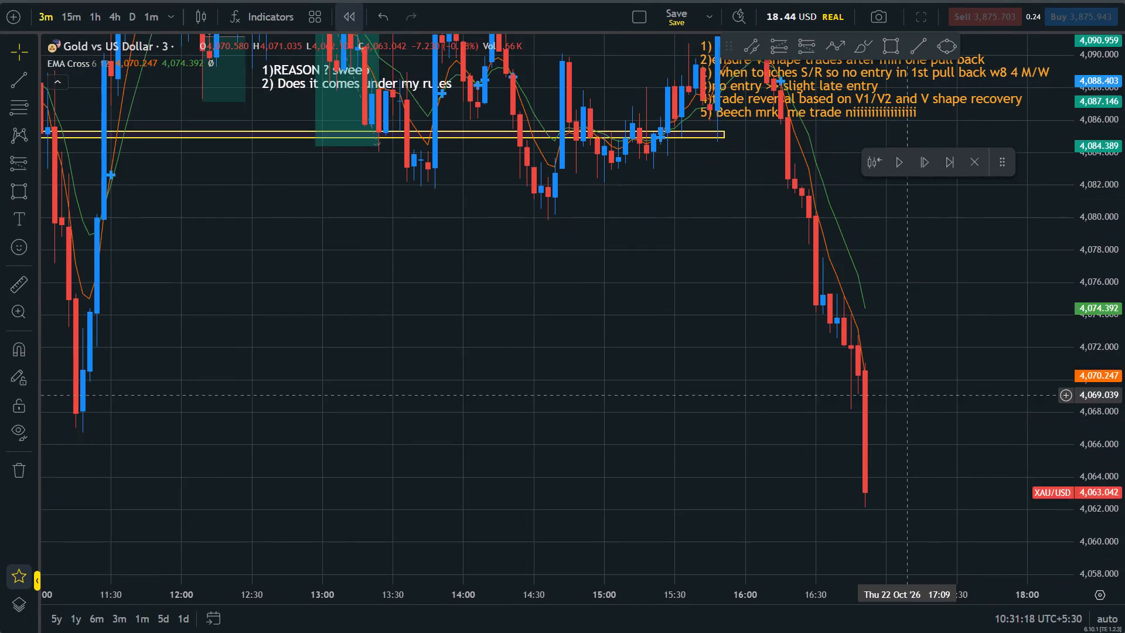
pyautogui.moveTo(907, 421); pyautogui.dragTo(907, 430)
pyautogui.moveTo(902, 348); pyautogui.dragTo(938, 581)
pyautogui.scroll(1, 925, 440)
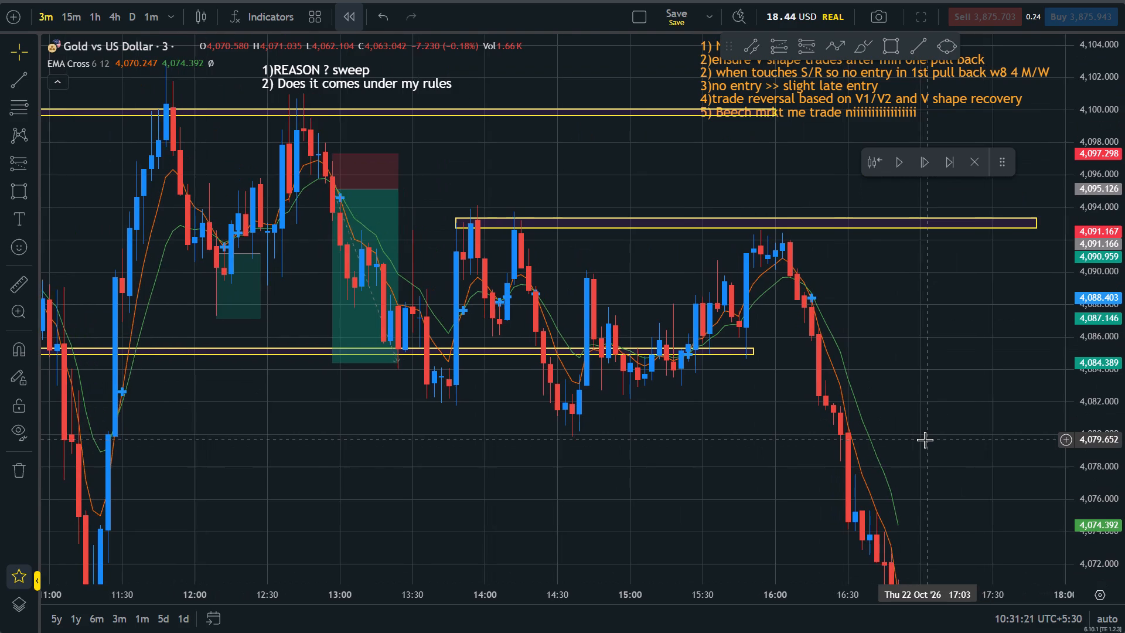
pyautogui.scroll(2, 925, 440)
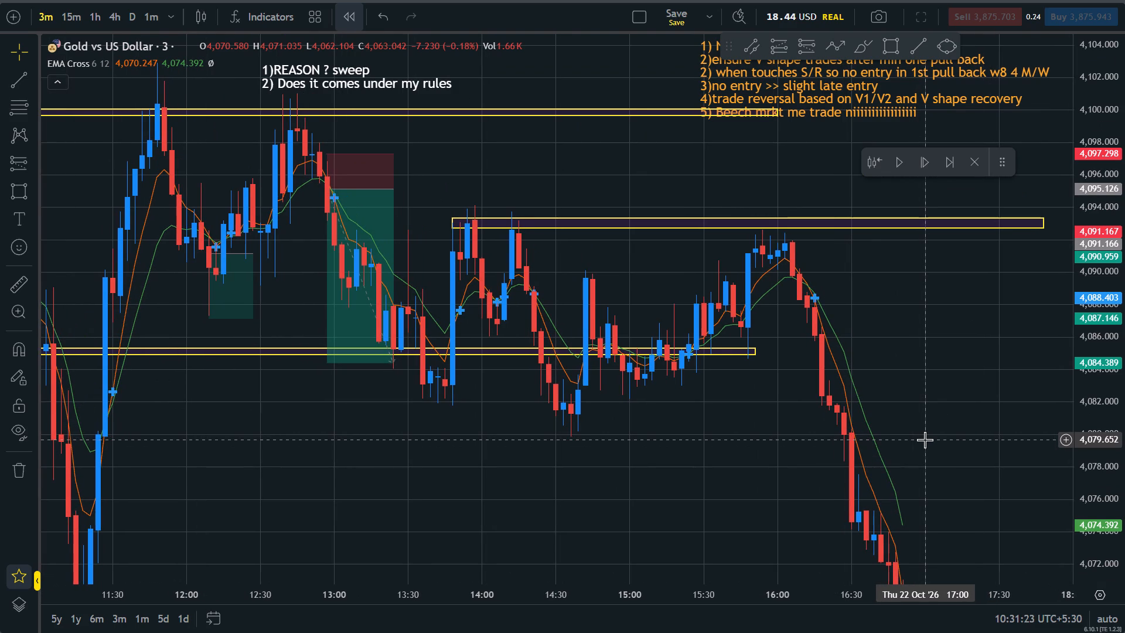
pyautogui.scroll(1, 925, 440)
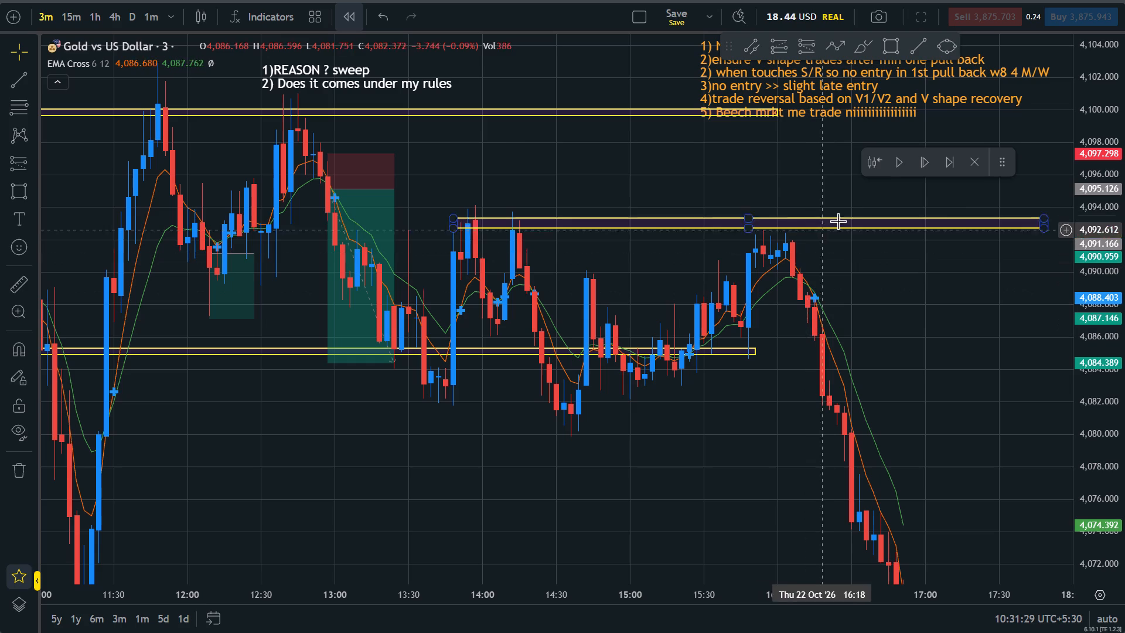
pyautogui.moveTo(1041, 229); pyautogui.dragTo(1059, 235)
pyautogui.click(954, 307)
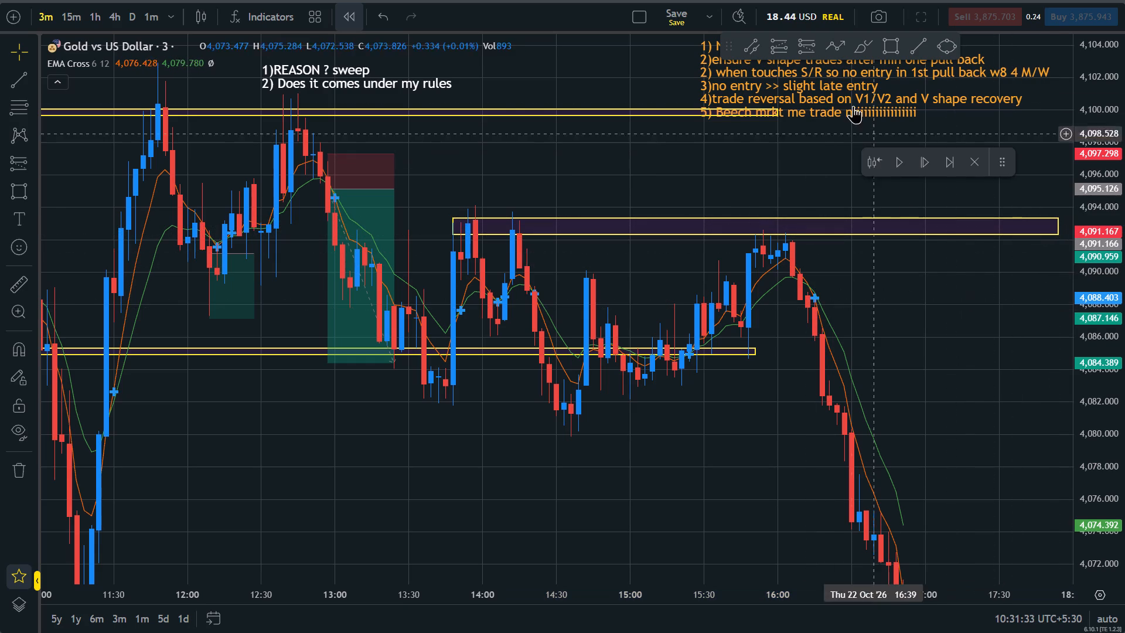
# Plot a short position at 16:09 with entry about 4,089.7, stop about 4,092.0 and target about 4,064.2.
pyautogui.click(806, 36)
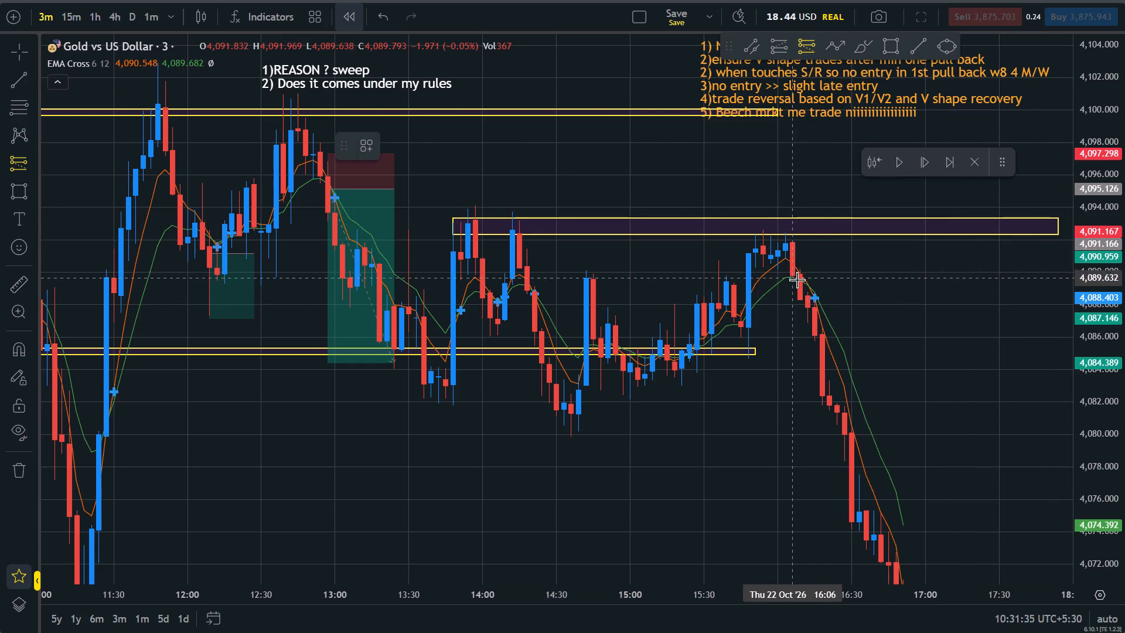
pyautogui.click(802, 277)
pyautogui.moveTo(800, 145); pyautogui.dragTo(829, 194)
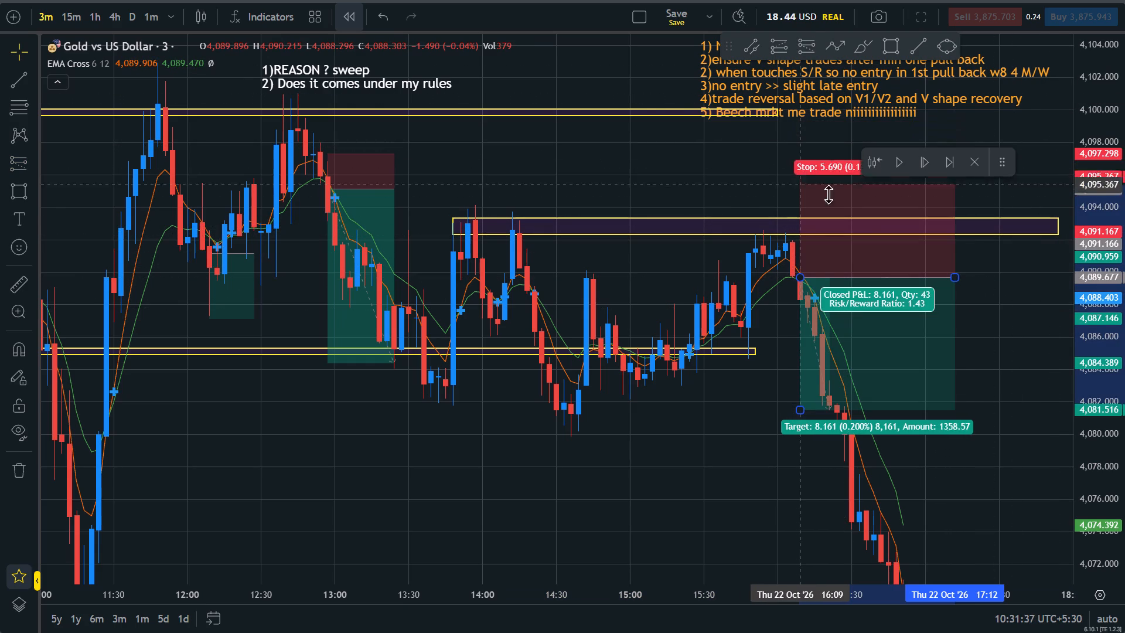
pyautogui.moveTo(829, 194); pyautogui.dragTo(846, 243)
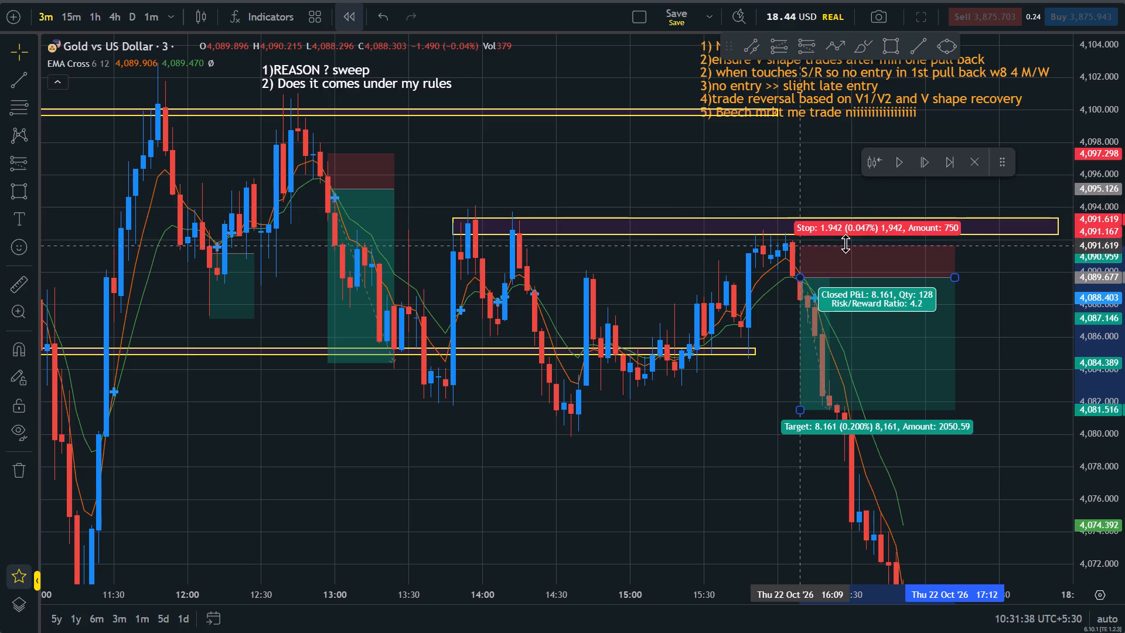
pyautogui.moveTo(846, 243); pyautogui.dragTo(844, 239)
pyautogui.moveTo(748, 413); pyautogui.dragTo(763, 257)
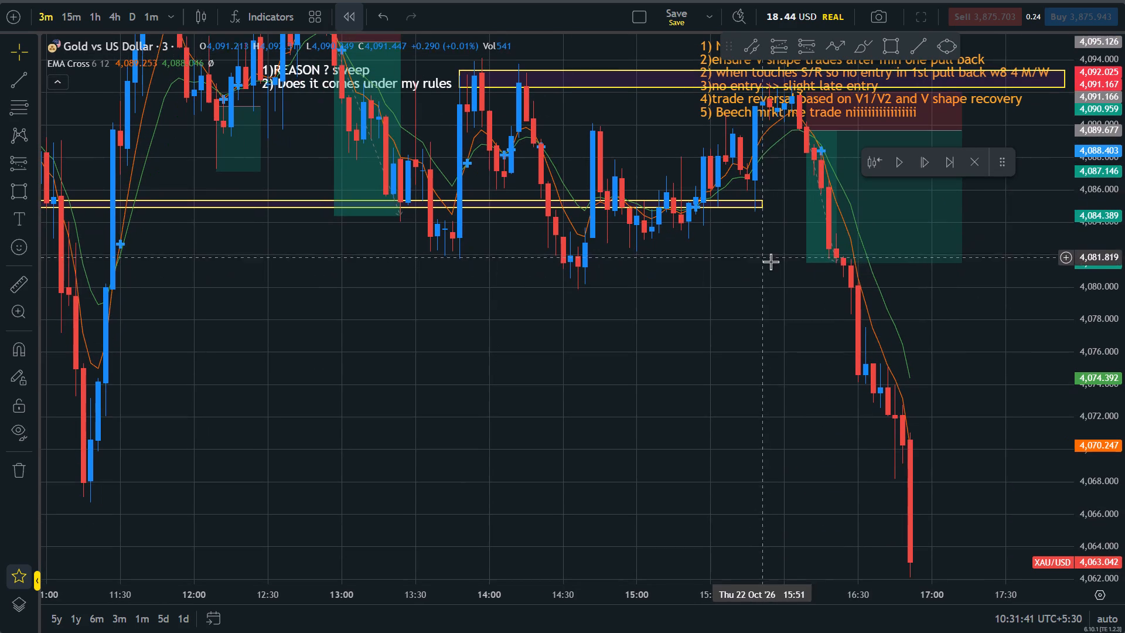
pyautogui.moveTo(805, 260); pyautogui.dragTo(922, 542)
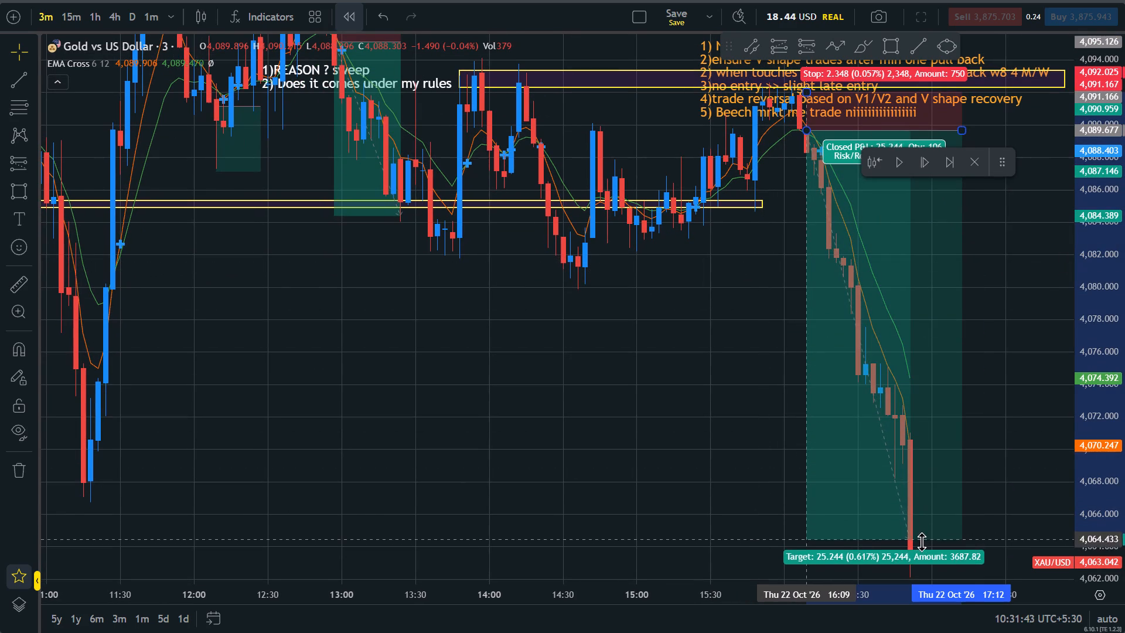
pyautogui.moveTo(922, 542); pyautogui.dragTo(922, 543)
# Advance the bar replay past the short position's target to about 17:48 on 22 Oct.
pyautogui.scroll(-1, 730, 416)
pyautogui.moveTo(739, 384); pyautogui.dragTo(738, 452)
pyautogui.scroll(-2, 738, 452)
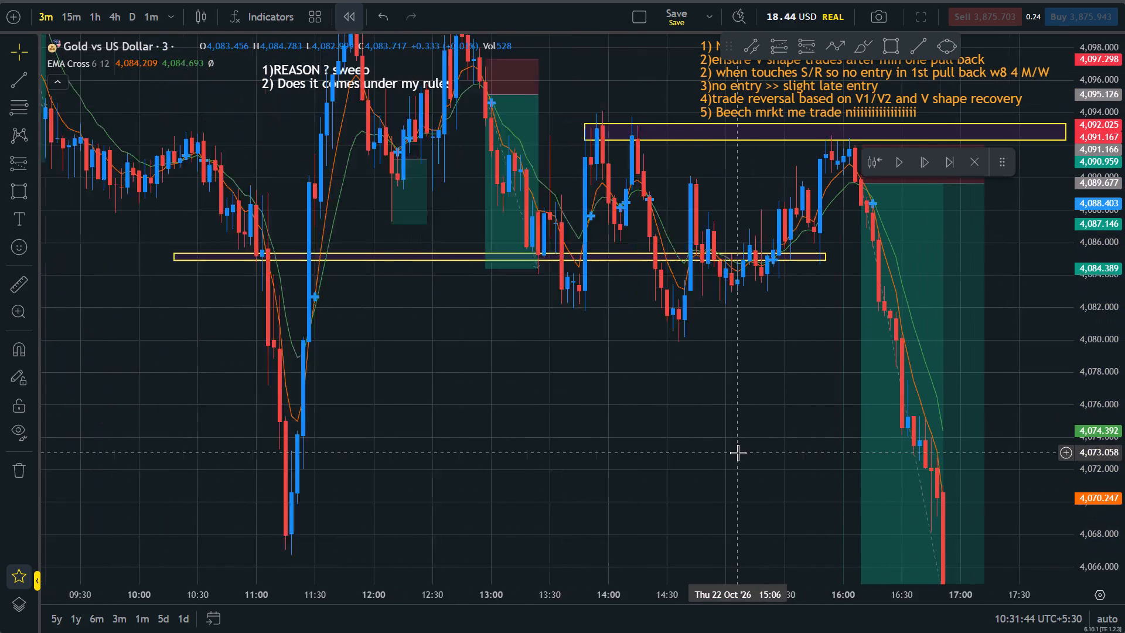
pyautogui.scroll(-1, 738, 452)
pyautogui.moveTo(748, 416); pyautogui.dragTo(558, 436)
pyautogui.moveTo(1124, 439); pyautogui.dragTo(1124, 525)
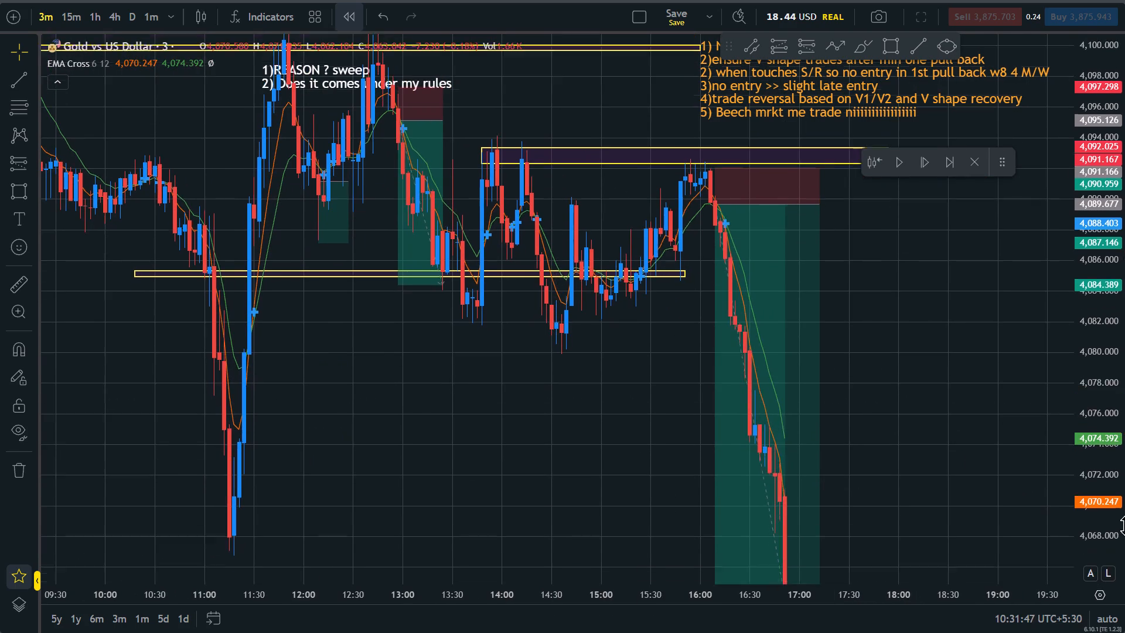
pyautogui.moveTo(1124, 525); pyautogui.dragTo(1124, 540)
pyautogui.moveTo(972, 477); pyautogui.dragTo(814, 341)
pyautogui.tripleClick(926, 166)
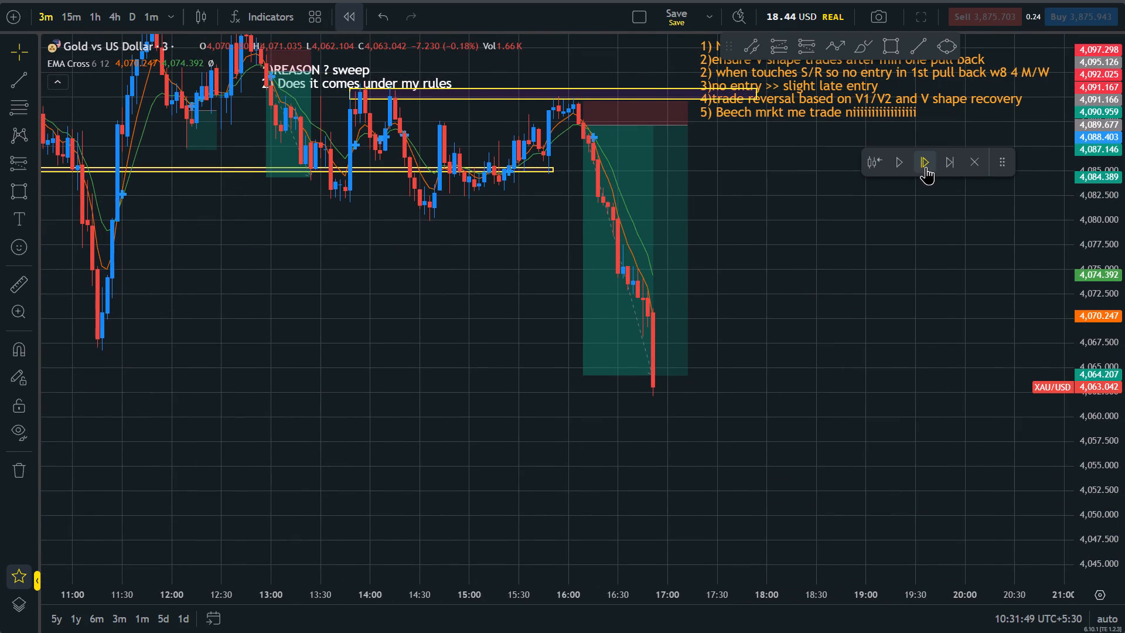
pyautogui.tripleClick(926, 166)
pyautogui.tripleClick(926, 166)
pyautogui.tripleClick(926, 166)
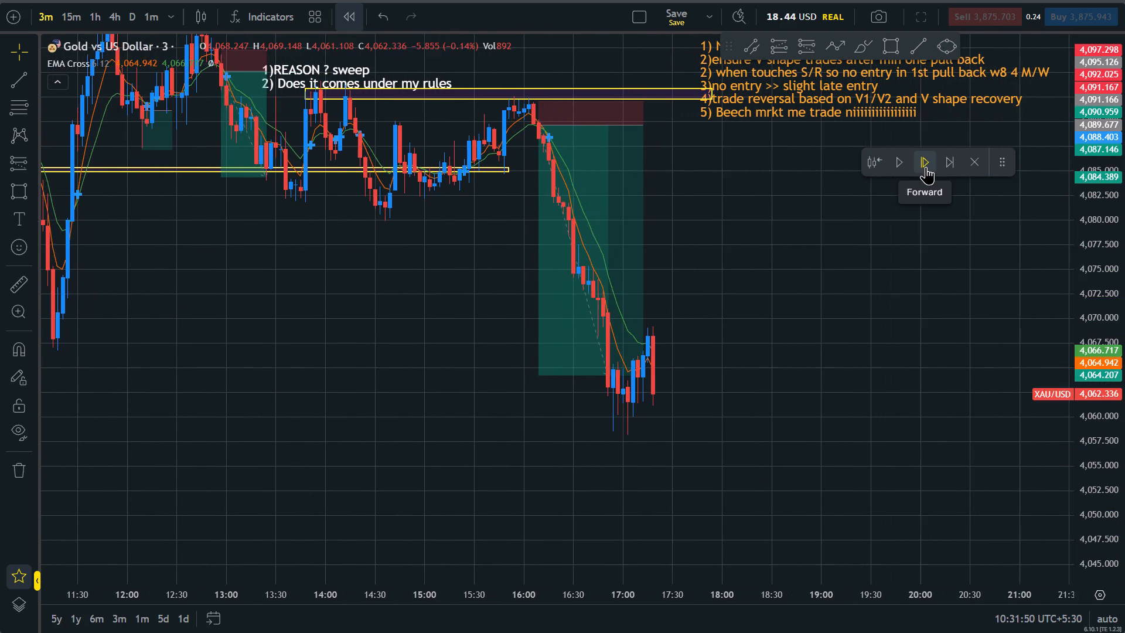
pyautogui.click(926, 166)
pyautogui.click(926, 166)
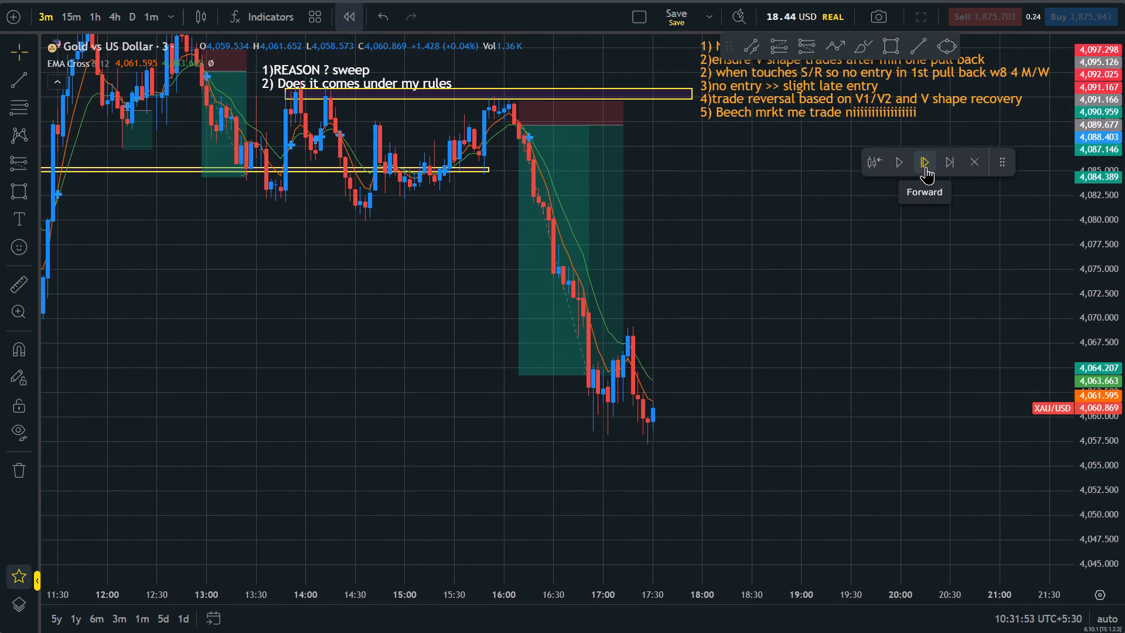
pyautogui.doubleClick(926, 166)
pyautogui.click(926, 166)
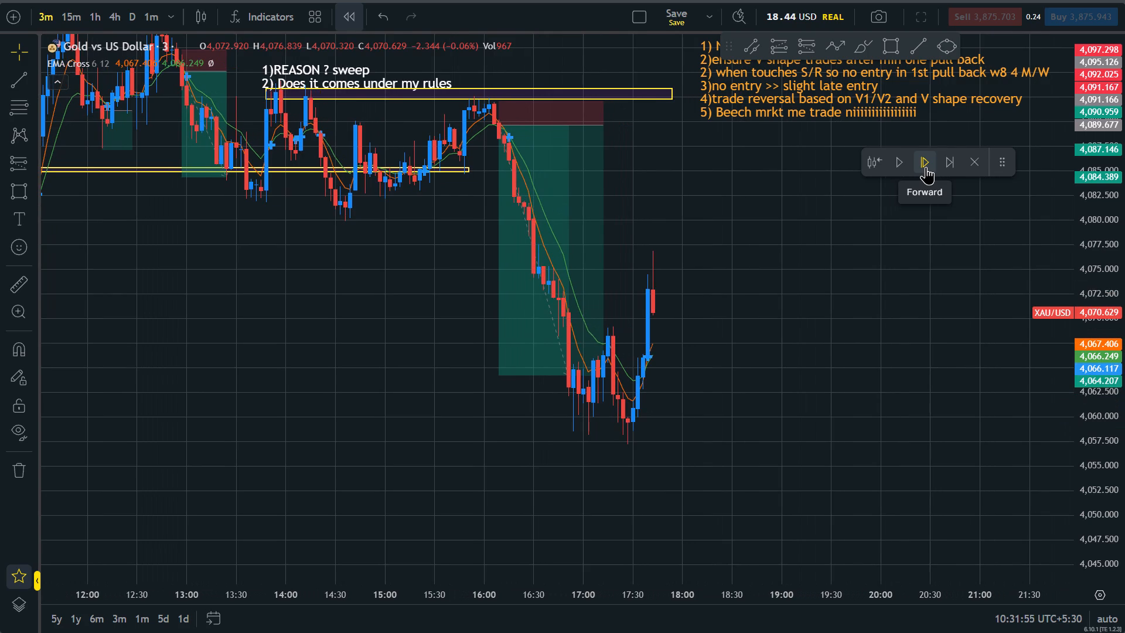
pyautogui.click(926, 166)
pyautogui.click(926, 166)
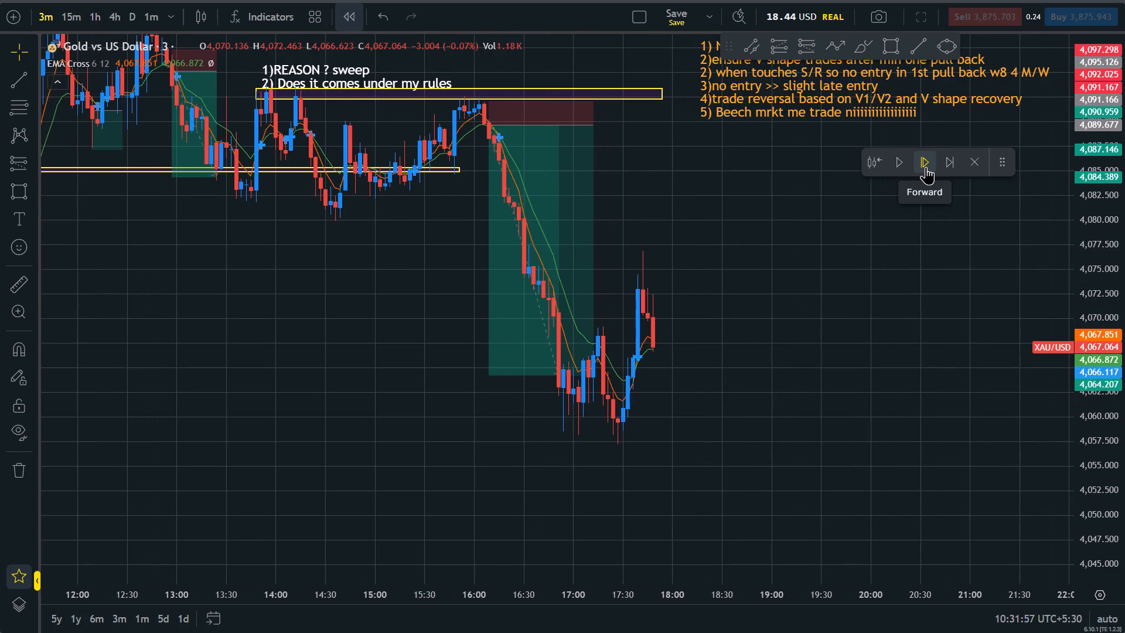
# Plot a short position at 17:51 with entry about 4,066.9, stop about 4,069.4 and target about 4,057.3.
pyautogui.moveTo(887, 352); pyautogui.dragTo(1008, 338)
pyautogui.scroll(-4, 1008, 338)
pyautogui.scroll(2, 1008, 338)
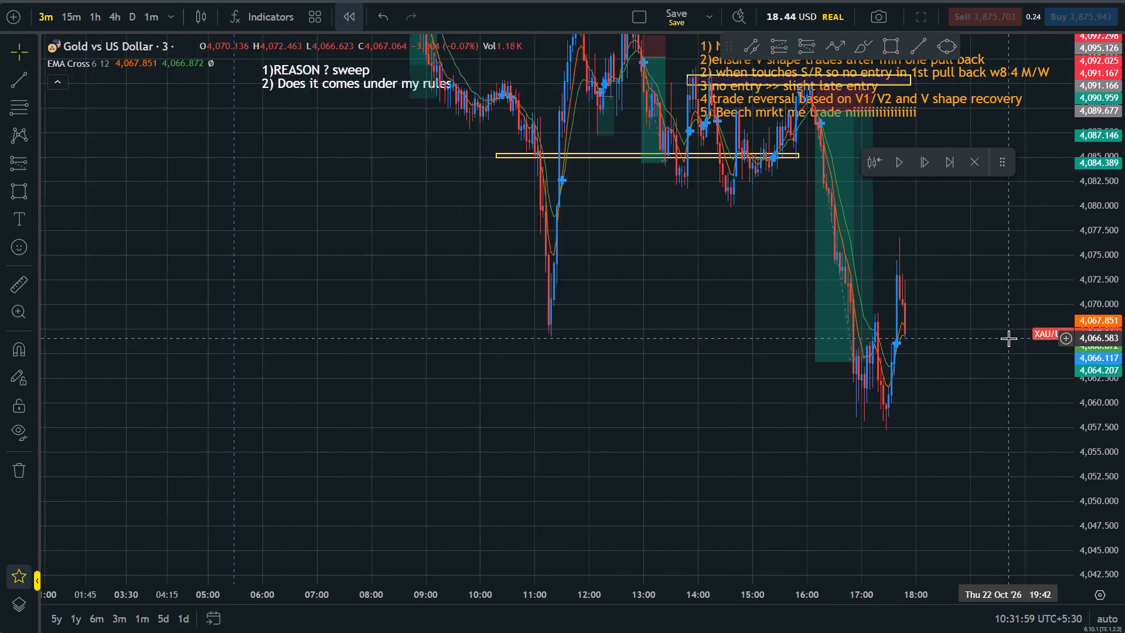
pyautogui.scroll(5, 1008, 338)
pyautogui.moveTo(1124, 372); pyautogui.dragTo(1123, 260)
pyautogui.scroll(3, 946, 301)
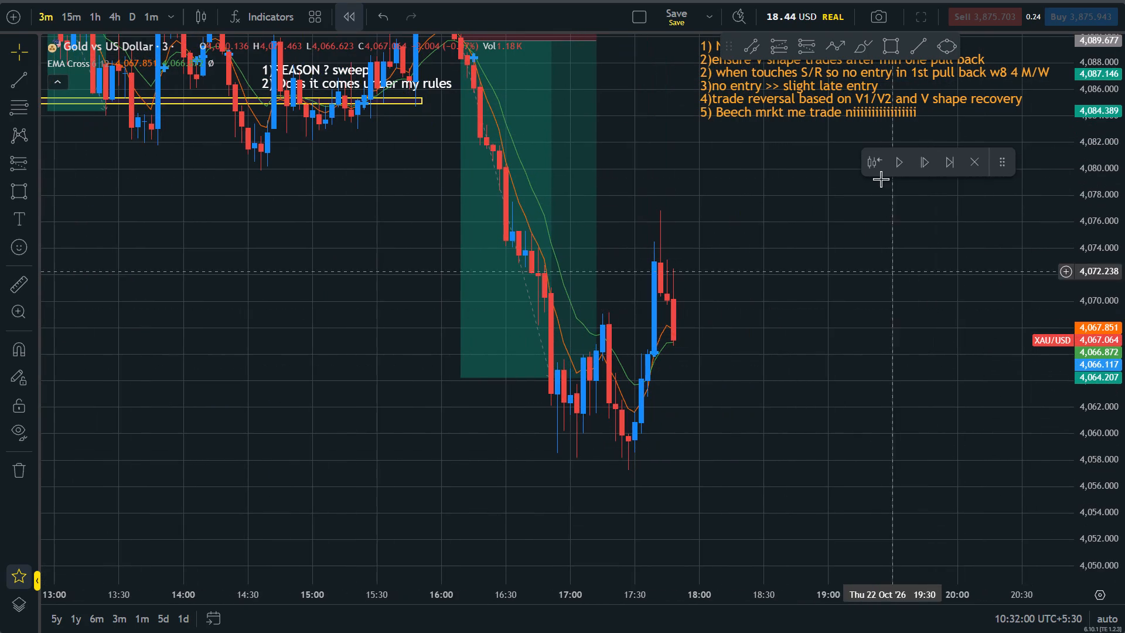
pyautogui.click(807, 51)
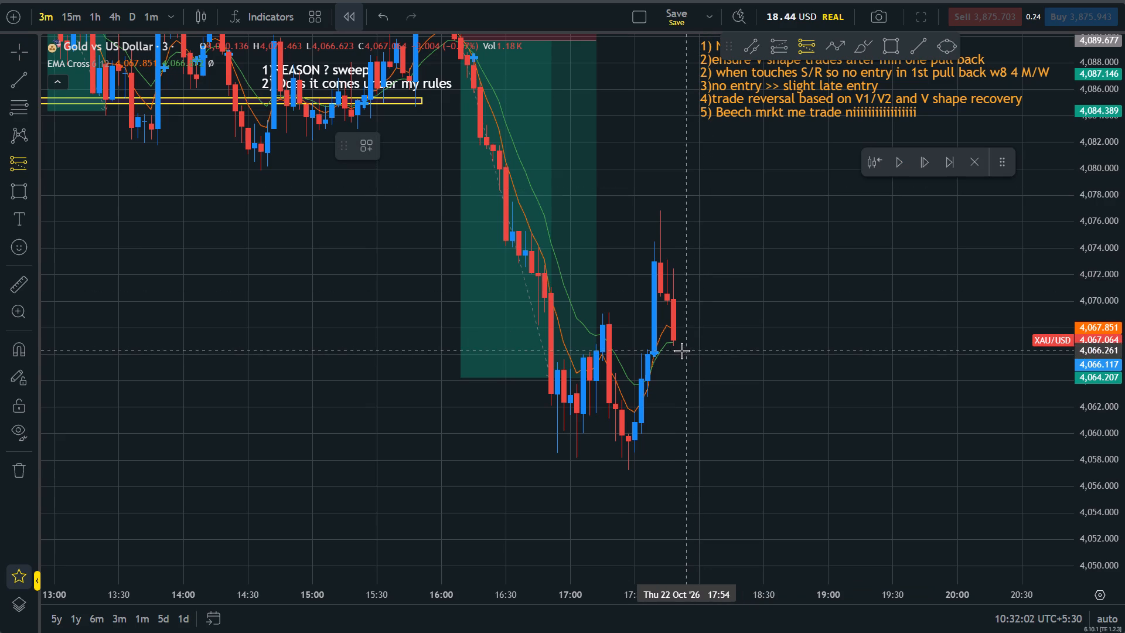
pyautogui.click(679, 342)
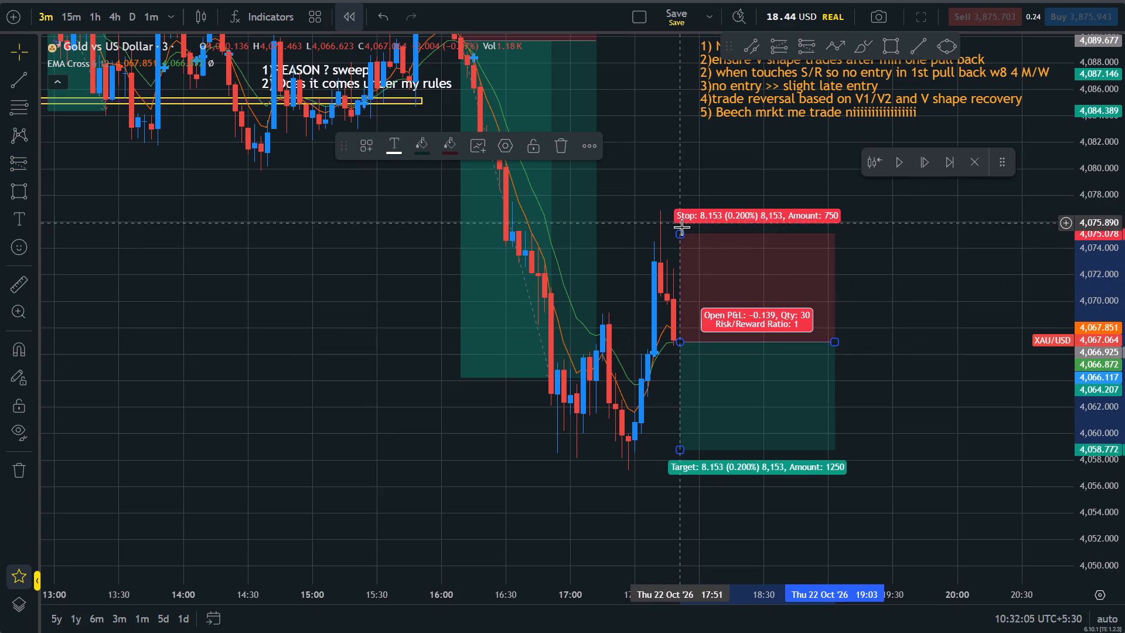
pyautogui.moveTo(681, 234); pyautogui.dragTo(683, 307)
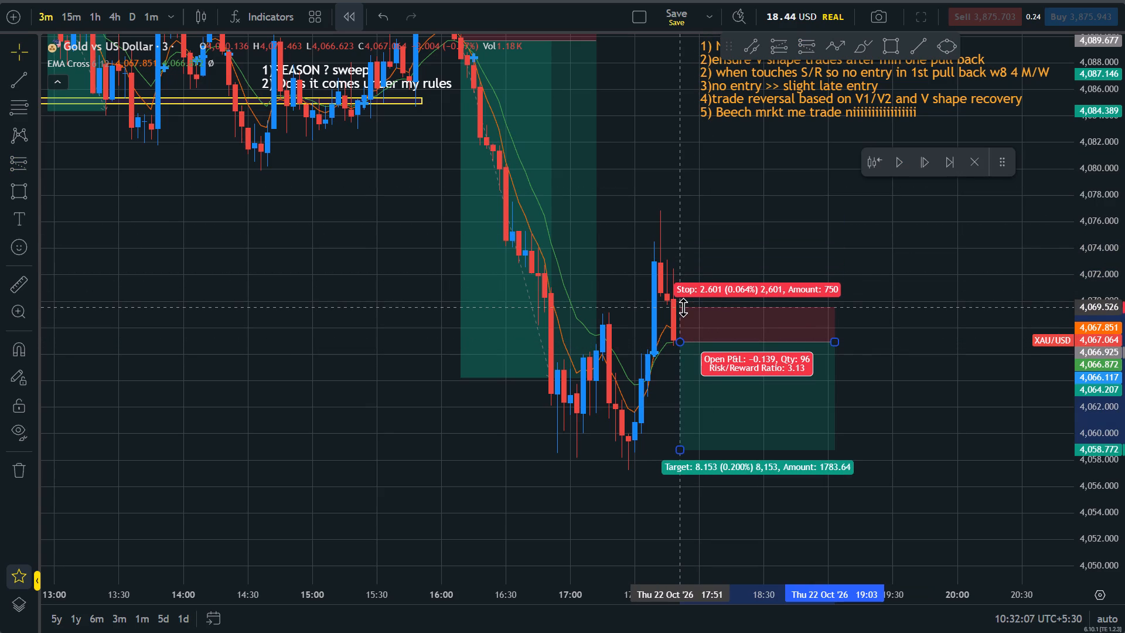
pyautogui.moveTo(683, 307); pyautogui.dragTo(683, 309)
pyautogui.click(1099, 393)
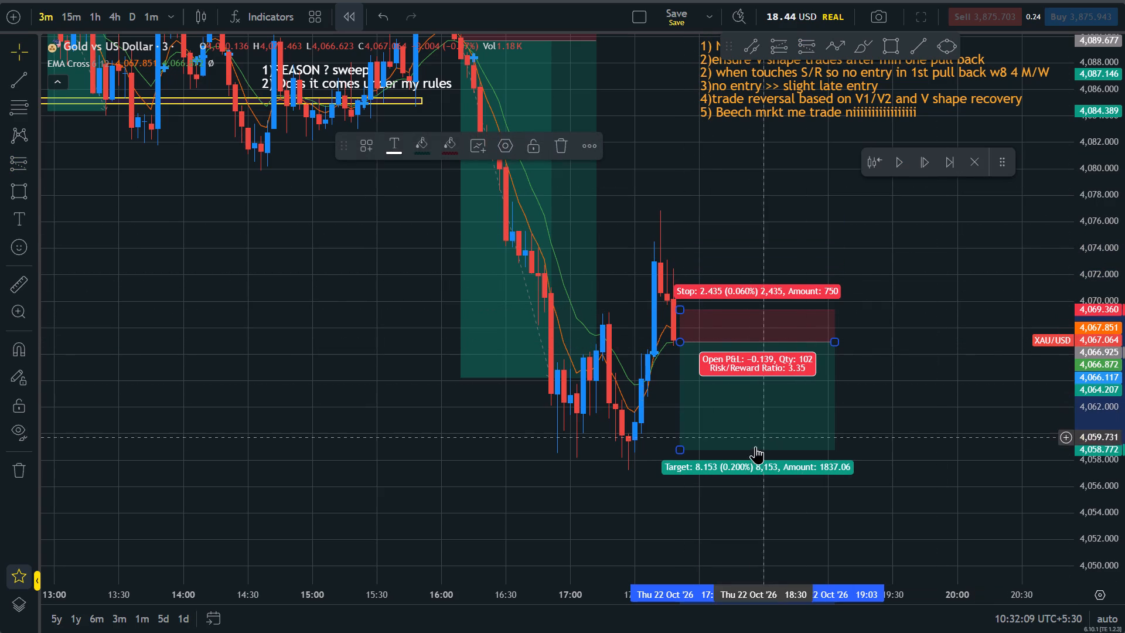
pyautogui.moveTo(683, 450); pyautogui.dragTo(684, 469)
pyautogui.click(988, 458)
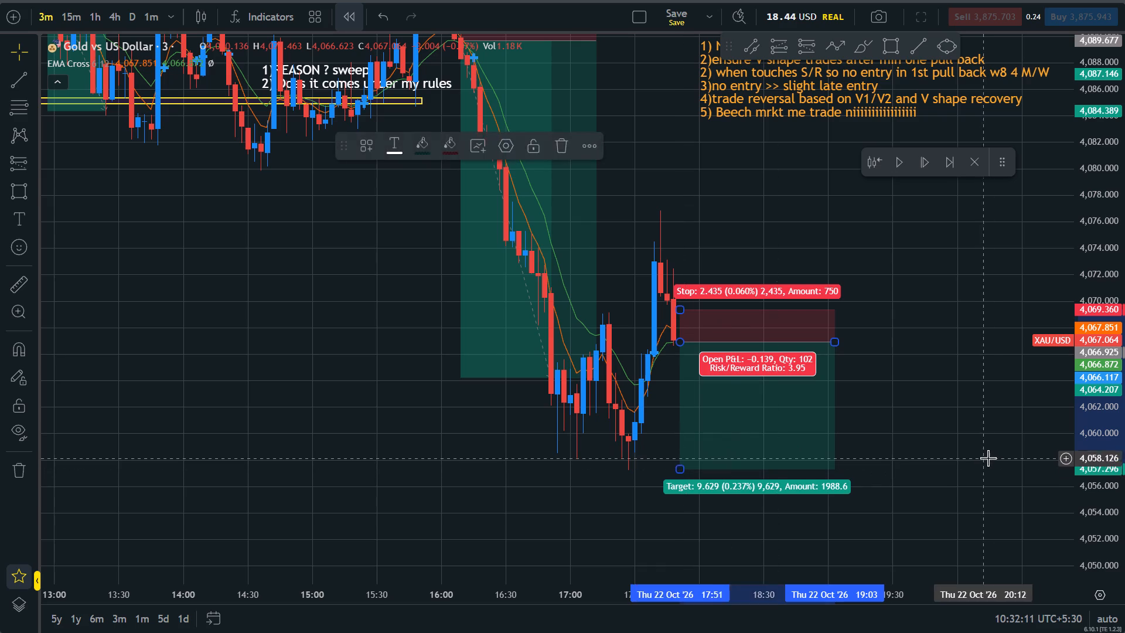
# Advance the bar replay to about 18:24 on 22 Oct.
pyautogui.click(918, 166)
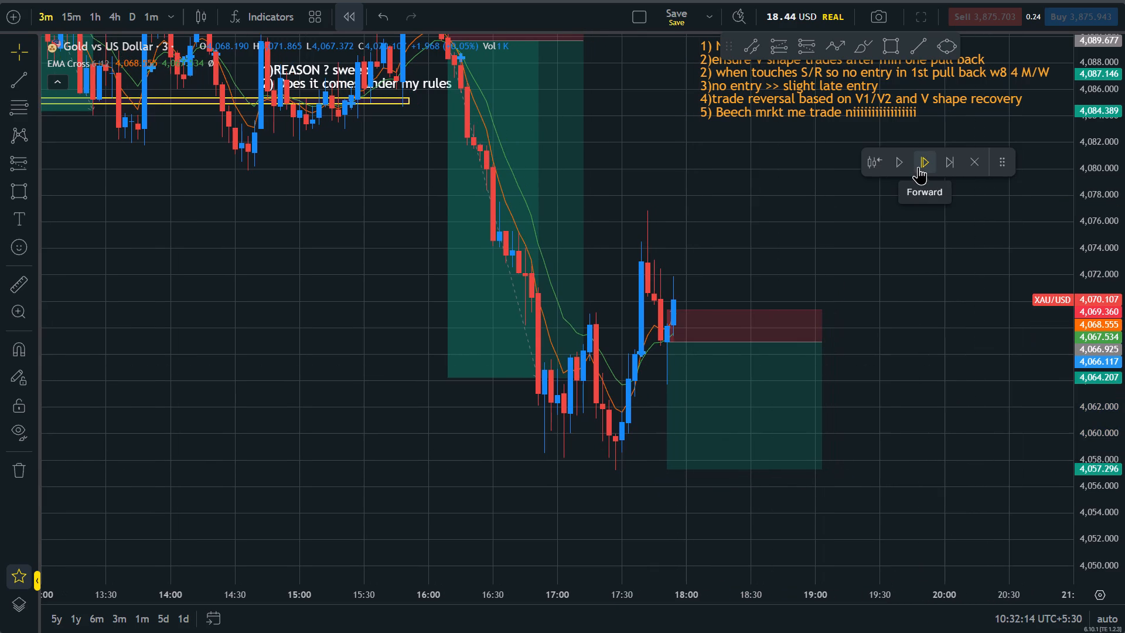
pyautogui.click(918, 166)
pyautogui.click(918, 166)
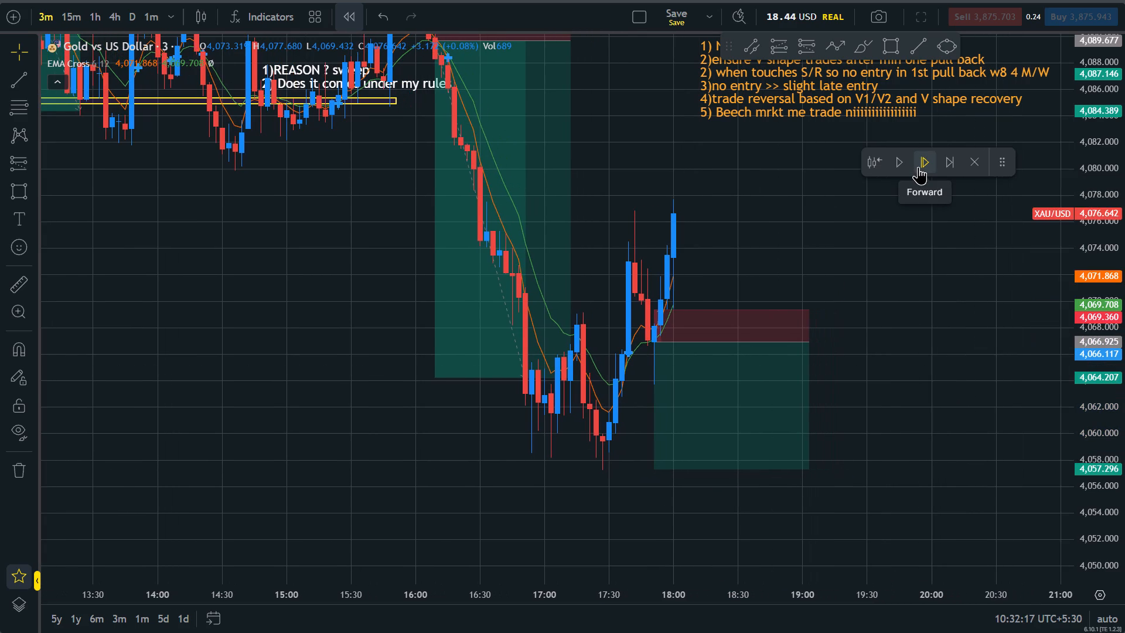
pyautogui.click(918, 166)
pyautogui.click(918, 166)
pyautogui.click(918, 166)
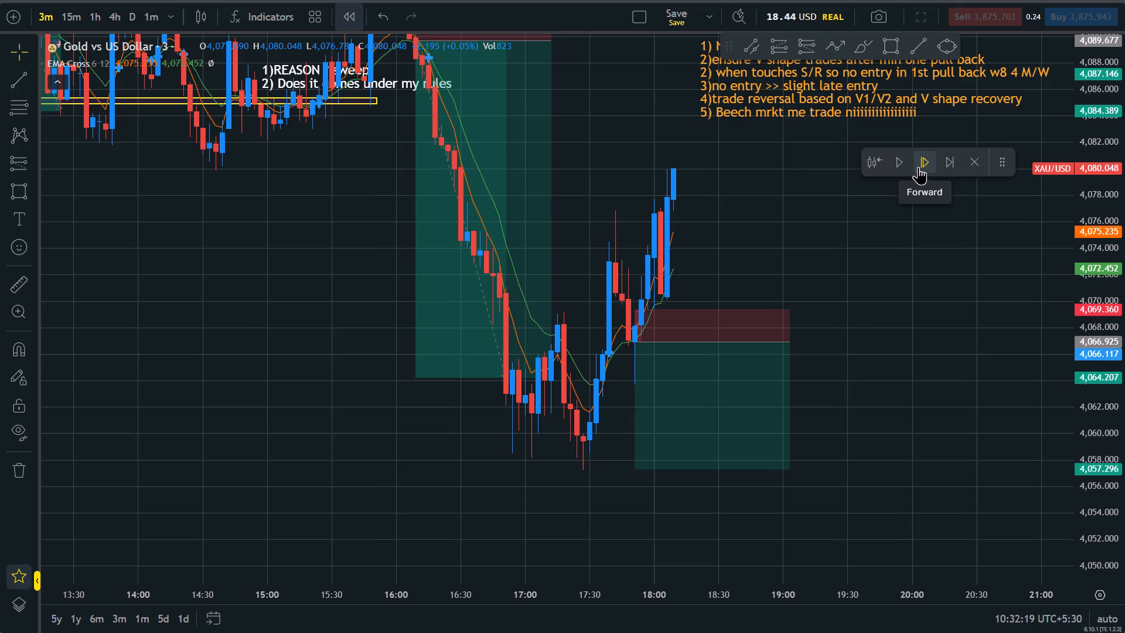
pyautogui.click(918, 166)
pyautogui.click(918, 166)
pyautogui.doubleClick(918, 166)
pyautogui.click(918, 166)
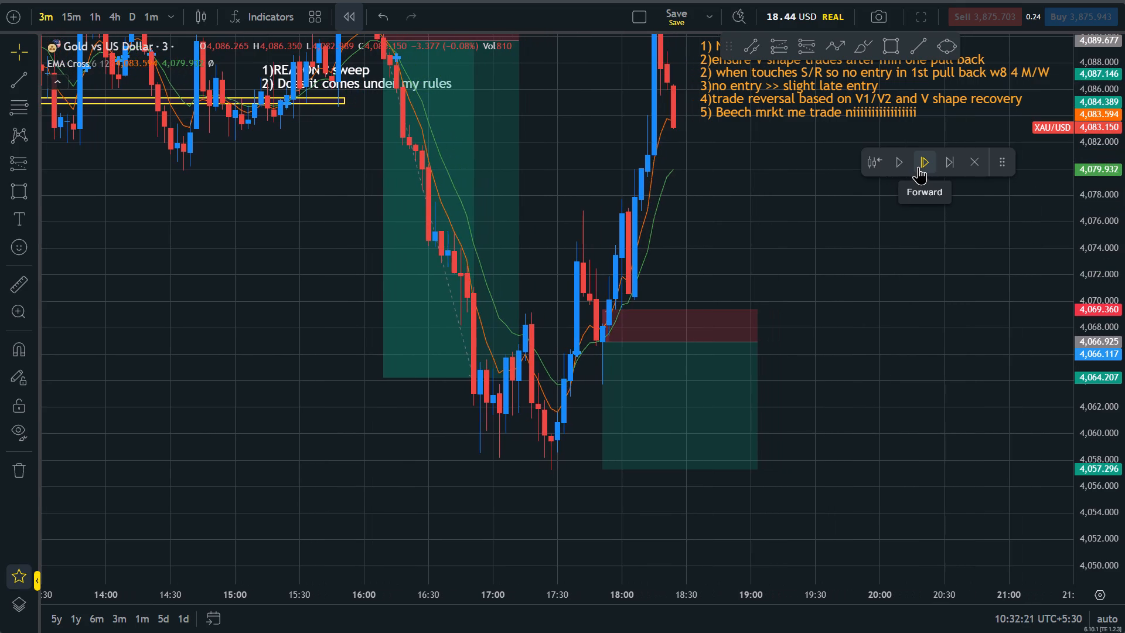
# Reshape the resistance zone near 4,093 to span about 4,091.3 to 4,092.3 and extend its end to about 21:24.
pyautogui.moveTo(887, 199); pyautogui.dragTo(872, 390)
pyautogui.scroll(-10, 917, 349)
pyautogui.scroll(5, 939, 341)
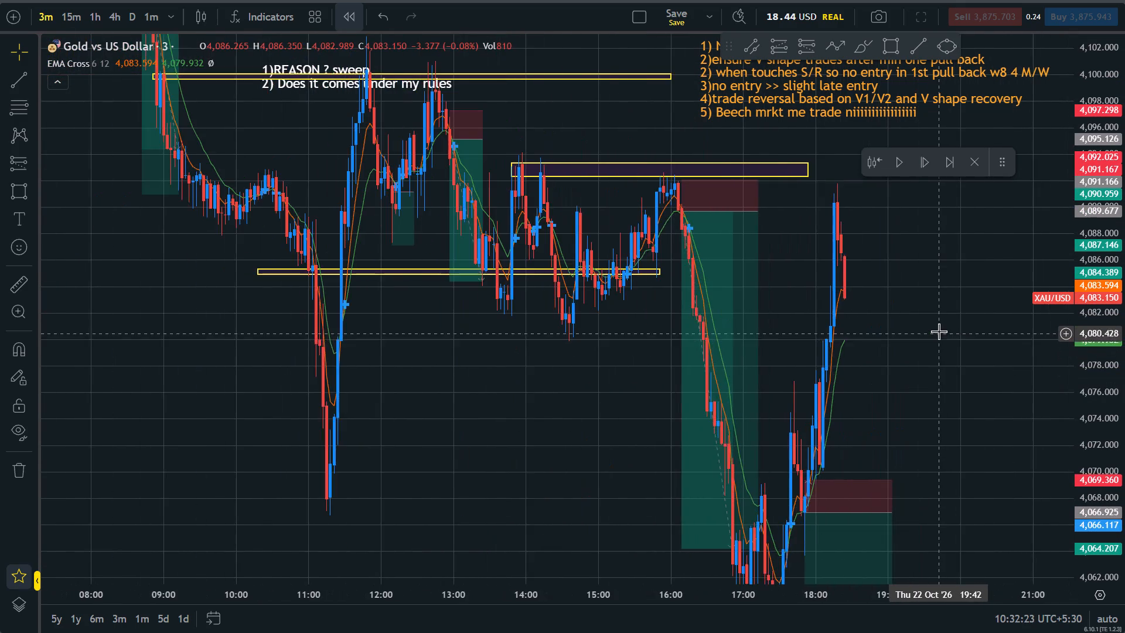
pyautogui.moveTo(939, 331); pyautogui.dragTo(774, 409)
pyautogui.moveTo(657, 242); pyautogui.dragTo(885, 273)
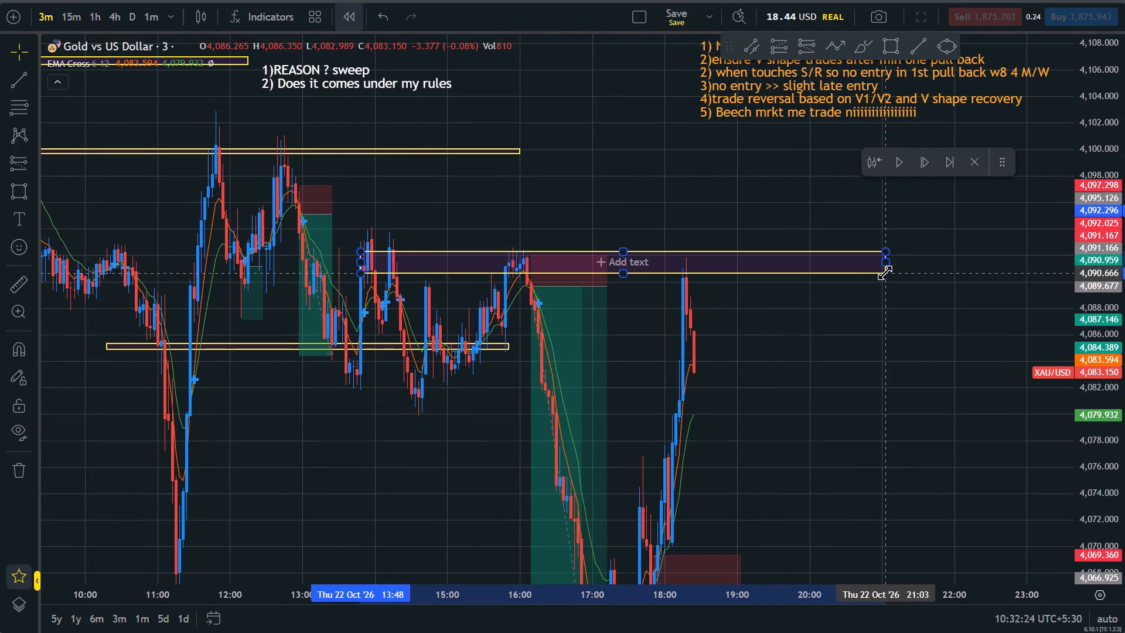
pyautogui.moveTo(885, 273); pyautogui.dragTo(912, 264)
pyautogui.moveTo(864, 410); pyautogui.dragTo(960, 346)
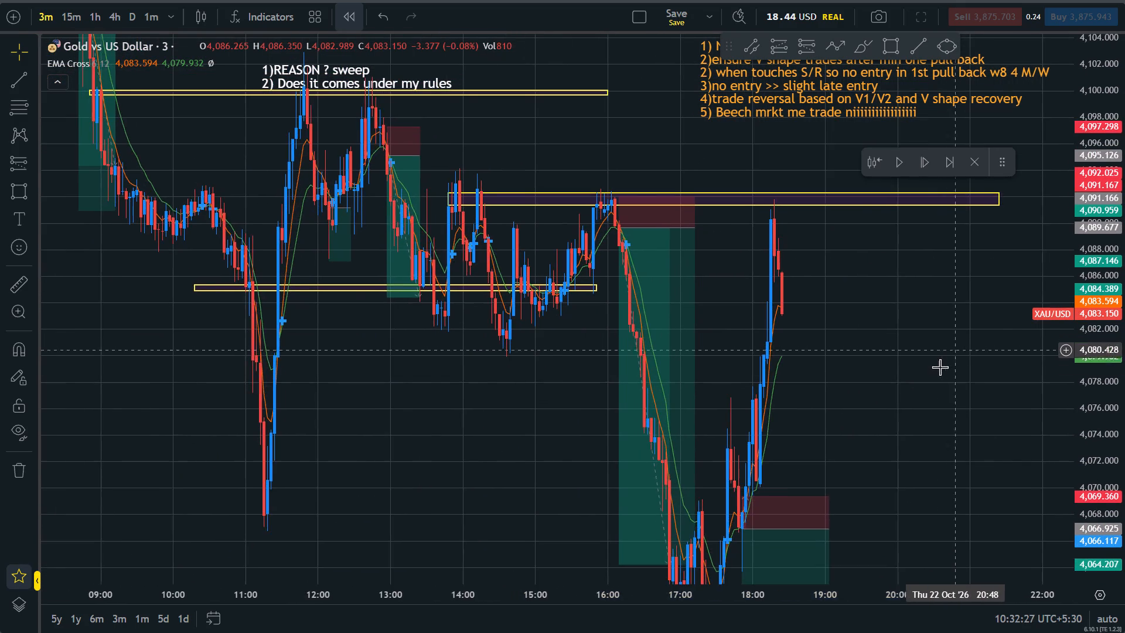
# Move the support zone near 4,085 down to about 4,083 and extend its end to about 21:21.
pyautogui.scroll(2, 939, 367)
pyautogui.moveTo(479, 292); pyautogui.dragTo(493, 315)
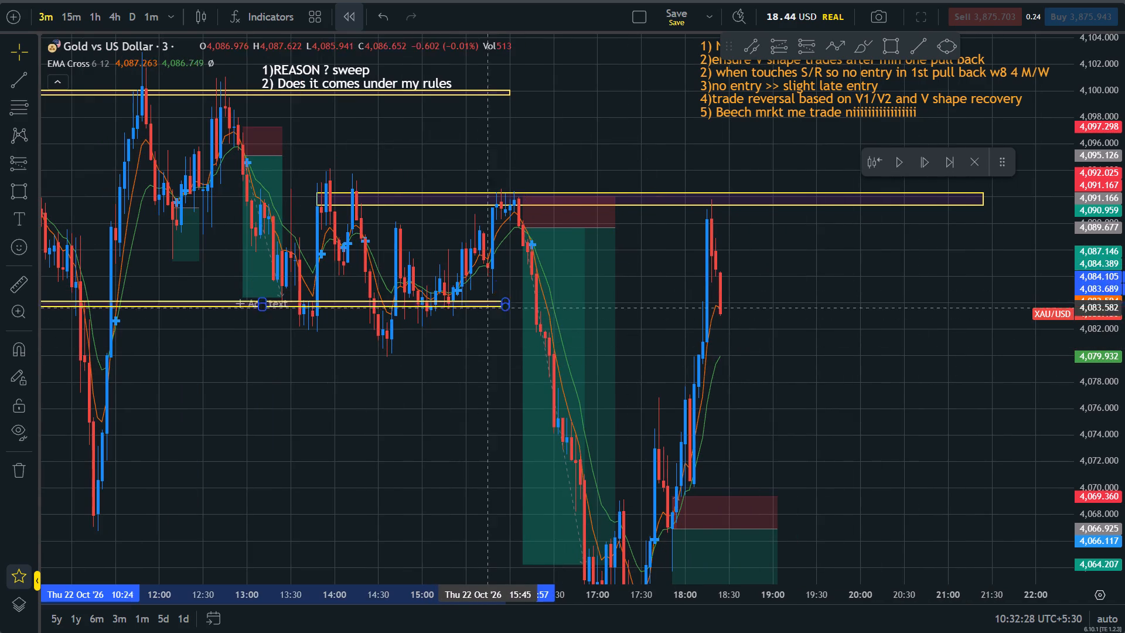
pyautogui.moveTo(493, 315); pyautogui.dragTo(543, 319)
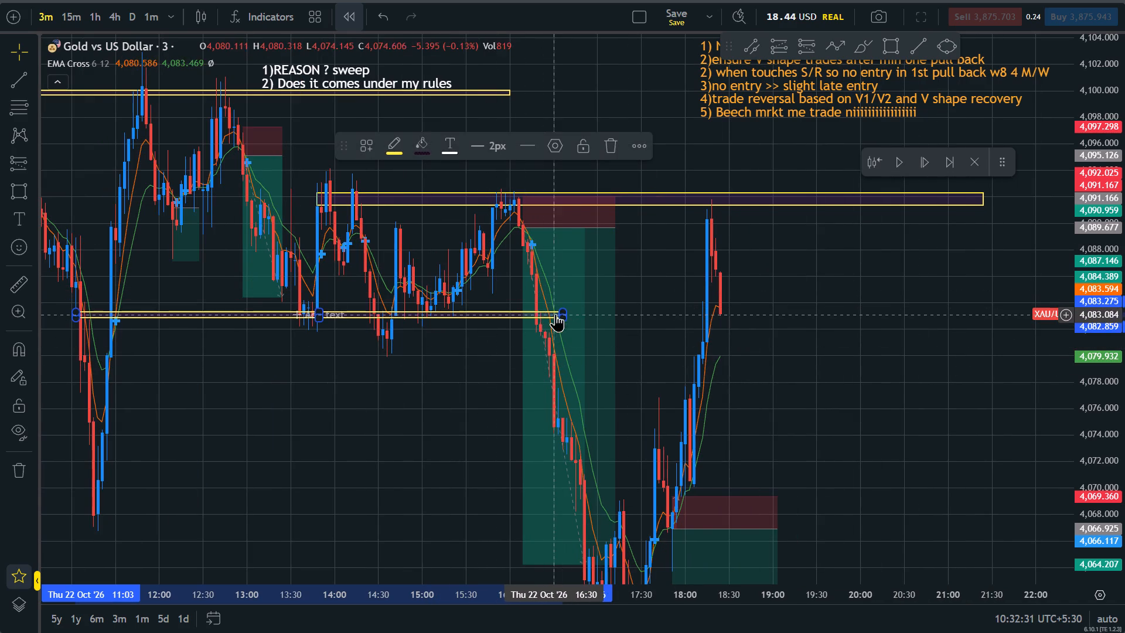
pyautogui.moveTo(562, 314); pyautogui.dragTo(980, 314)
# Advance the bar replay to about 18:30 on 22 Oct.
pyautogui.moveTo(870, 386); pyautogui.dragTo(981, 321)
pyautogui.moveTo(1124, 278); pyautogui.dragTo(1123, 349)
pyautogui.moveTo(992, 349); pyautogui.dragTo(970, 403)
pyautogui.scroll(1, 958, 319)
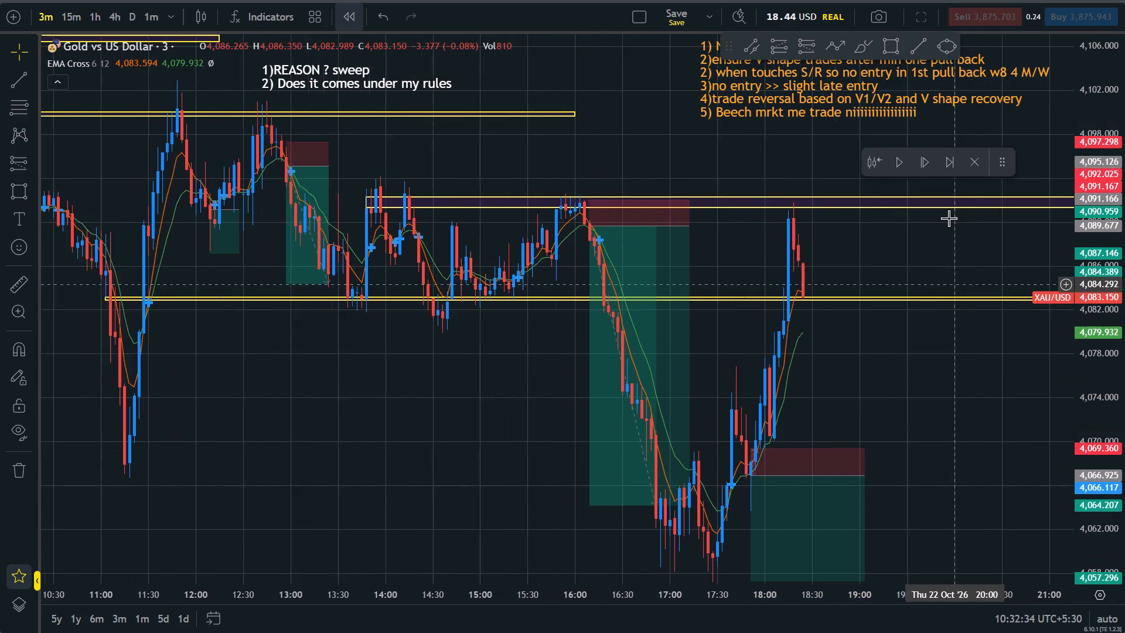
pyautogui.scroll(1, 949, 218)
pyautogui.click(935, 166)
pyautogui.click(935, 166)
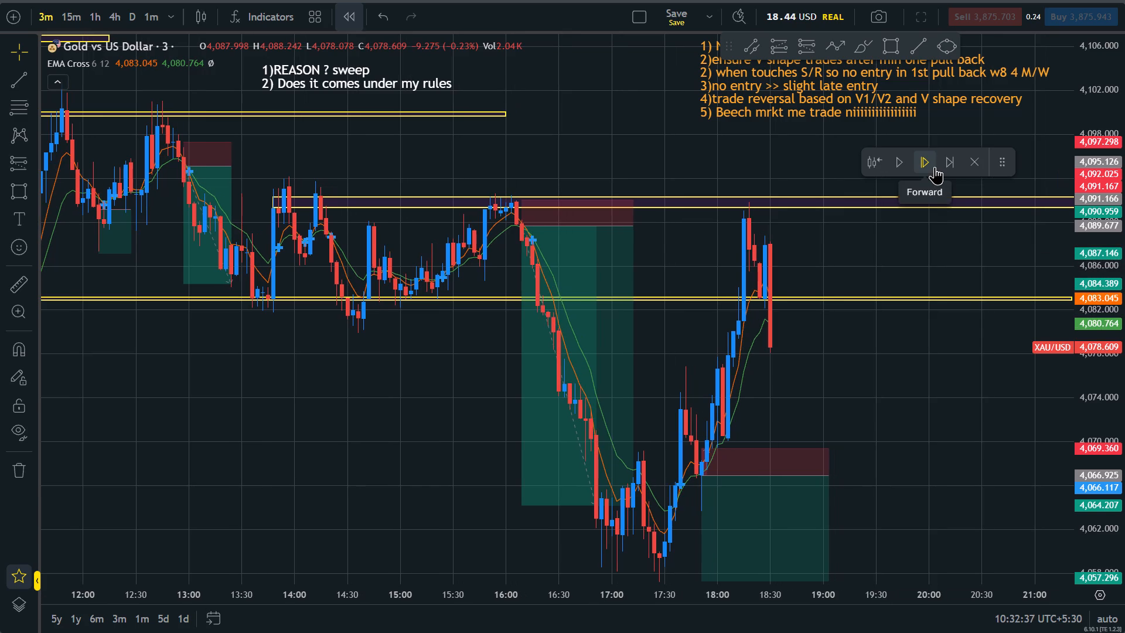
# Examine the drop below the 4,083 zone and advance the bar replay to about 18:42.
pyautogui.click(843, 359)
pyautogui.scroll(2, 843, 359)
pyautogui.moveTo(850, 363); pyautogui.dragTo(768, 331)
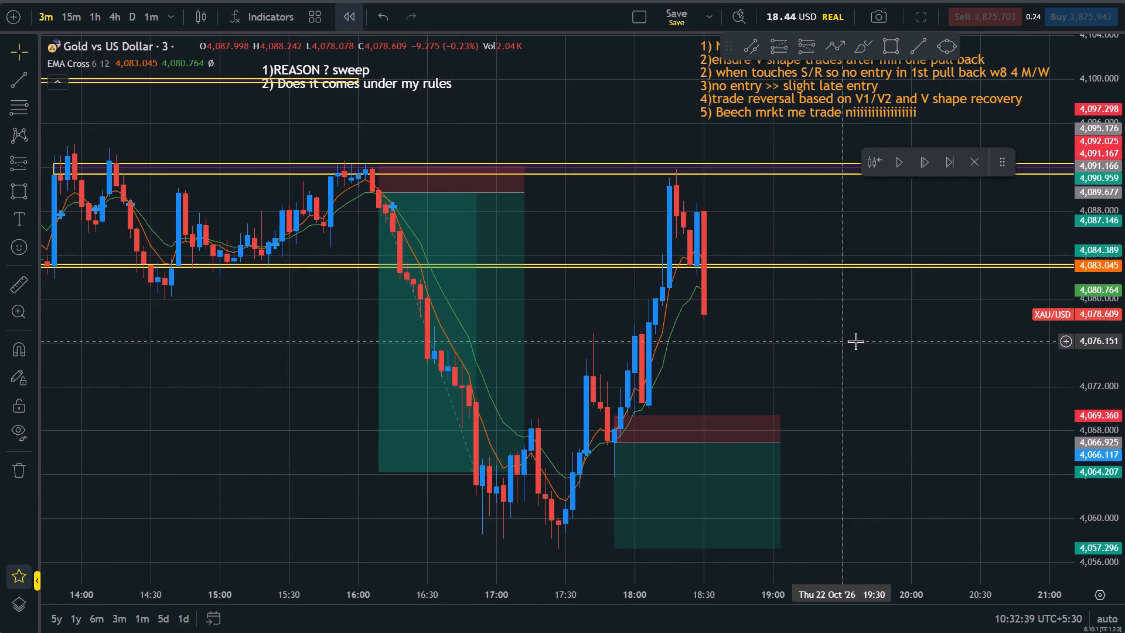
pyautogui.scroll(-5, 855, 341)
pyautogui.scroll(7, 976, 340)
pyautogui.moveTo(831, 321); pyautogui.dragTo(792, 353)
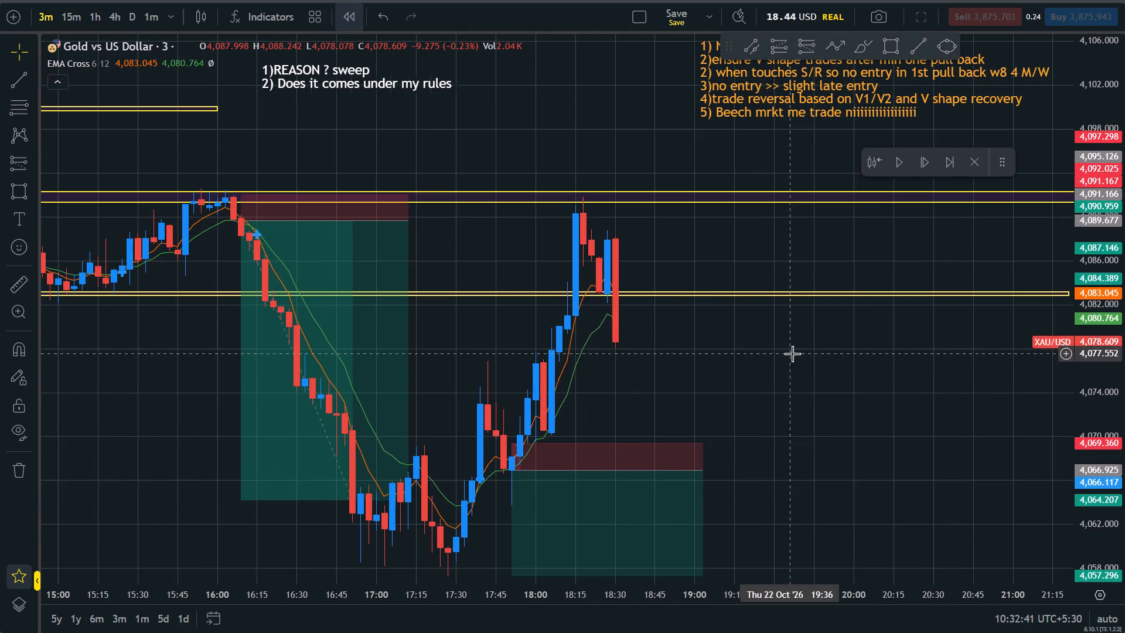
pyautogui.click(921, 162)
pyautogui.click(921, 162)
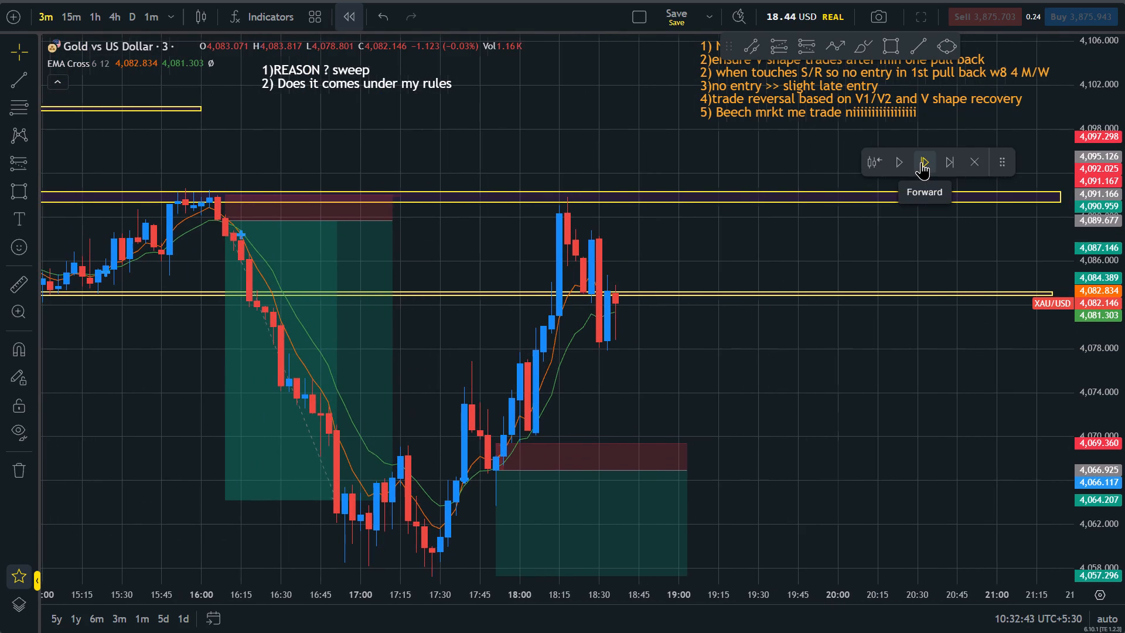
pyautogui.click(921, 162)
pyautogui.click(921, 162)
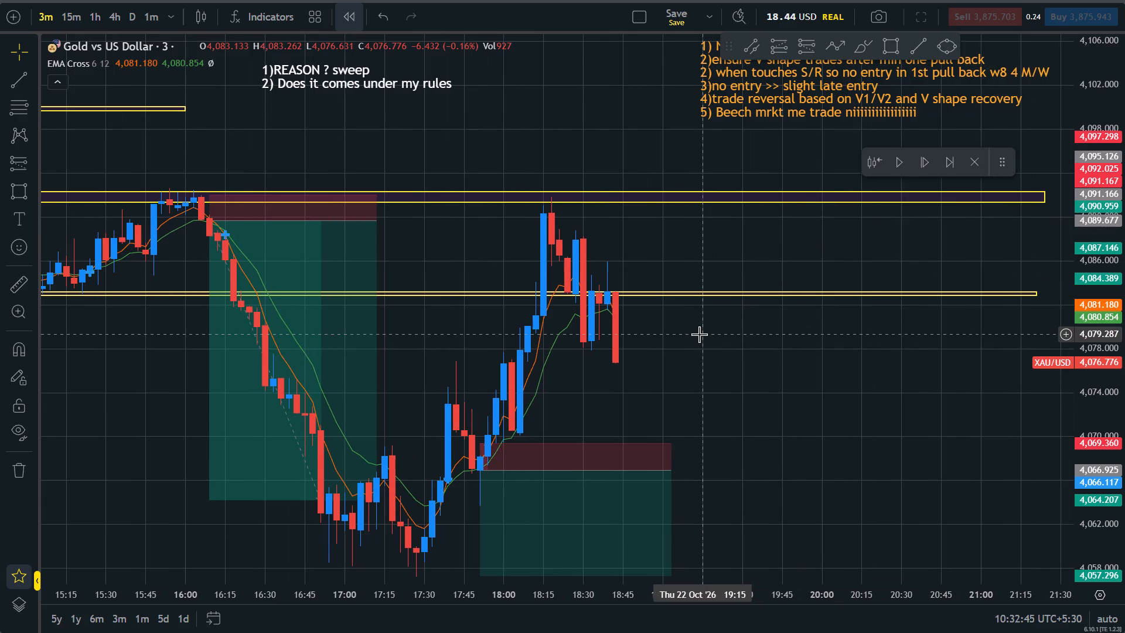
# Plot a short position at 18:42 with entry about 4,080.5, stop about 4,083.1 and target about 4,073.5.
pyautogui.click(699, 334)
pyautogui.moveTo(1124, 442); pyautogui.dragTo(1104, 146)
pyautogui.moveTo(731, 372); pyautogui.dragTo(798, 379)
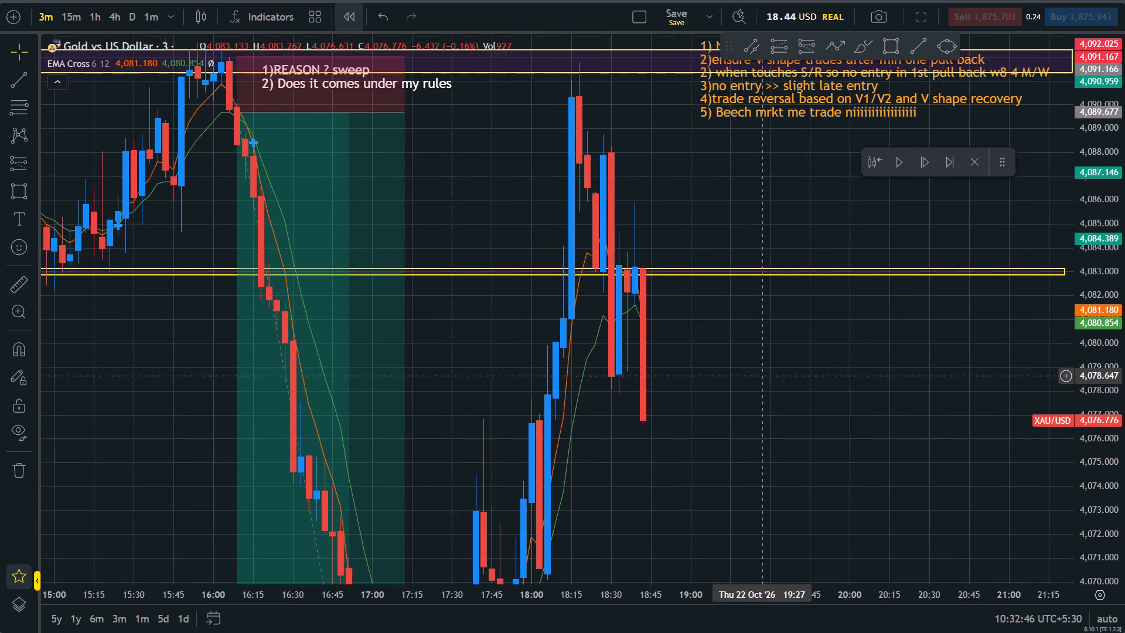
pyautogui.moveTo(798, 379); pyautogui.dragTo(805, 379)
pyautogui.moveTo(1124, 271); pyautogui.dragTo(1117, 390)
pyautogui.scroll(3, 810, 348)
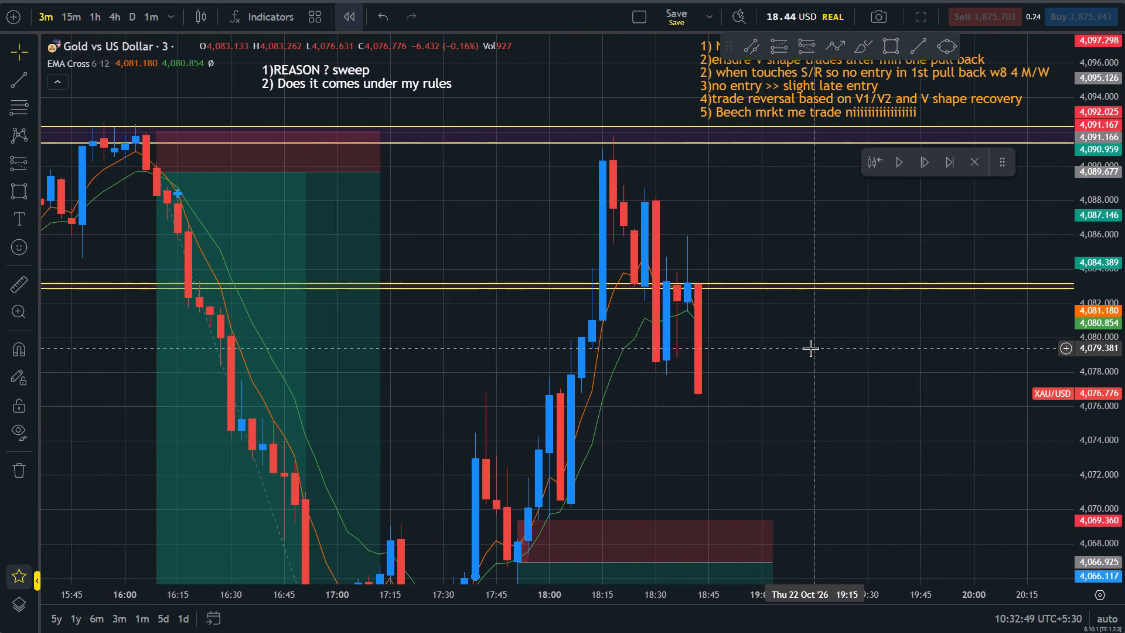
pyautogui.scroll(1, 810, 348)
pyautogui.click(807, 33)
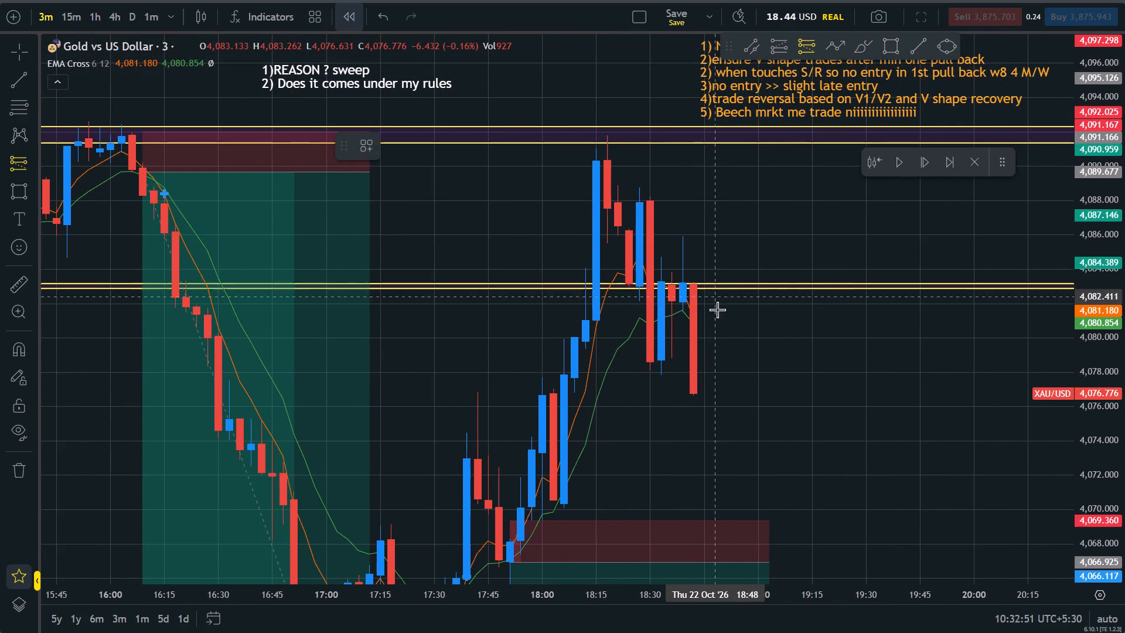
pyautogui.click(694, 328)
pyautogui.moveTo(696, 212); pyautogui.dragTo(696, 229)
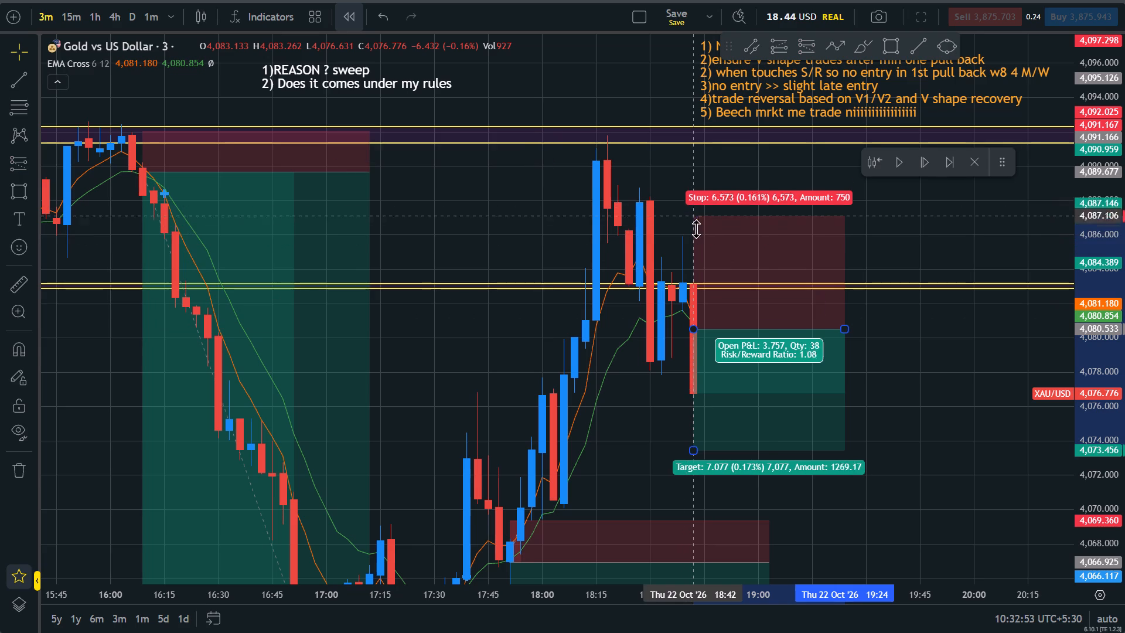
pyautogui.moveTo(696, 229); pyautogui.dragTo(698, 285)
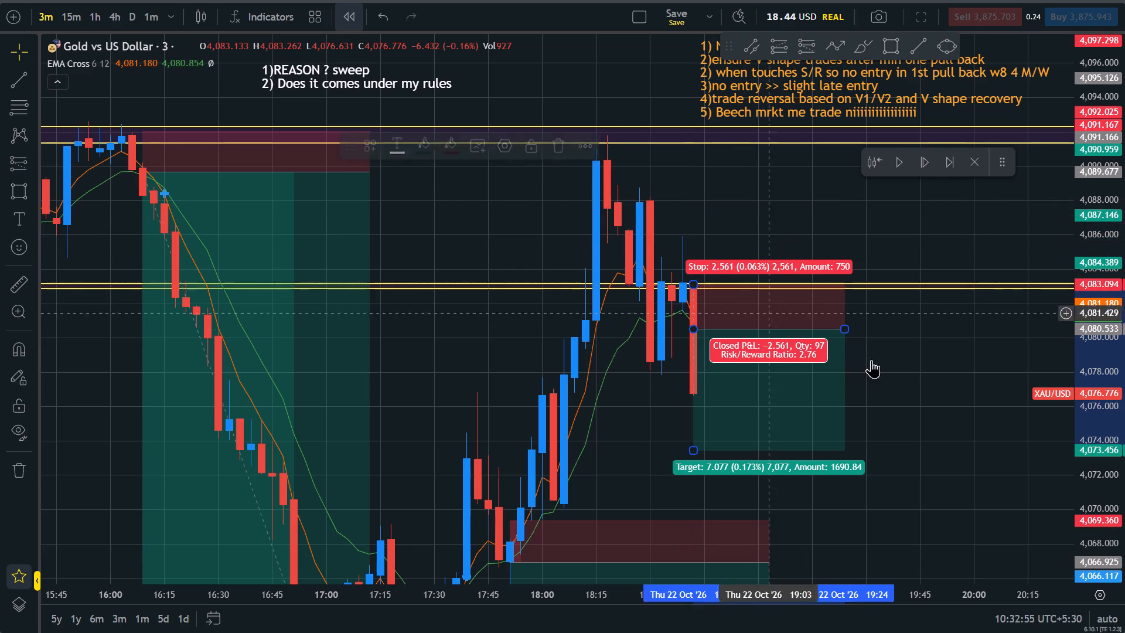
# Advance the bar replay past the 18:42 short position's target to about 19:15 on 22 Oct.
pyautogui.moveTo(898, 384); pyautogui.dragTo(894, 310)
pyautogui.click(924, 164)
pyautogui.click(924, 164)
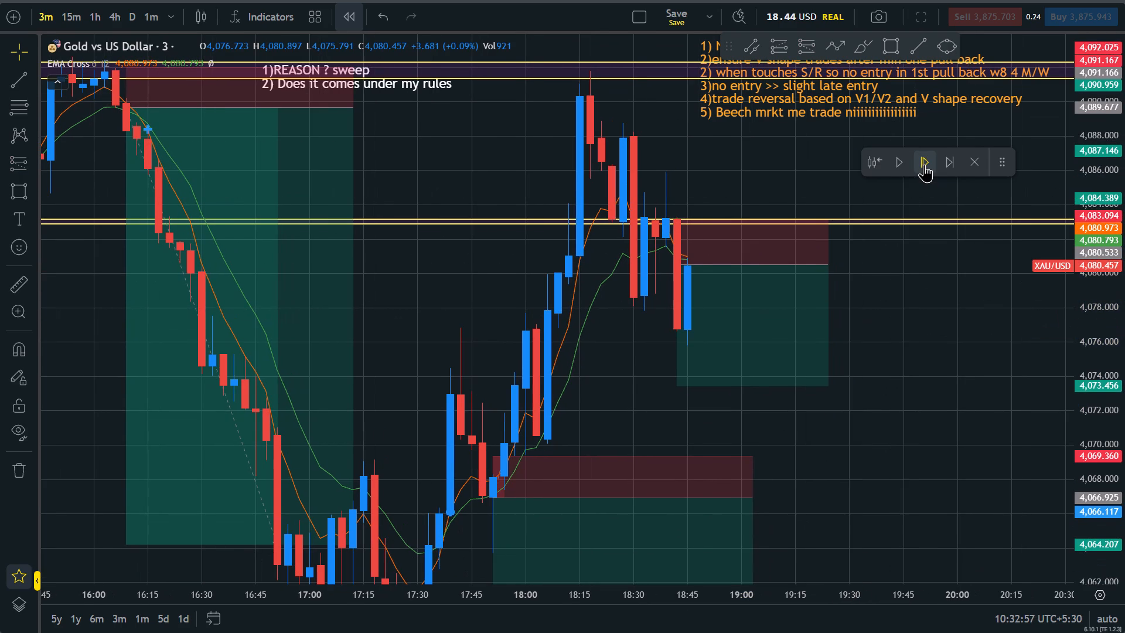
pyautogui.click(924, 164)
pyautogui.doubleClick(924, 164)
pyautogui.click(924, 164)
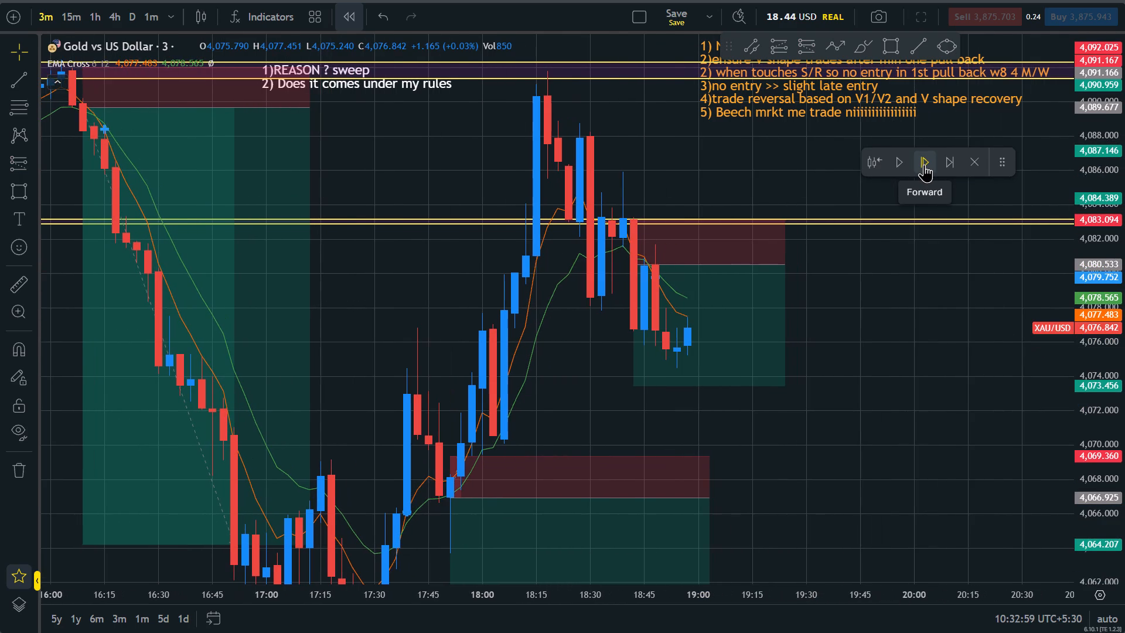
pyautogui.tripleClick(924, 164)
pyautogui.doubleClick(924, 164)
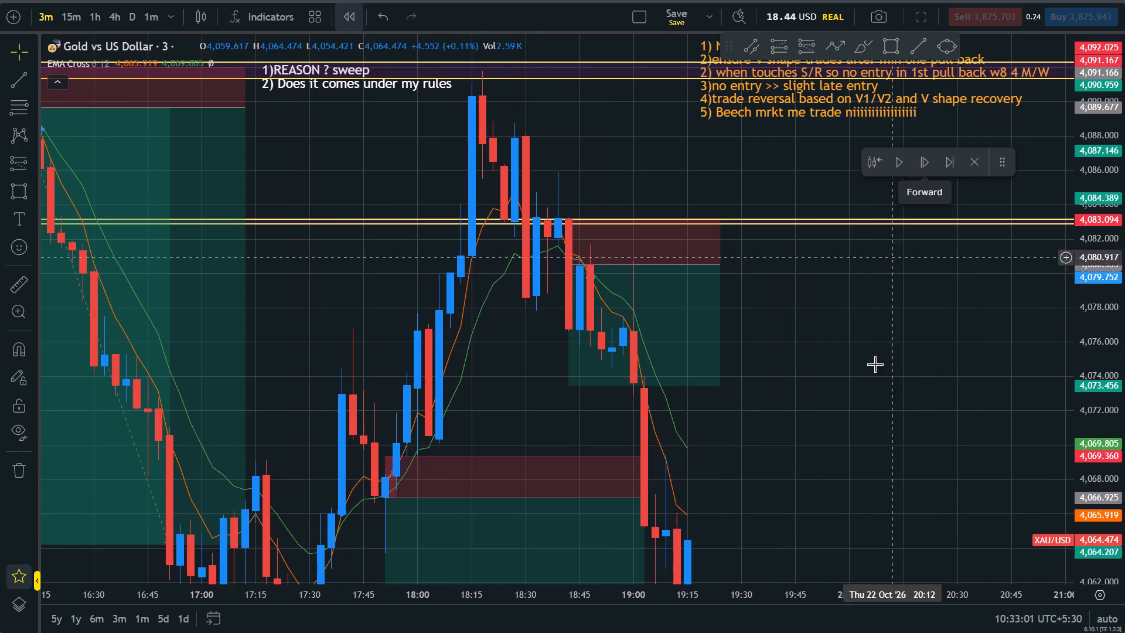
# Collapse the 17:51 short position's target to its entry near 4,066.9 and shorten its end to about 18:18.
pyautogui.moveTo(871, 486); pyautogui.dragTo(868, 439)
pyautogui.scroll(-5, 878, 448)
pyautogui.moveTo(1124, 263); pyautogui.dragTo(1105, 527)
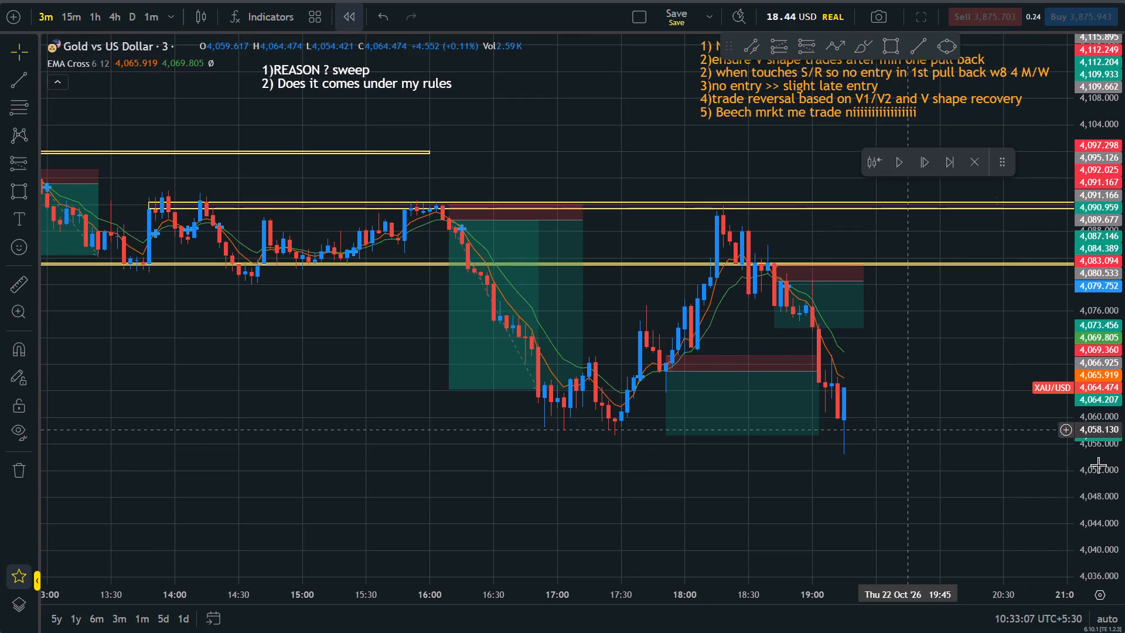
pyautogui.moveTo(1124, 447); pyautogui.dragTo(1120, 346)
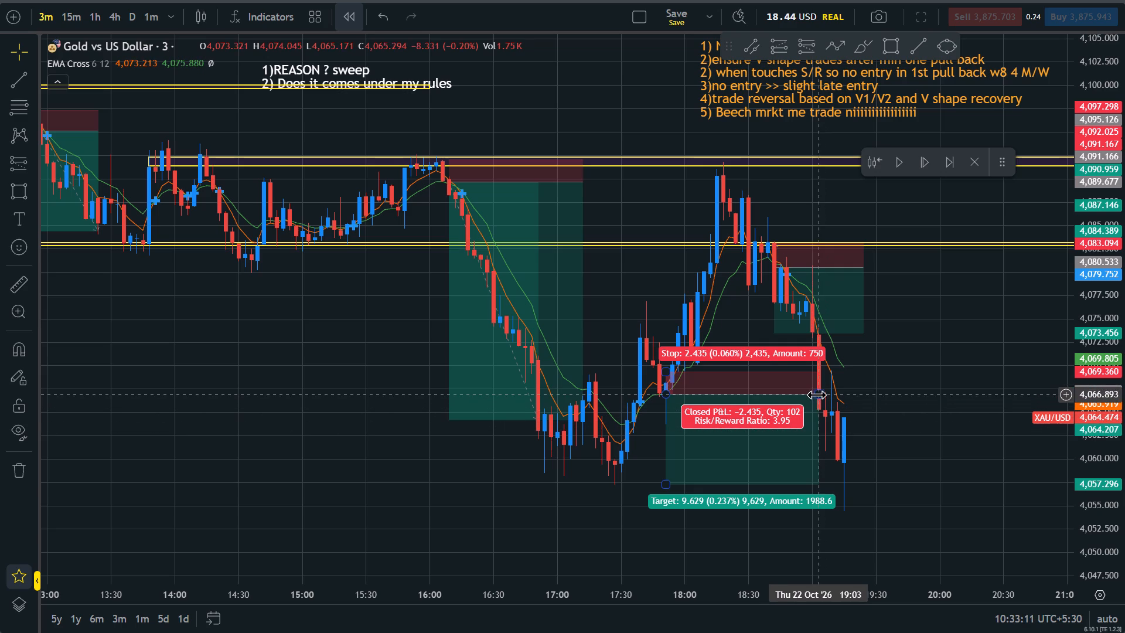
pyautogui.moveTo(816, 394); pyautogui.dragTo(690, 388)
pyautogui.moveTo(662, 484); pyautogui.dragTo(691, 332)
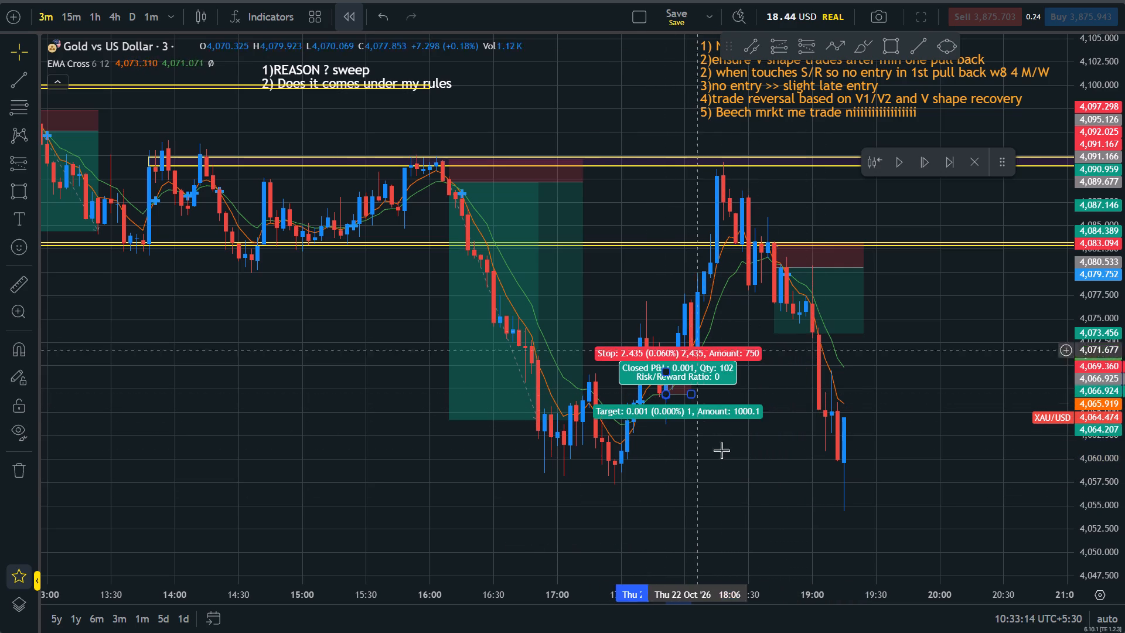
pyautogui.click(725, 457)
pyautogui.moveTo(691, 394); pyautogui.dragTo(724, 393)
pyautogui.click(731, 462)
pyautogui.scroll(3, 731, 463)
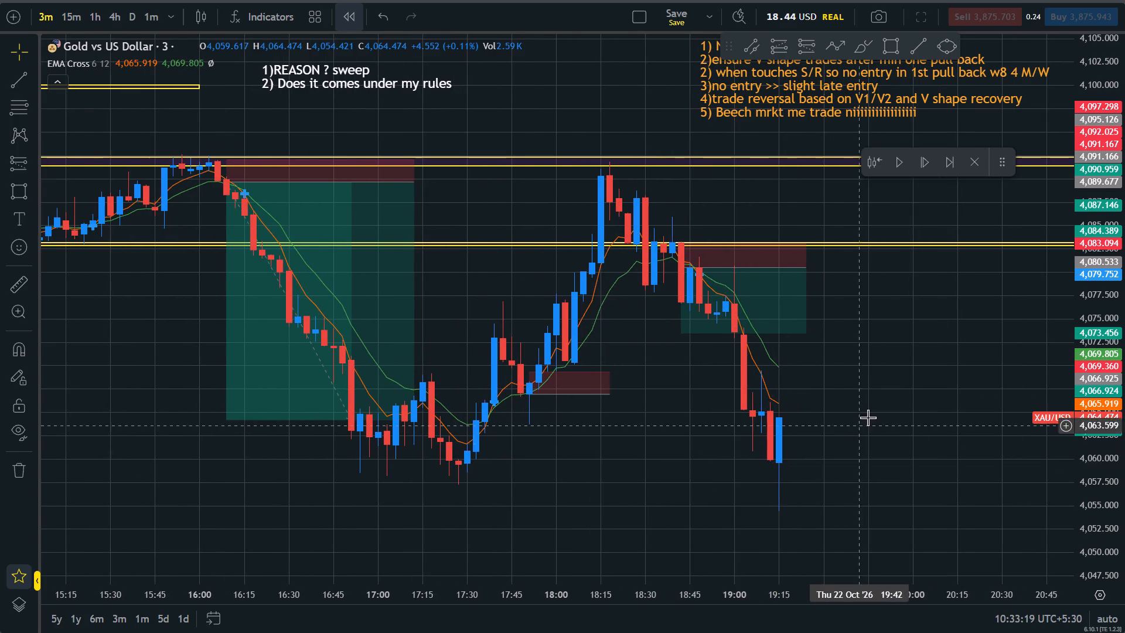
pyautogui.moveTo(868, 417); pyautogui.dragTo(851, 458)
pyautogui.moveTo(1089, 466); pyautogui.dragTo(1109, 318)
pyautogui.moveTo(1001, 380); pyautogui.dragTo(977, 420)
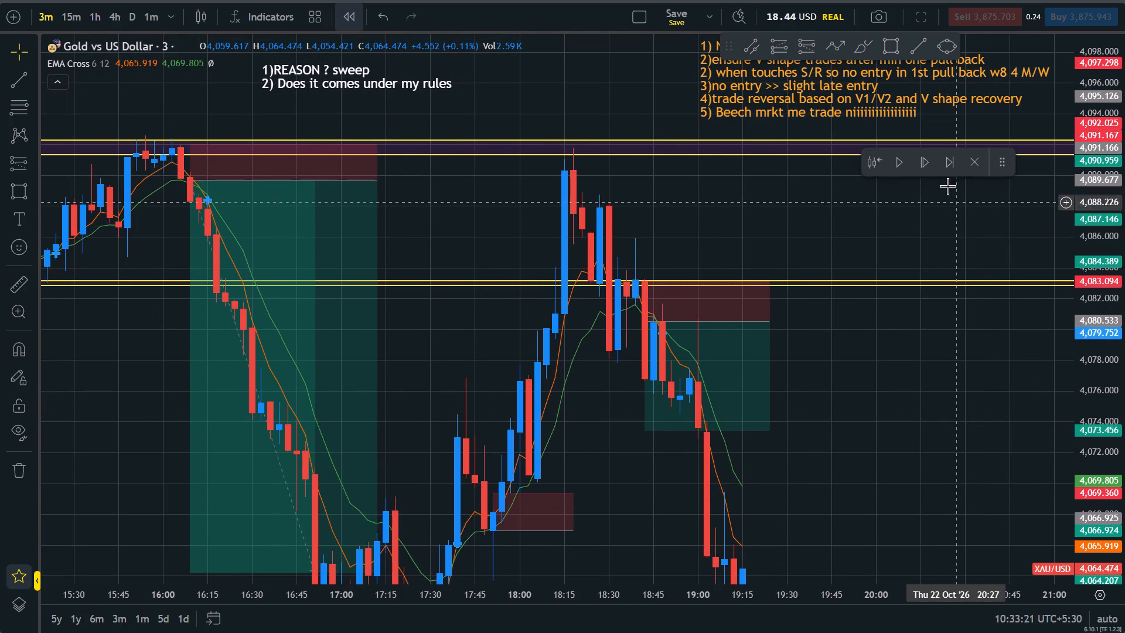
# Advance the bar replay three candles to 19:24 on 22 Oct.
pyautogui.tripleClick(920, 158)
pyautogui.moveTo(887, 504); pyautogui.dragTo(876, 321)
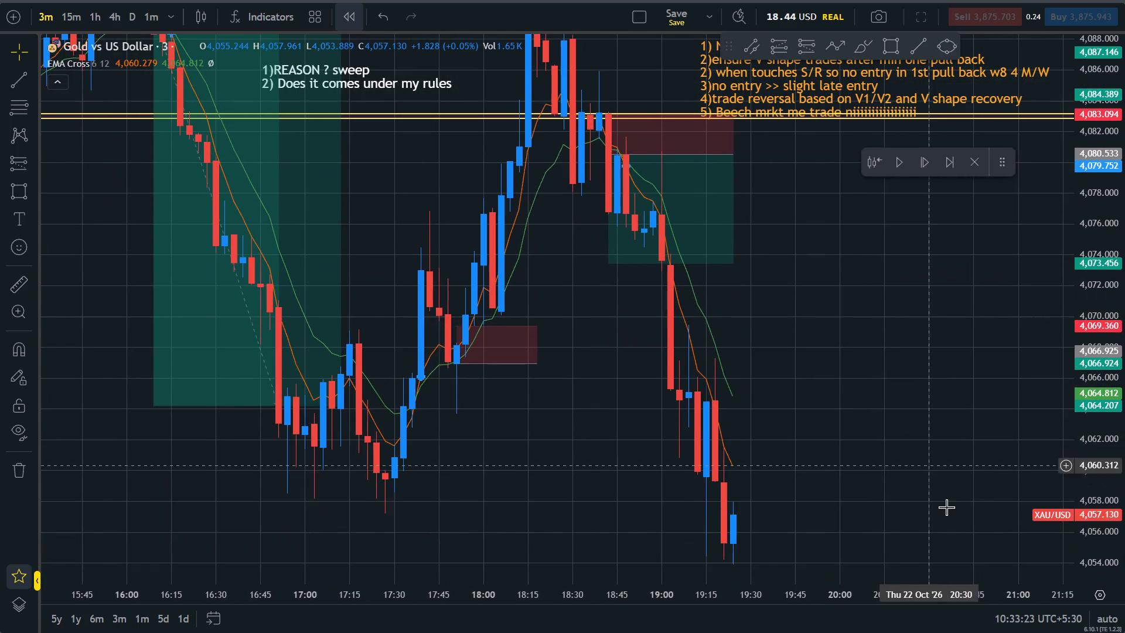
# Examine the price action from midday to 19:24 around the 4,091 and 4,083 zones and the plotted short positions.
pyautogui.scroll(-4, 946, 507)
pyautogui.moveTo(1124, 301); pyautogui.dragTo(1117, 542)
pyautogui.scroll(2, 987, 484)
pyautogui.moveTo(1124, 495); pyautogui.dragTo(1089, 256)
pyautogui.moveTo(875, 361); pyautogui.dragTo(877, 355)
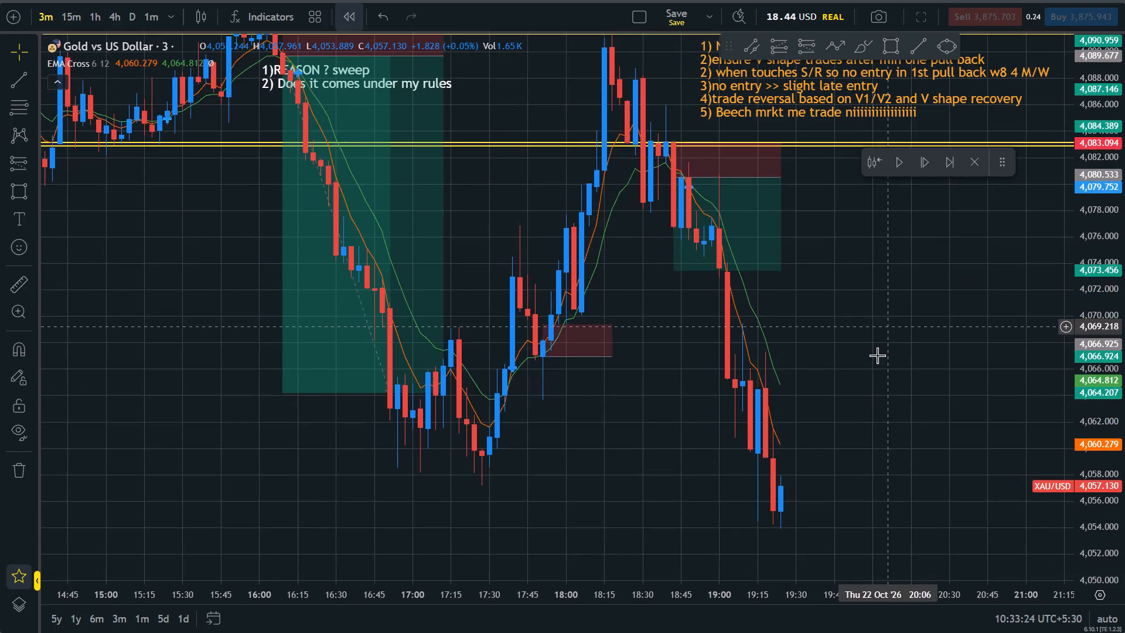
pyautogui.moveTo(877, 355); pyautogui.dragTo(870, 552)
pyautogui.scroll(-5, 886, 474)
pyautogui.moveTo(1124, 207); pyautogui.dragTo(1124, 363)
pyautogui.scroll(1, 921, 298)
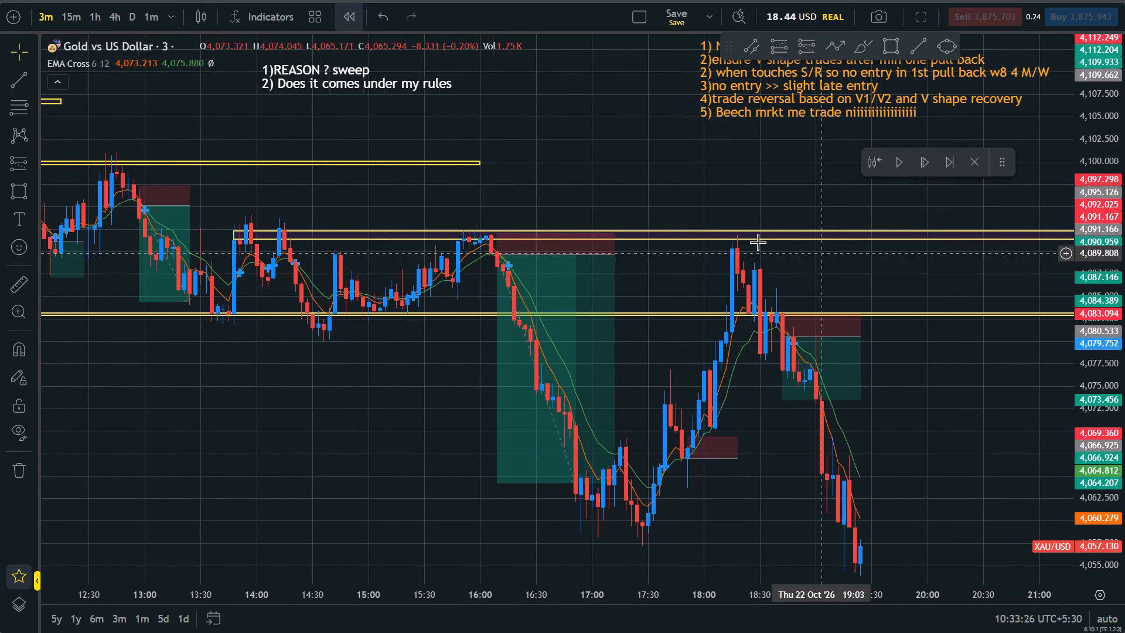
pyautogui.scroll(1, 758, 242)
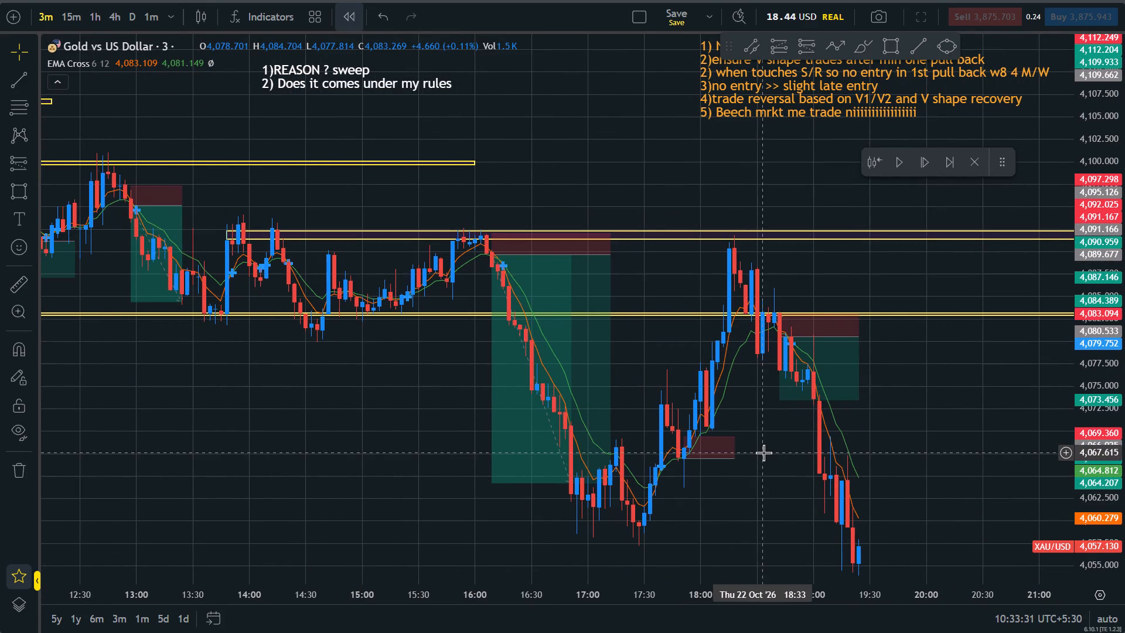
pyautogui.scroll(3, 763, 452)
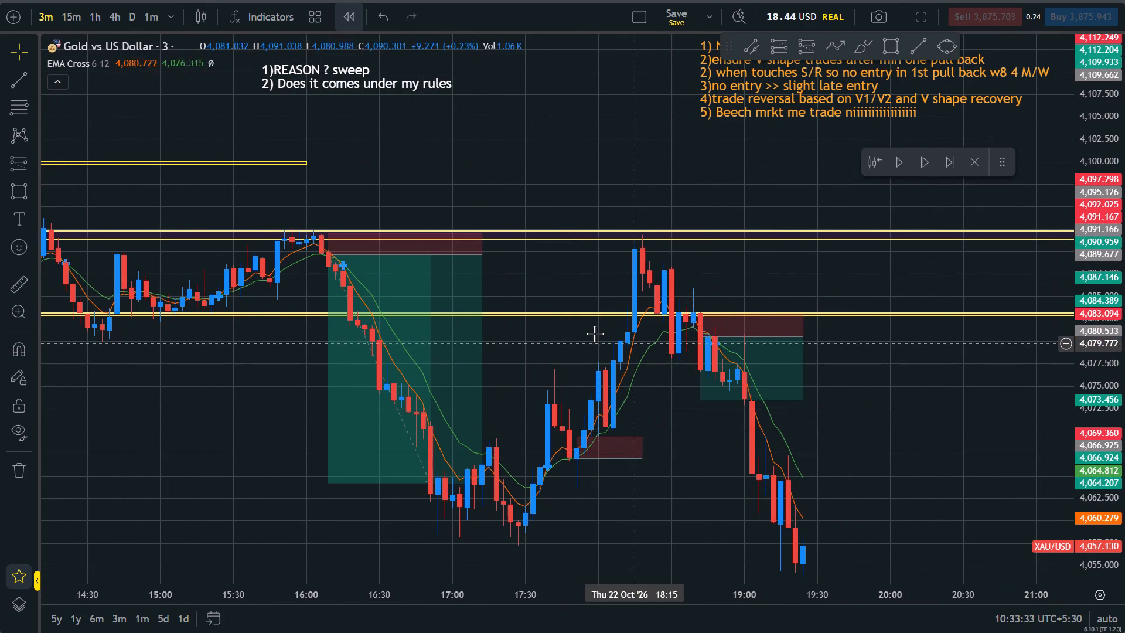
pyautogui.scroll(-4, 646, 271)
pyautogui.scroll(-4, 792, 244)
pyautogui.scroll(9, 506, 269)
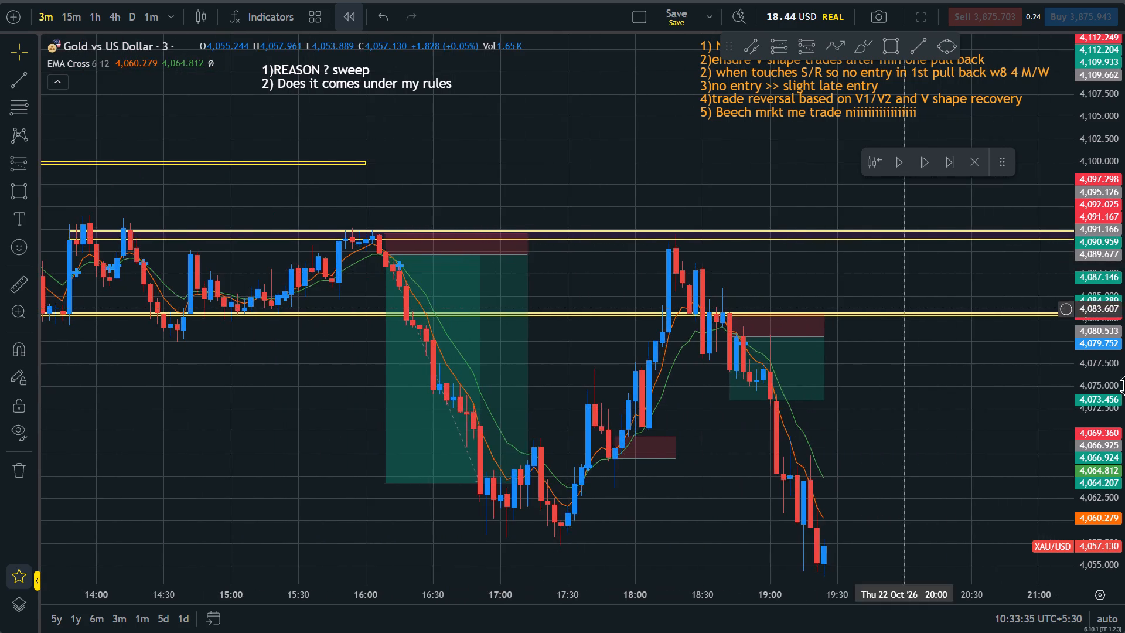
# Raise the 18:42 short position's target to about 4,076.3 and collapse its stop to the entry near 4,080.5.
pyautogui.moveTo(1124, 397); pyautogui.dragTo(1095, 176)
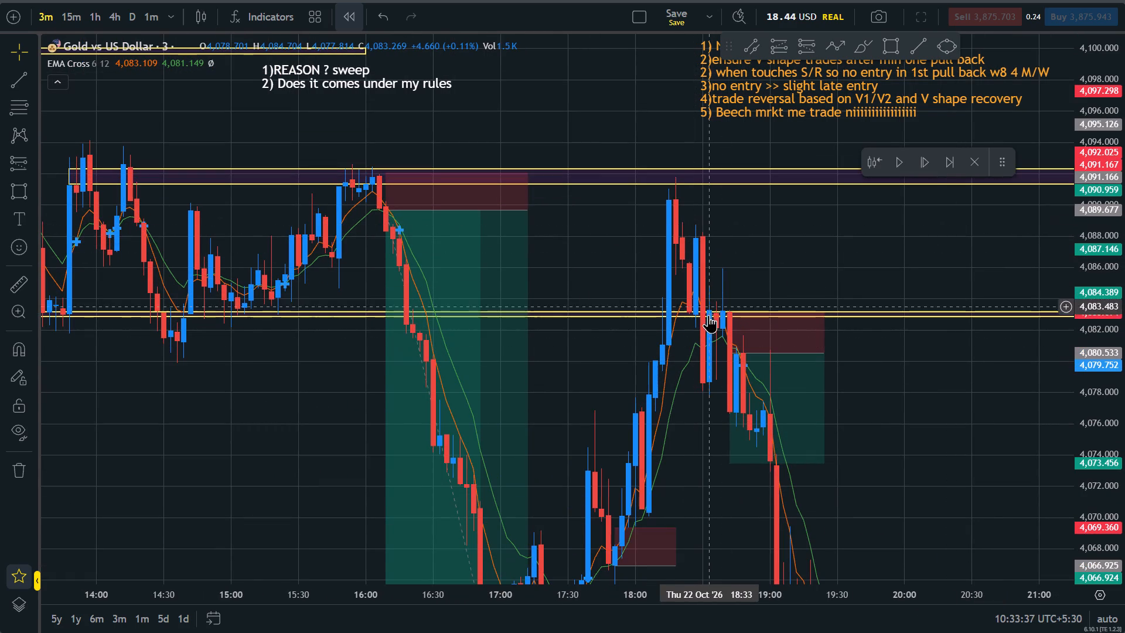
pyautogui.scroll(2, 949, 411)
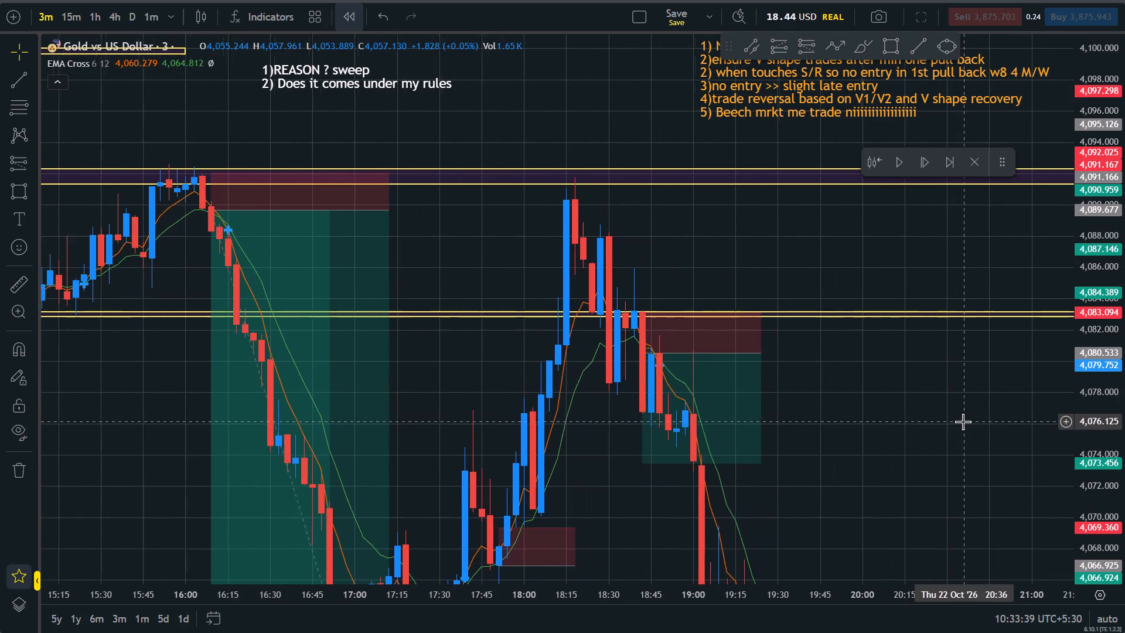
pyautogui.scroll(1, 963, 421)
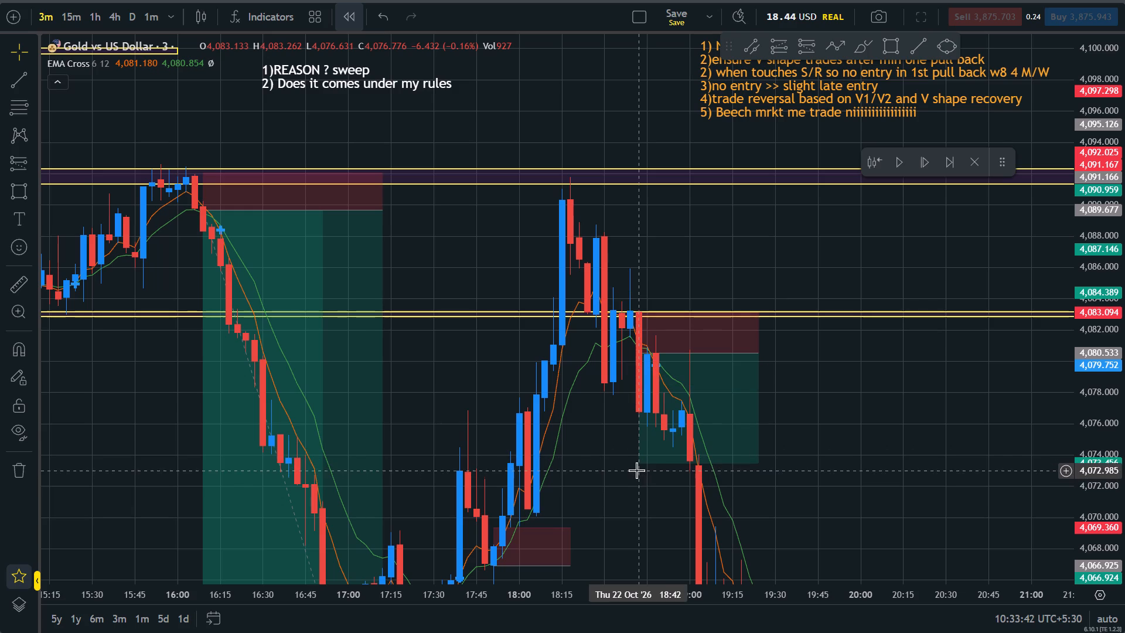
pyautogui.moveTo(636, 462); pyautogui.dragTo(643, 420)
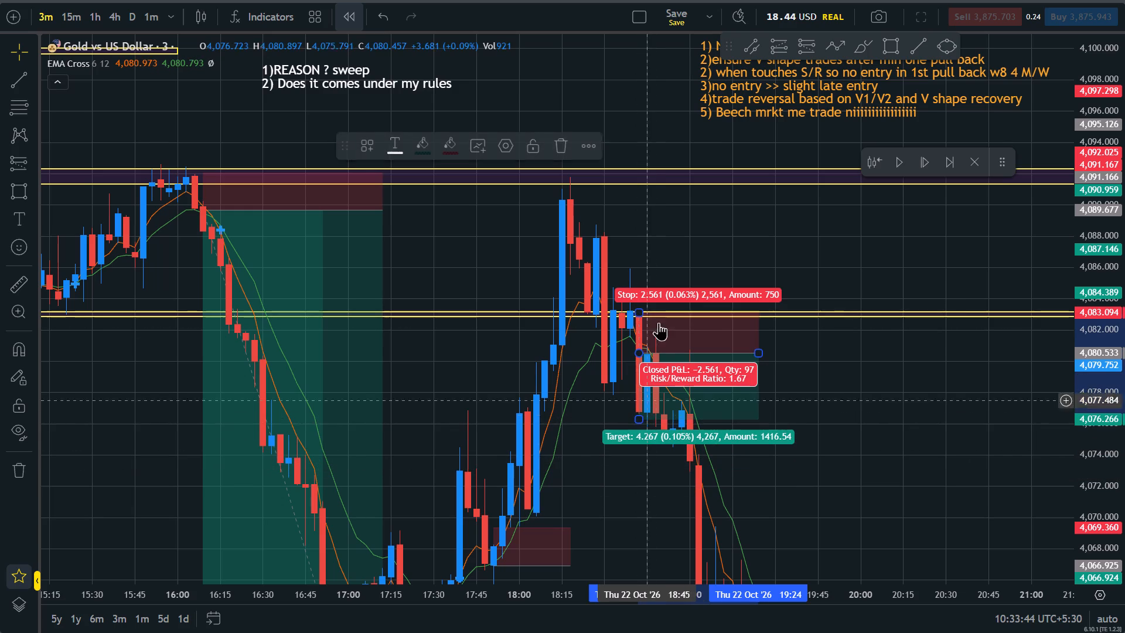
pyautogui.moveTo(643, 313); pyautogui.dragTo(645, 370)
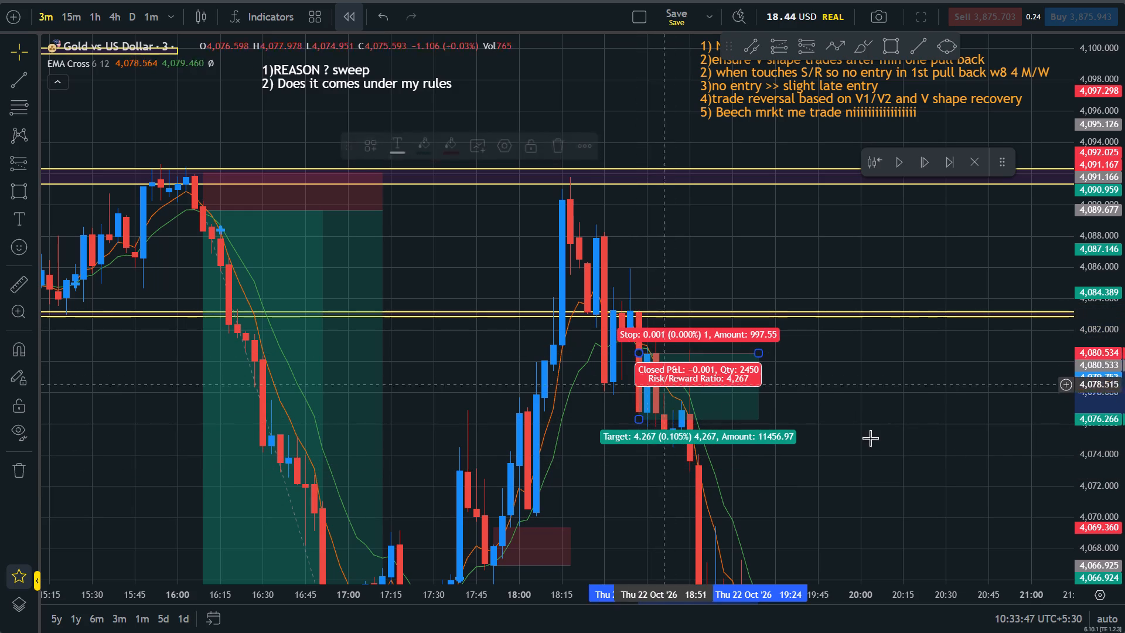
# Draw a thin rectangle zone across the 16:54 lows from about 4,058.4 to 4,057.6, extending to about 20:45.
pyautogui.moveTo(1051, 506); pyautogui.dragTo(1000, 251)
pyautogui.moveTo(1124, 212); pyautogui.dragTo(1123, 342)
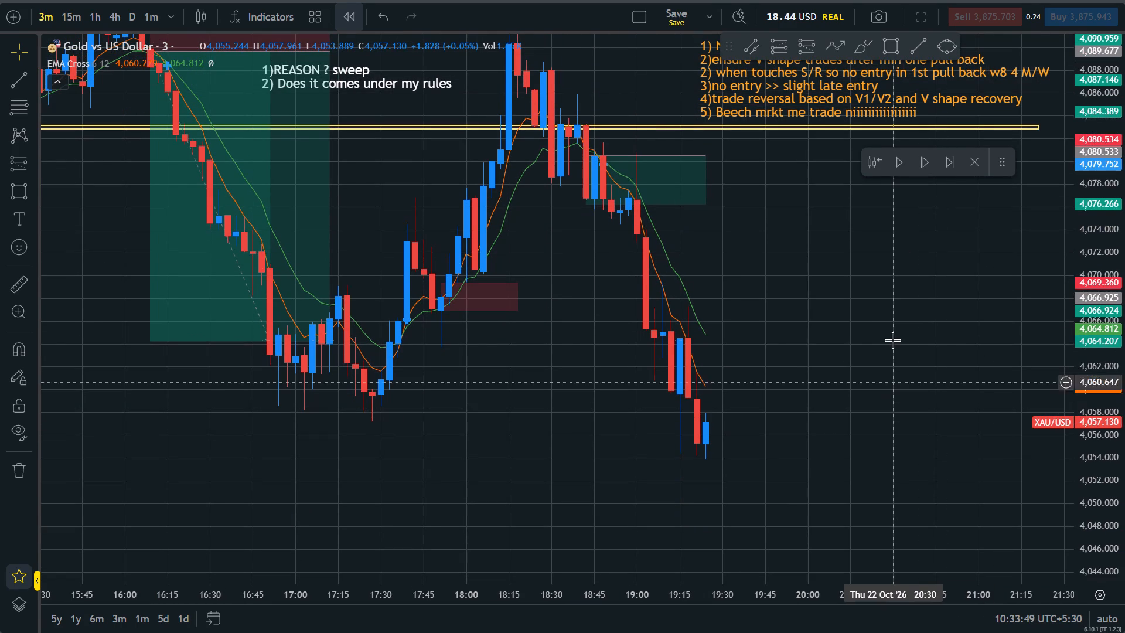
pyautogui.click(888, 42)
pyautogui.click(279, 408)
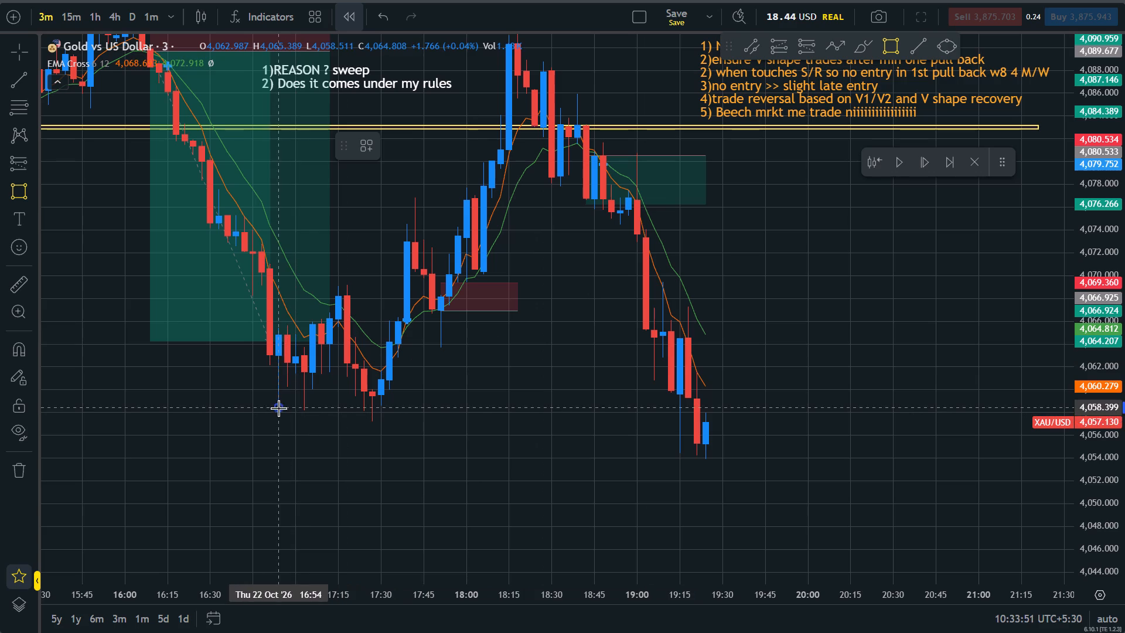
pyautogui.click(940, 416)
pyautogui.click(924, 474)
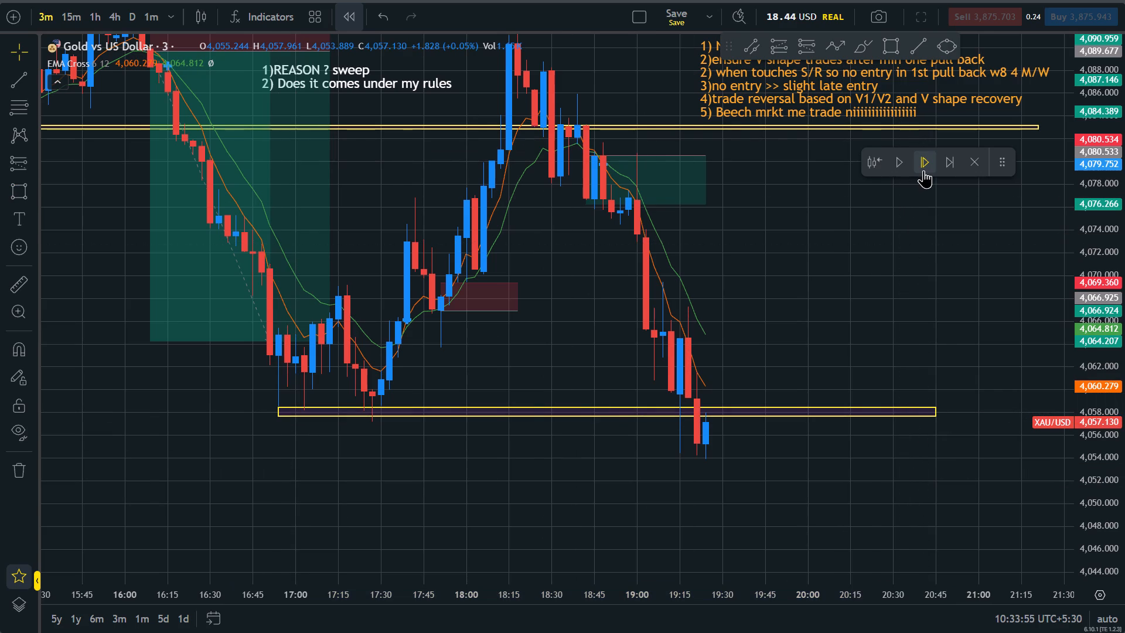
# Advance the bar replay to 20:36, through the retest of the new 4,058 zone.
pyautogui.click(926, 169)
pyautogui.tripleClick(926, 169)
pyautogui.click(926, 169)
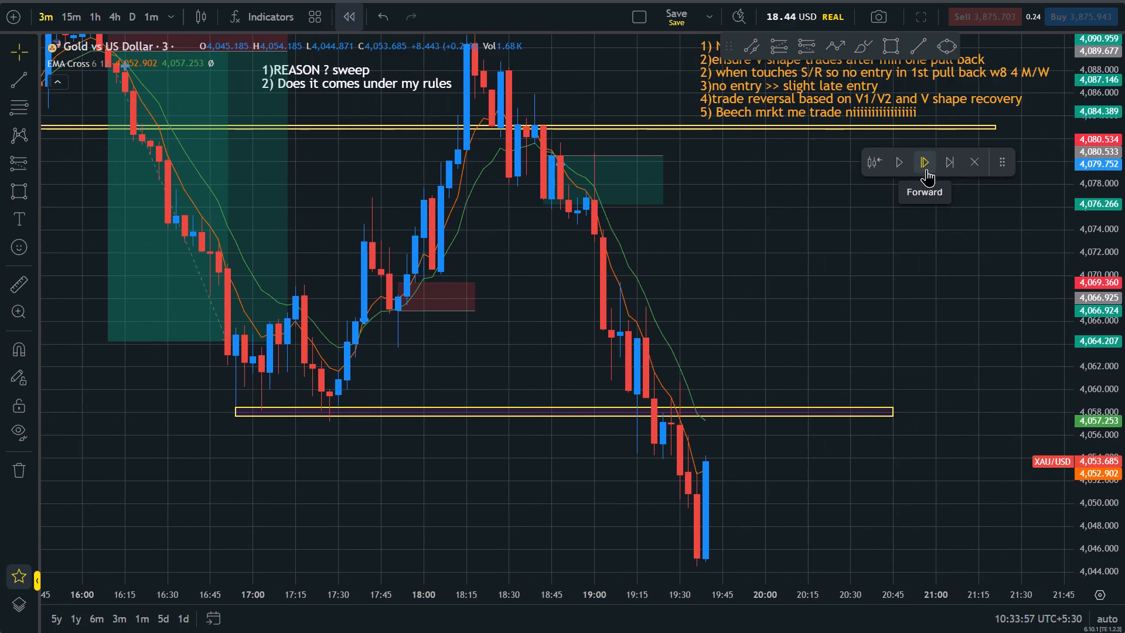
pyautogui.doubleClick(926, 169)
pyautogui.tripleClick(926, 169)
pyautogui.tripleClick(926, 169)
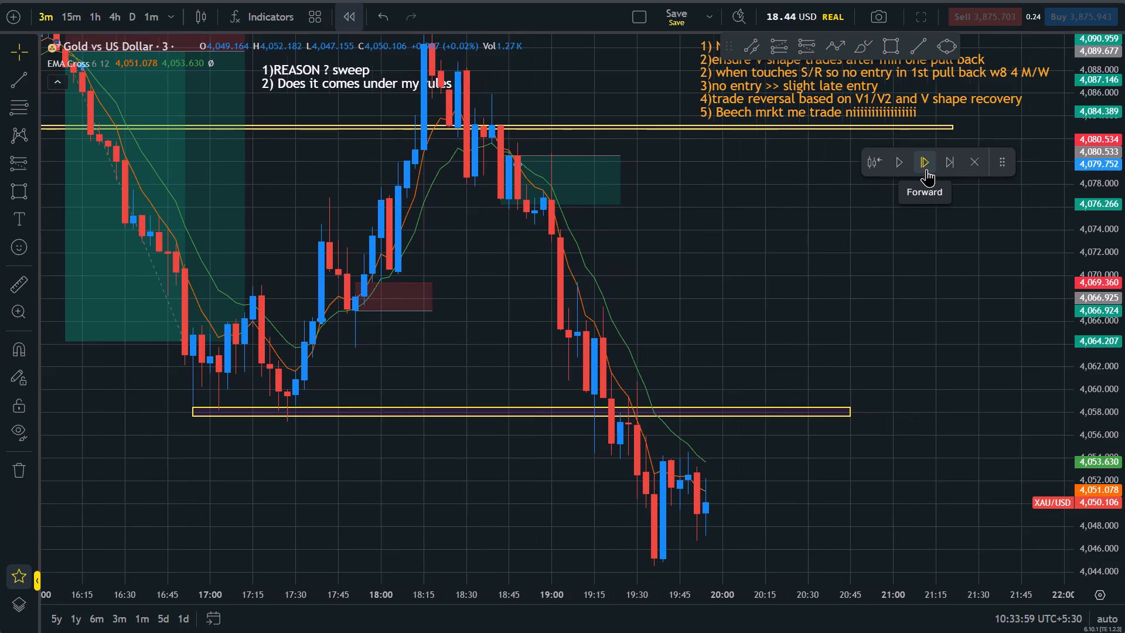
pyautogui.click(926, 169)
pyautogui.click(926, 169)
pyautogui.click(926, 169)
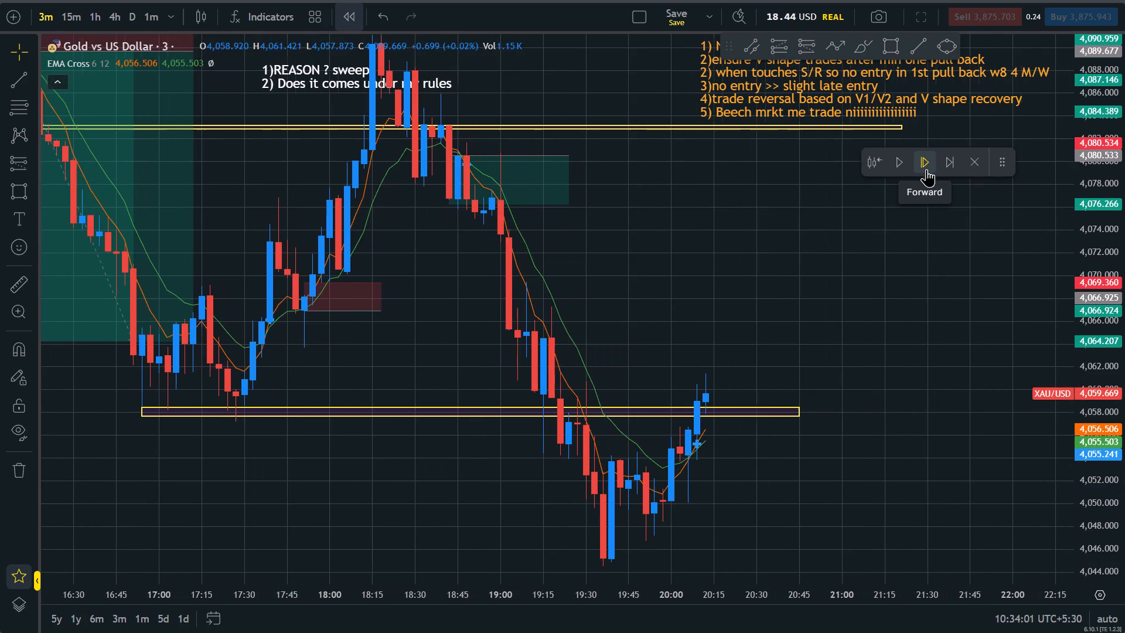
pyautogui.click(926, 169)
pyautogui.click(926, 169)
pyautogui.click(926, 169)
pyautogui.doubleClick(926, 169)
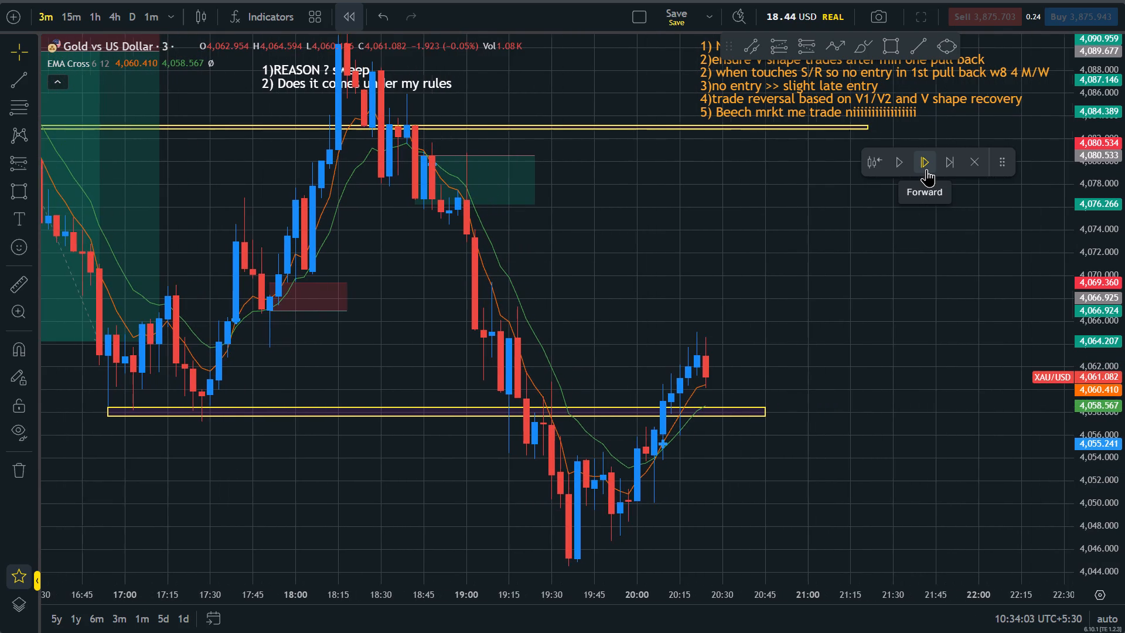
pyautogui.click(926, 169)
pyautogui.click(926, 169)
pyautogui.click(926, 169)
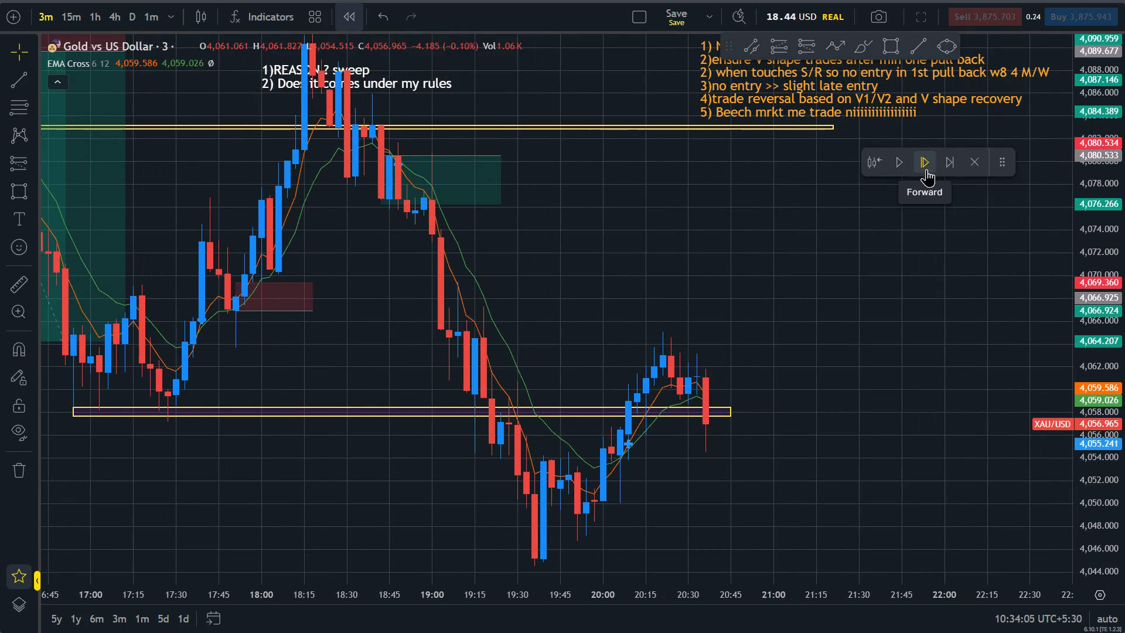
# Plot a short position at 20:39 with entry about 4,056.9, stop about 4,059.4 and target about 4,044.5.
pyautogui.moveTo(1124, 431); pyautogui.dragTo(1119, 332)
pyautogui.moveTo(919, 440); pyautogui.dragTo(900, 294)
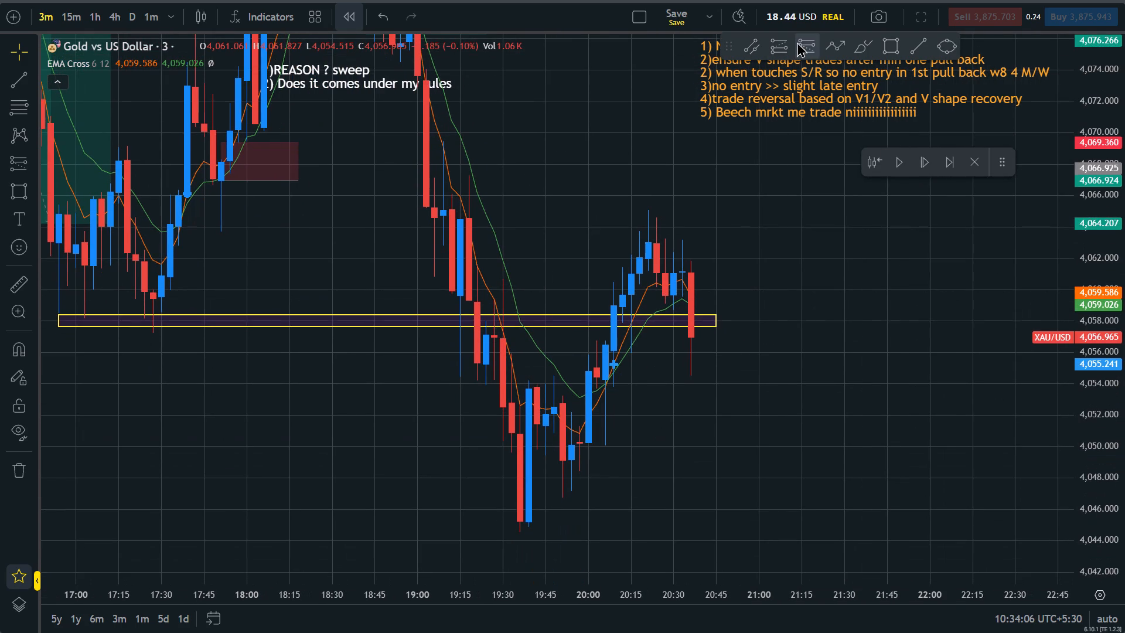
pyautogui.click(812, 40)
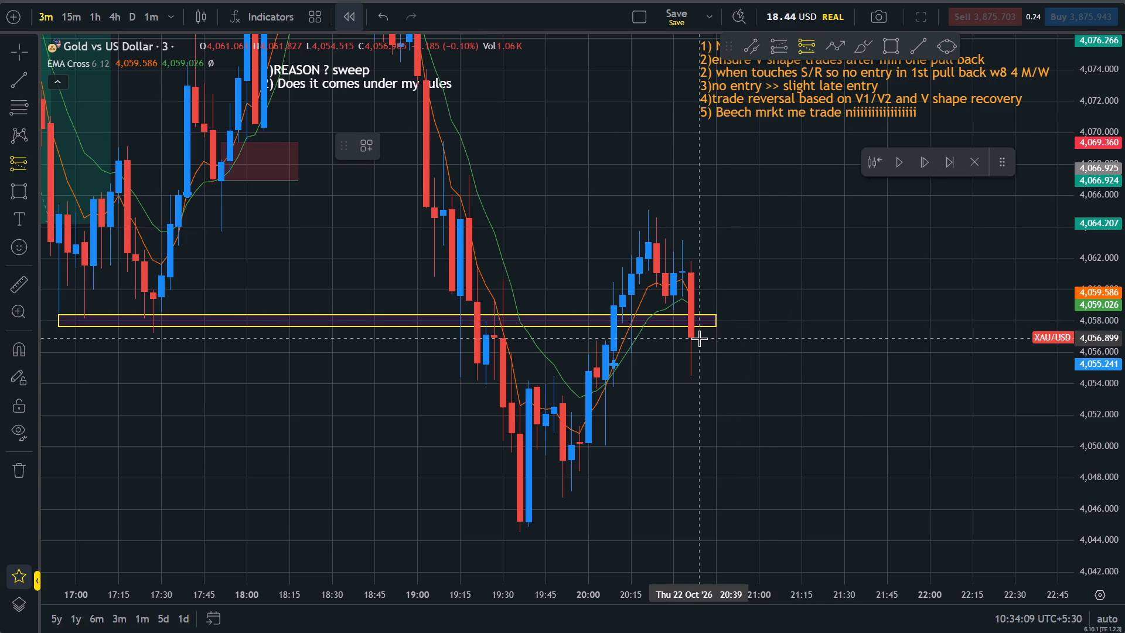
pyautogui.click(699, 338)
pyautogui.moveTo(701, 191); pyautogui.dragTo(701, 281)
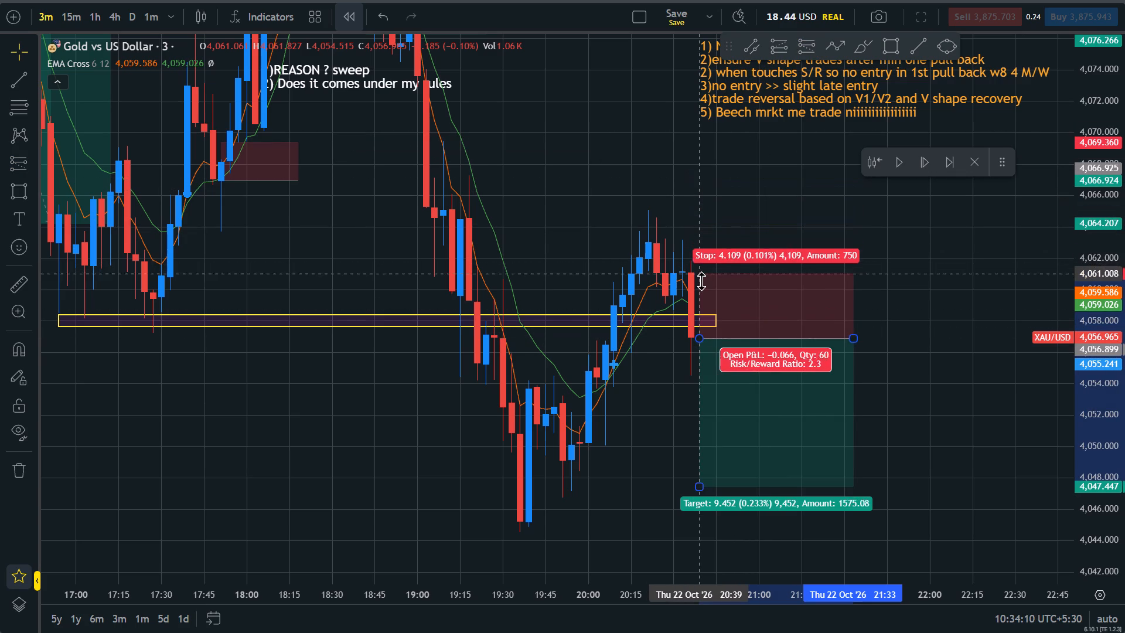
pyautogui.moveTo(701, 281); pyautogui.dragTo(705, 300)
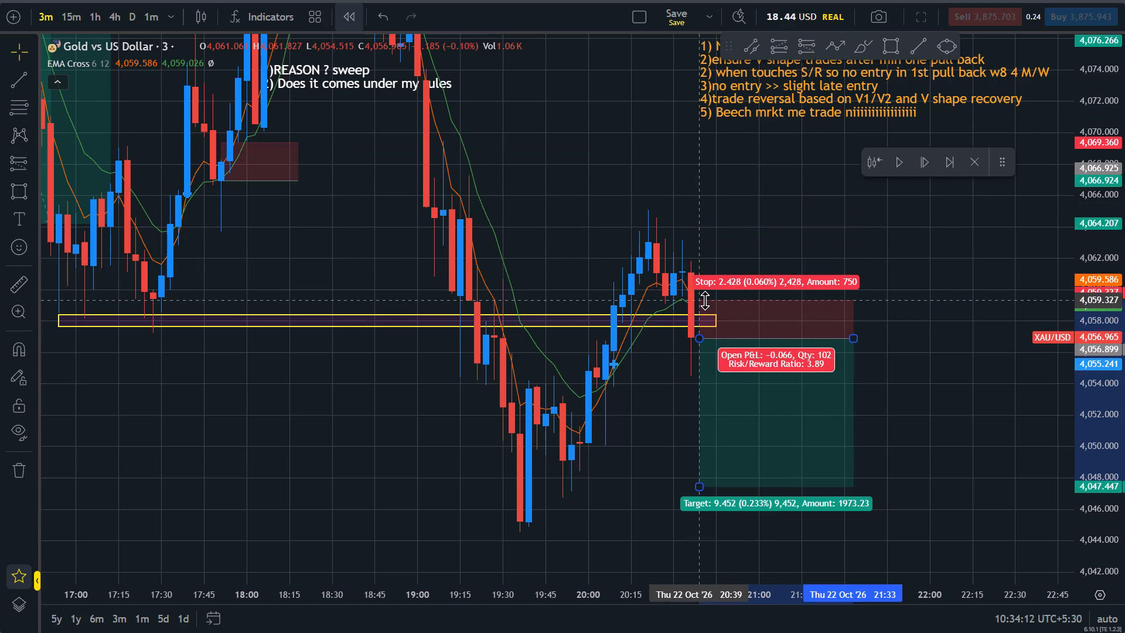
pyautogui.moveTo(705, 300); pyautogui.dragTo(704, 300)
pyautogui.moveTo(704, 300); pyautogui.dragTo(708, 298)
pyautogui.moveTo(971, 435); pyautogui.dragTo(954, 341)
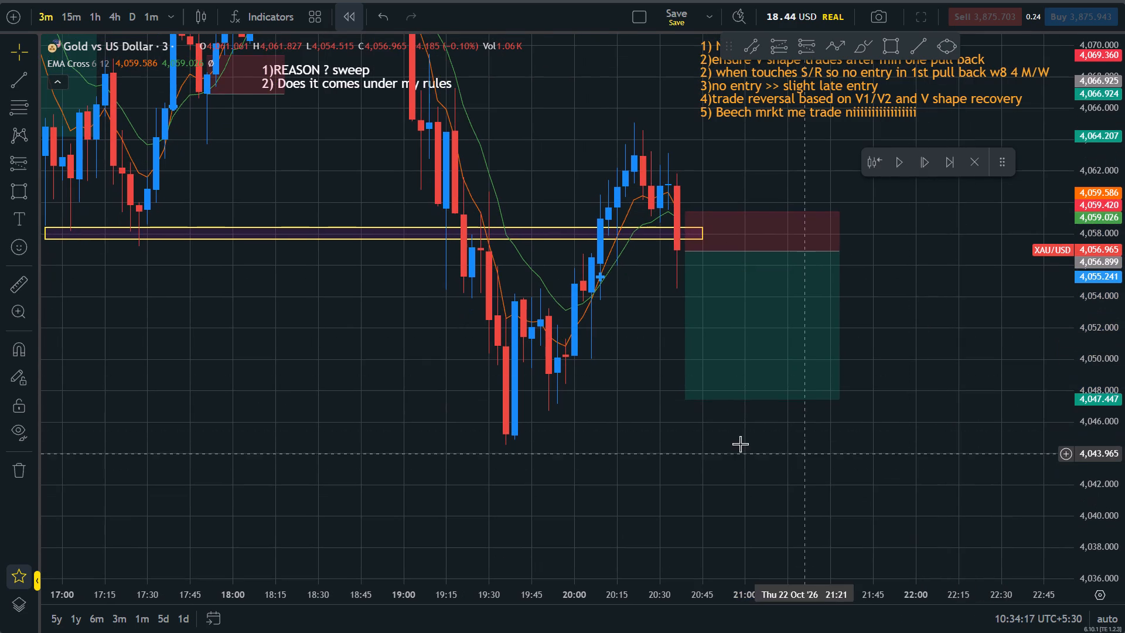
pyautogui.moveTo(687, 397); pyautogui.dragTo(696, 445)
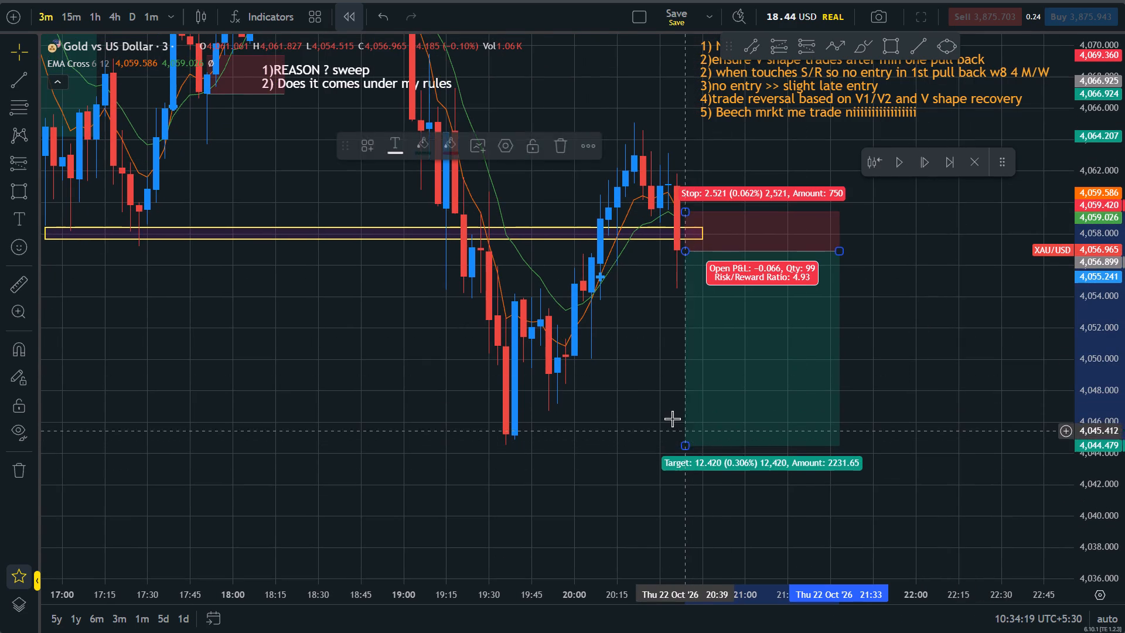
pyautogui.click(672, 418)
# Advance the bar replay five candles to 20:51.
pyautogui.click(926, 168)
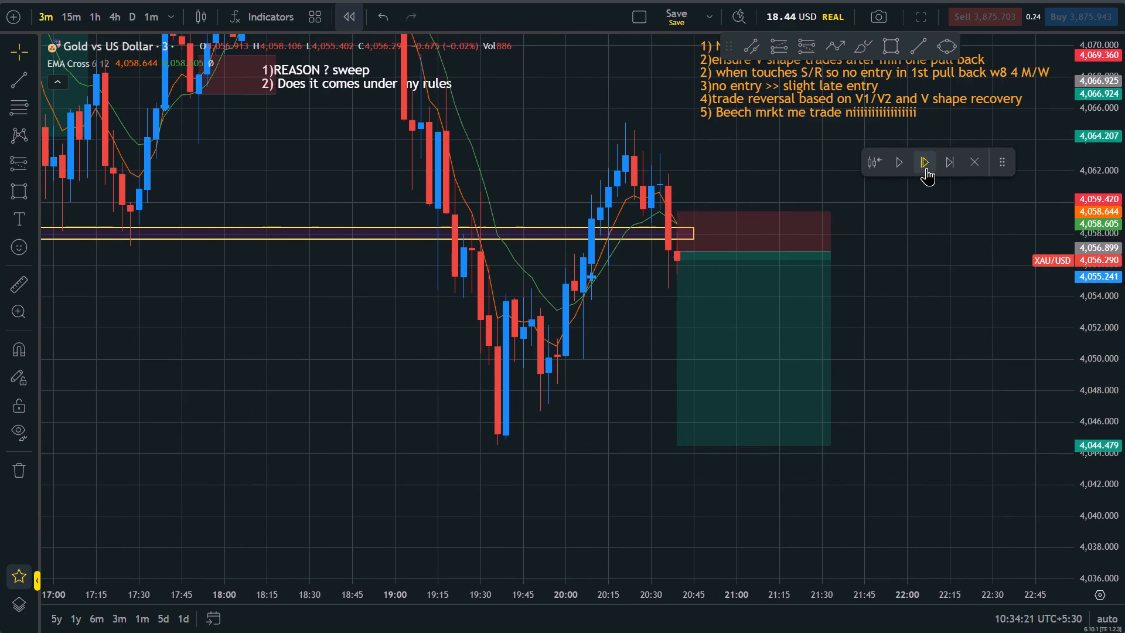
pyautogui.click(926, 168)
pyautogui.click(926, 168)
pyautogui.click(926, 168)
pyautogui.click(926, 168)
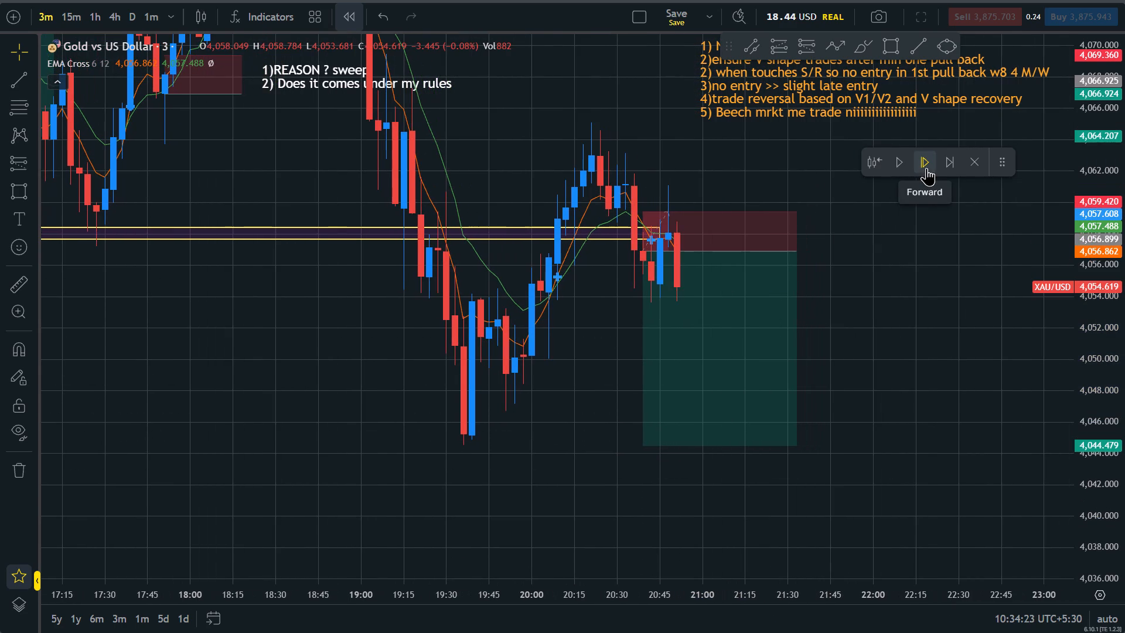
# Shorten the 20:39 short position's end to 20:57 and raise its stop to about 4,061.1.
pyautogui.moveTo(933, 290); pyautogui.dragTo(934, 356)
pyautogui.moveTo(798, 310); pyautogui.dragTo(772, 312)
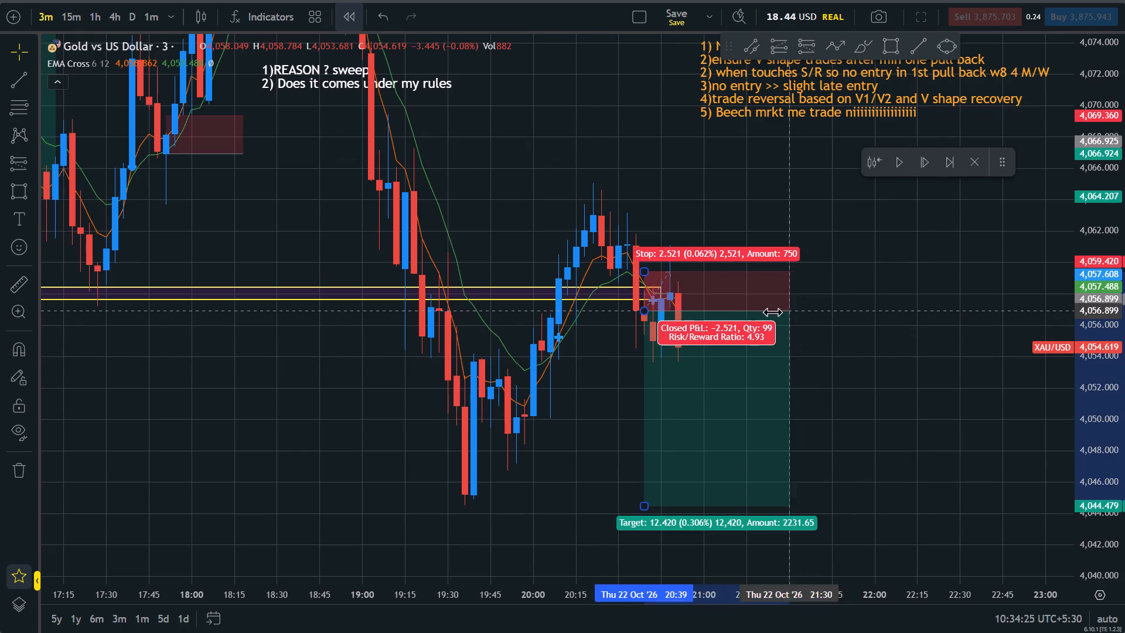
pyautogui.moveTo(772, 312); pyautogui.dragTo(691, 312)
pyautogui.moveTo(648, 273); pyautogui.dragTo(648, 261)
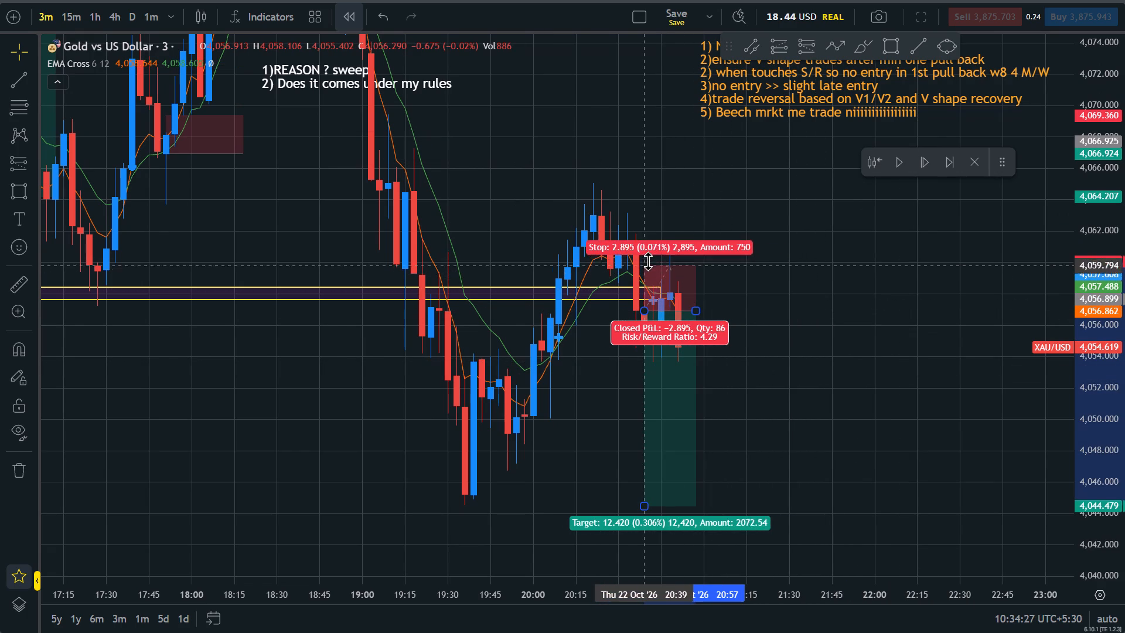
pyautogui.moveTo(648, 261); pyautogui.dragTo(662, 246)
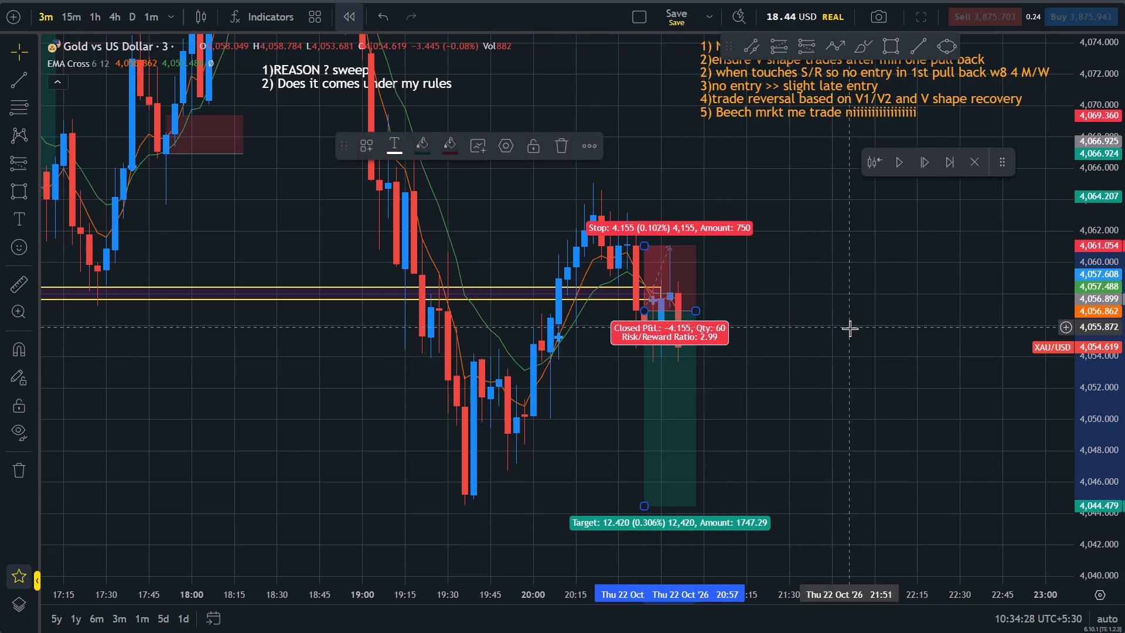
pyautogui.click(850, 328)
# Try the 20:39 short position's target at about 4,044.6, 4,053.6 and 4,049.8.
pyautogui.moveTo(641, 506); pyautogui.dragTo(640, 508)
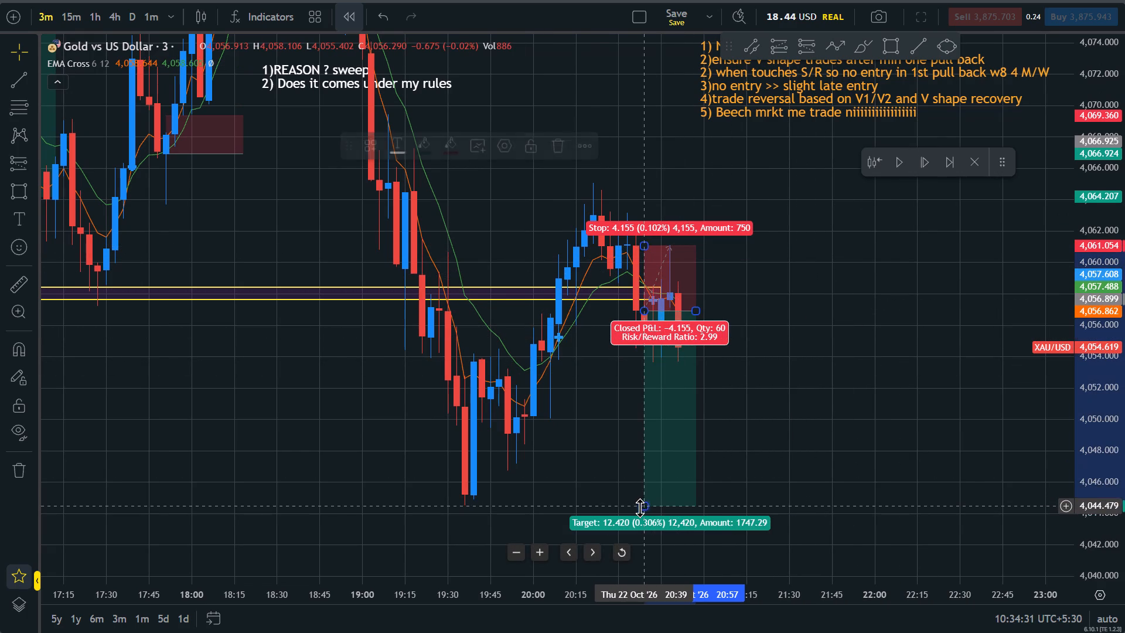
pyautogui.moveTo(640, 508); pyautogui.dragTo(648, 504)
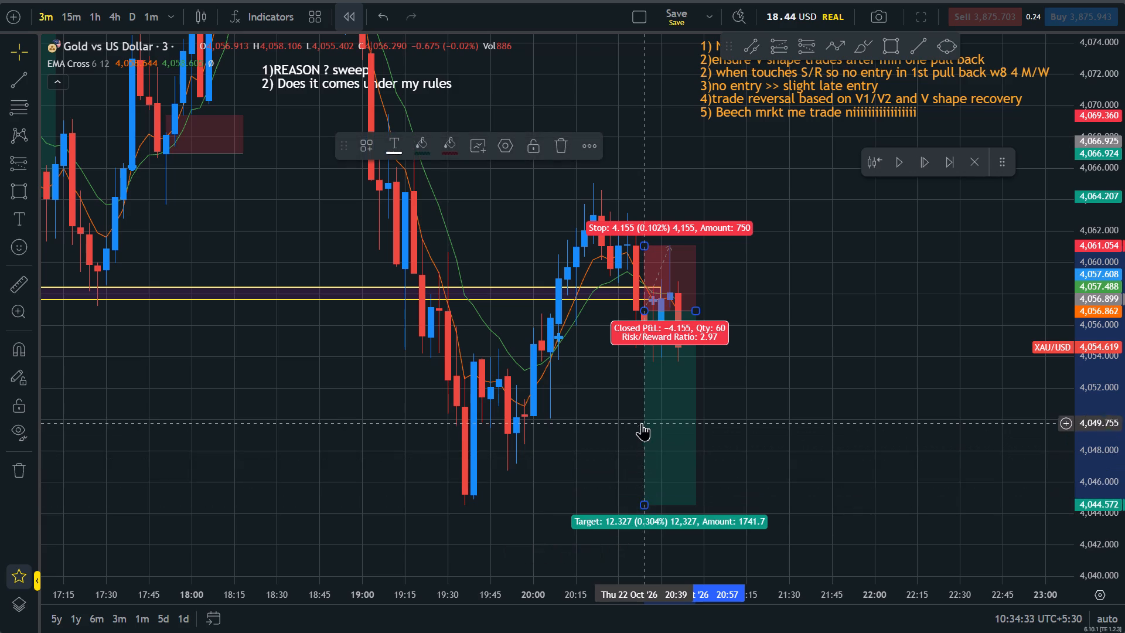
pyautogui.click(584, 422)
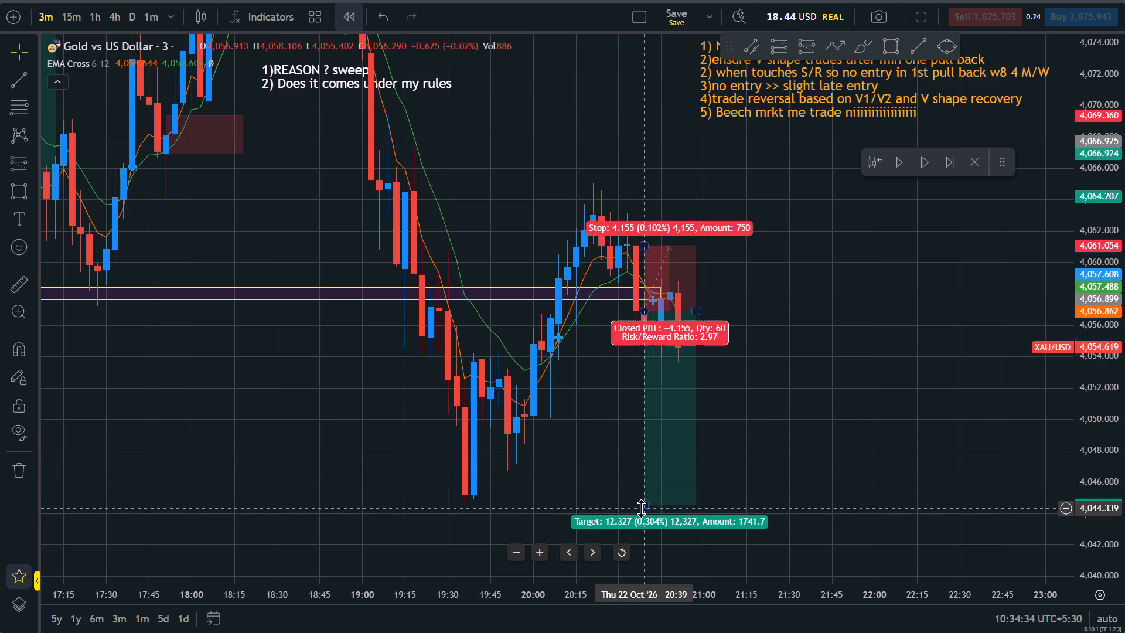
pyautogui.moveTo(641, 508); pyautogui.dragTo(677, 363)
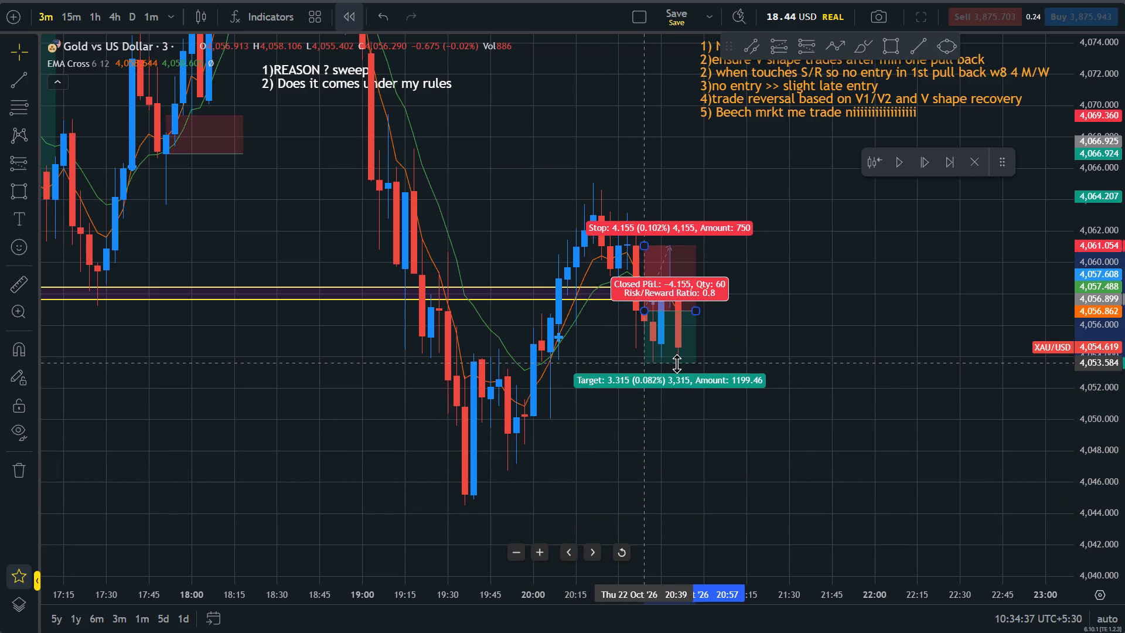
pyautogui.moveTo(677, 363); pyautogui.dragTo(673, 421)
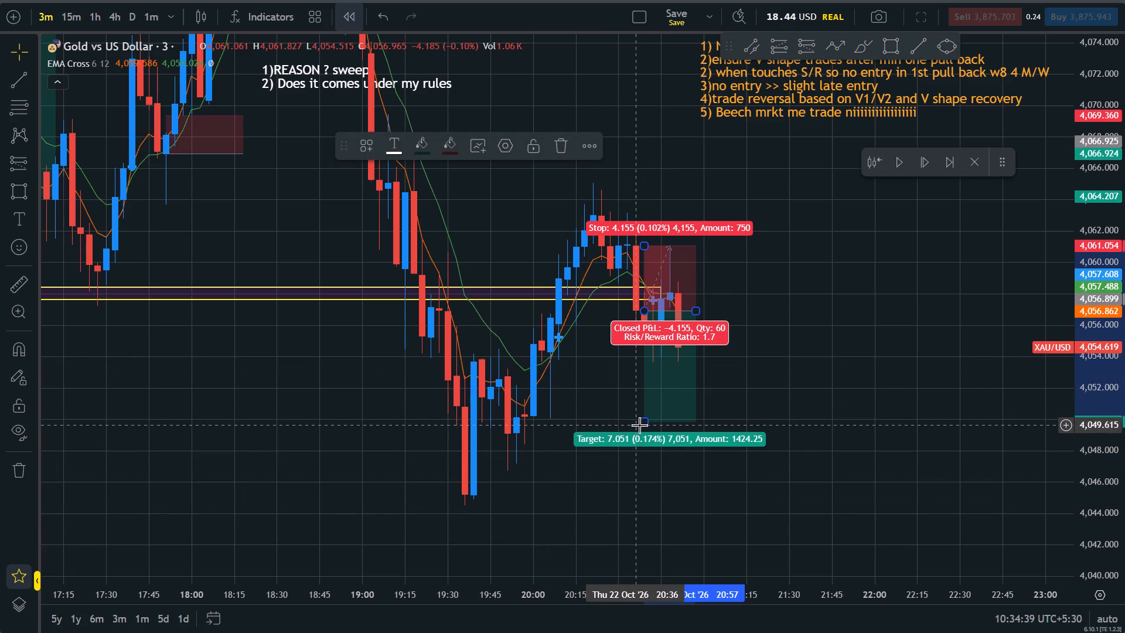
# Mark the 20:39 short as a loss by collapsing its target to the entry and setting its stop to about 4,059.7.
pyautogui.moveTo(643, 423); pyautogui.dragTo(667, 301)
pyautogui.moveTo(646, 246); pyautogui.dragTo(646, 266)
pyautogui.click(898, 391)
# Plot a short position at 20:54 with entry about 4,054.4, stop about 4,056.9 and target about 4,045.0.
pyautogui.moveTo(847, 423); pyautogui.dragTo(935, 402)
pyautogui.scroll(4, 931, 401)
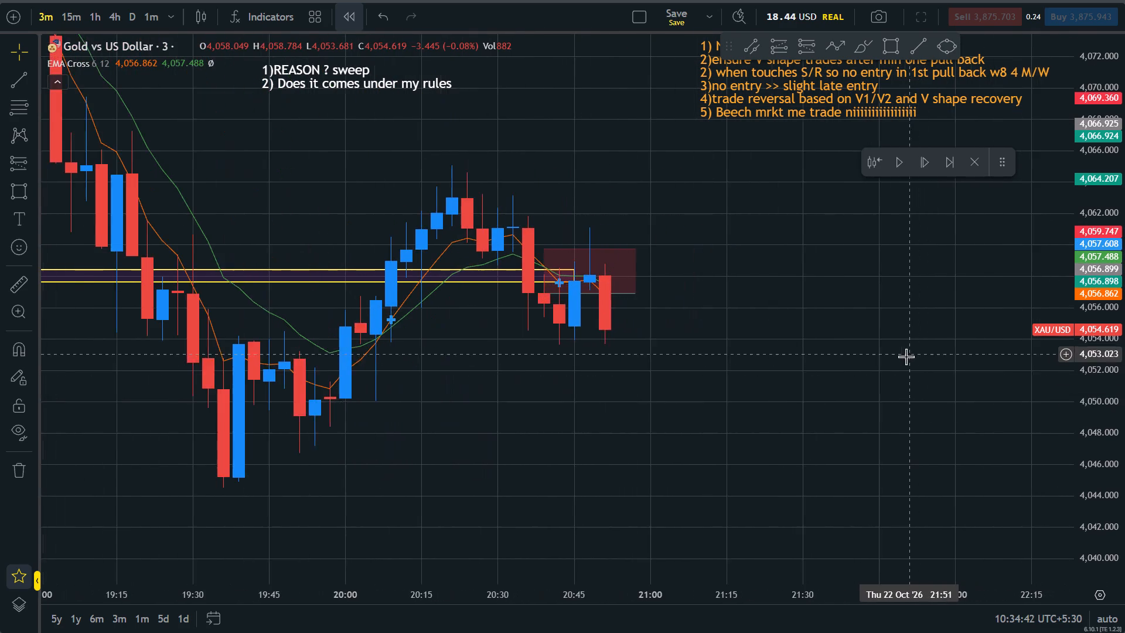
pyautogui.moveTo(905, 358); pyautogui.dragTo(891, 396)
pyautogui.scroll(-4, 796, 426)
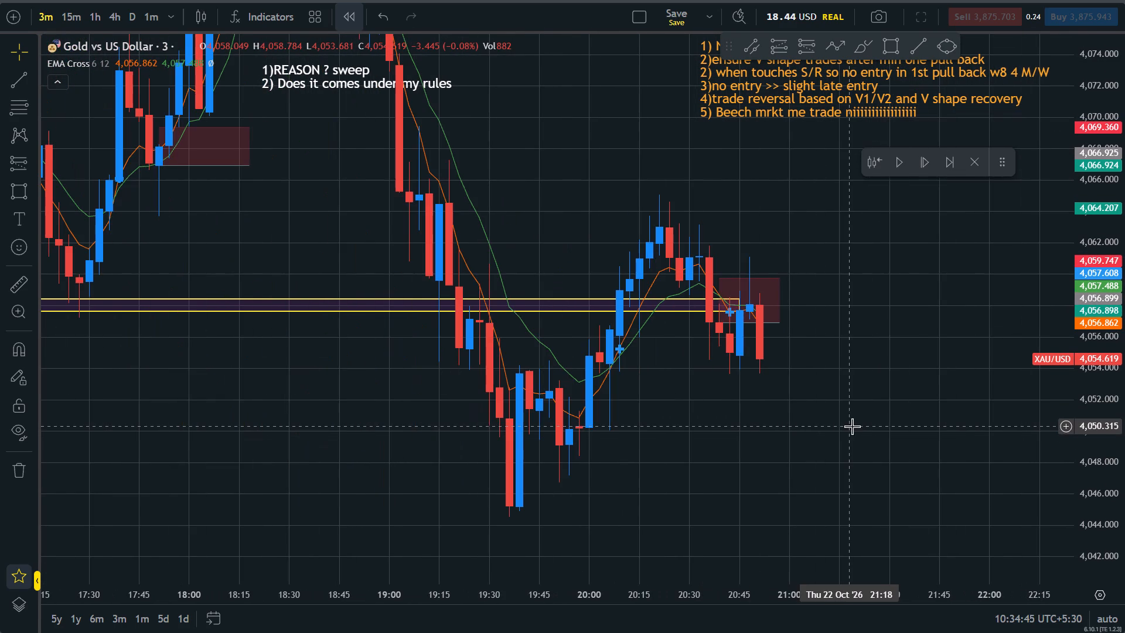
pyautogui.click(812, 53)
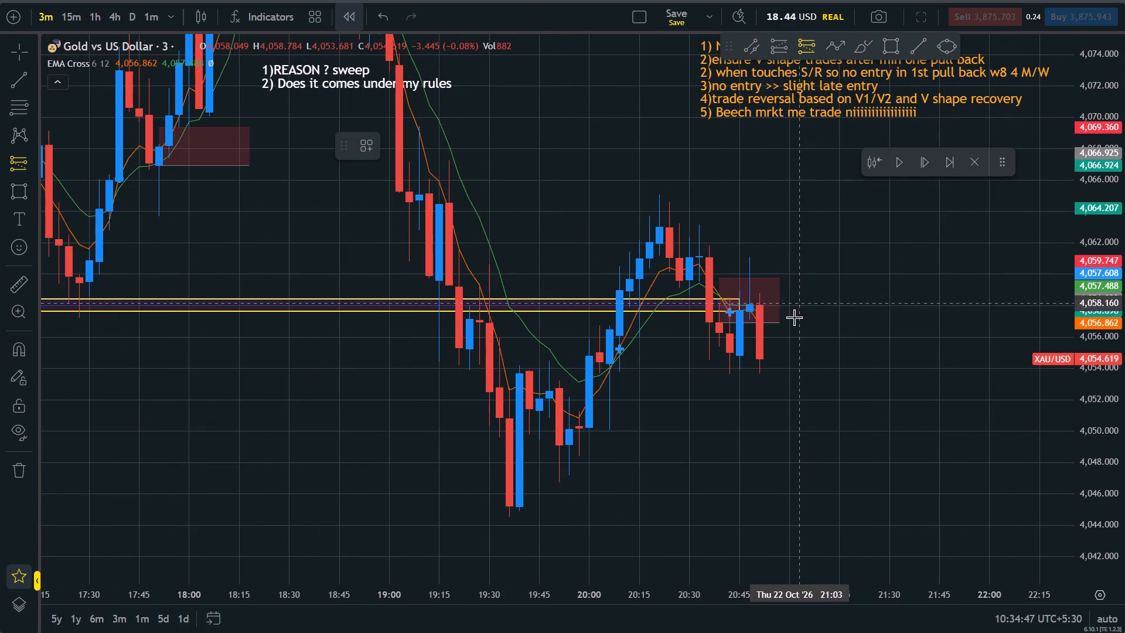
pyautogui.click(775, 360)
pyautogui.moveTo(779, 200); pyautogui.dragTo(781, 215)
pyautogui.moveTo(816, 333); pyautogui.dragTo(804, 320)
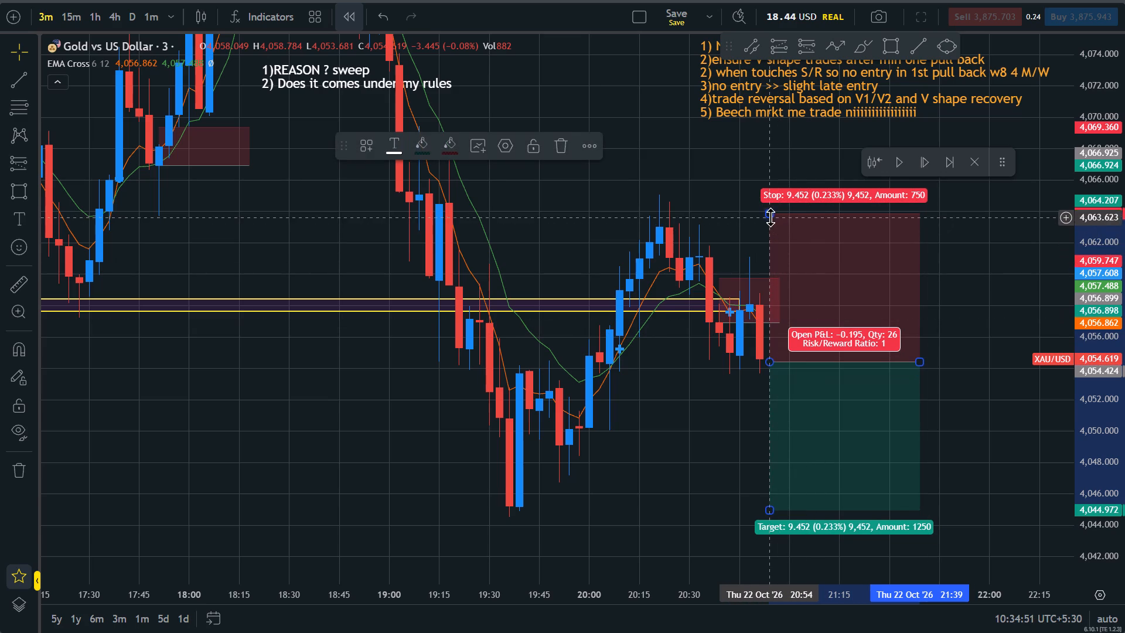
pyautogui.moveTo(771, 217); pyautogui.dragTo(775, 323)
# Advance the bar replay from 20:51 to 22:15.
pyautogui.moveTo(994, 312); pyautogui.dragTo(970, 301)
pyautogui.click(927, 165)
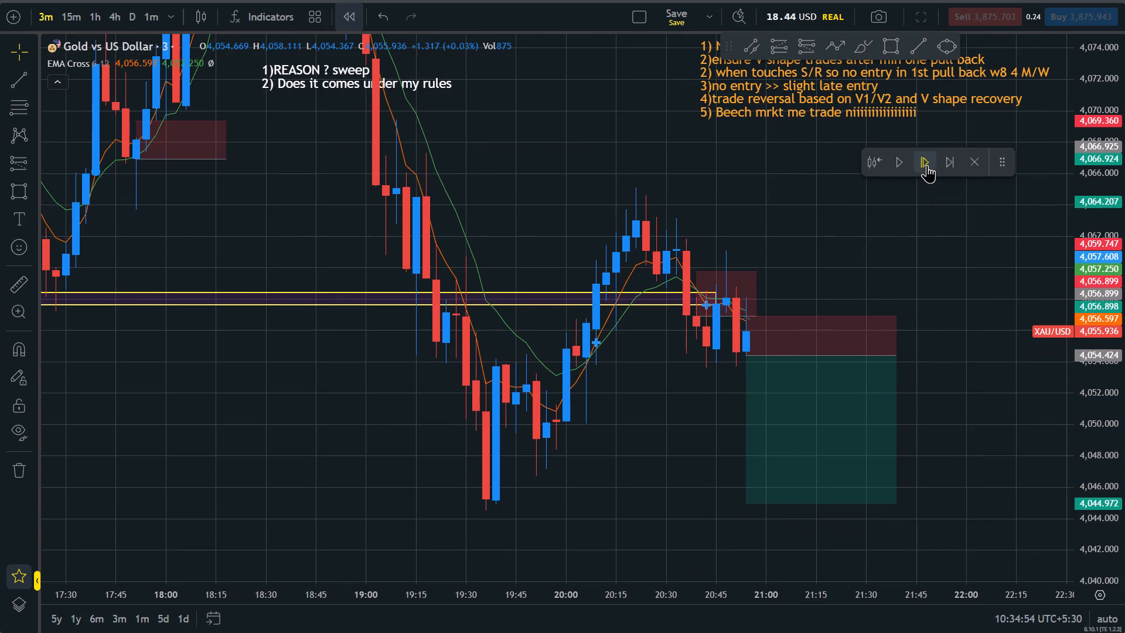
pyautogui.click(927, 165)
pyautogui.click(927, 165)
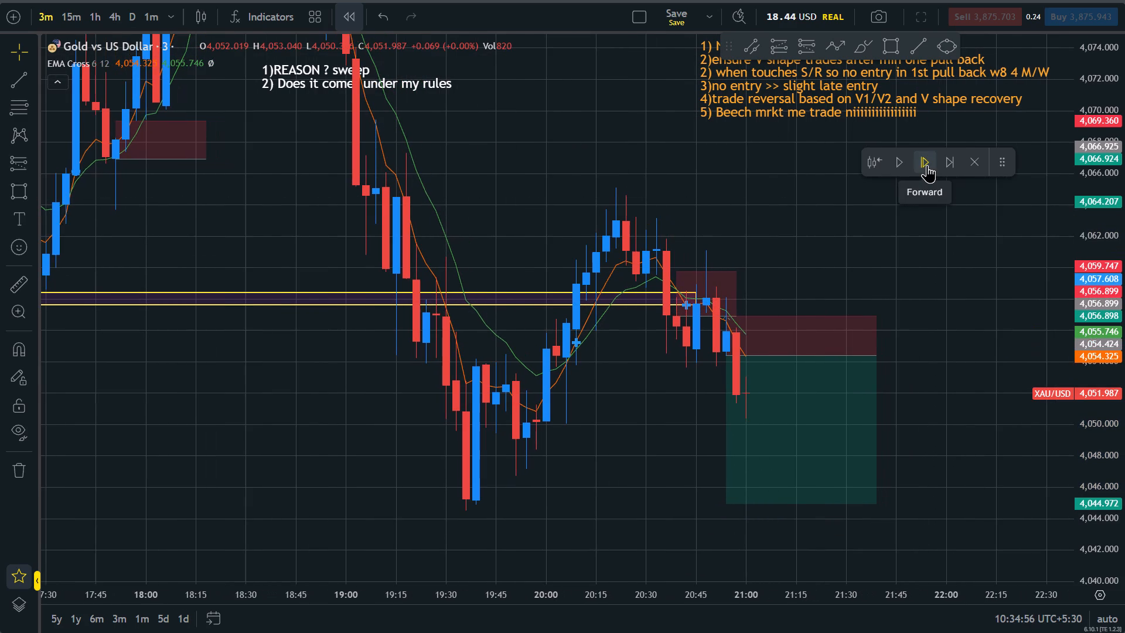
pyautogui.click(927, 165)
pyautogui.click(927, 165)
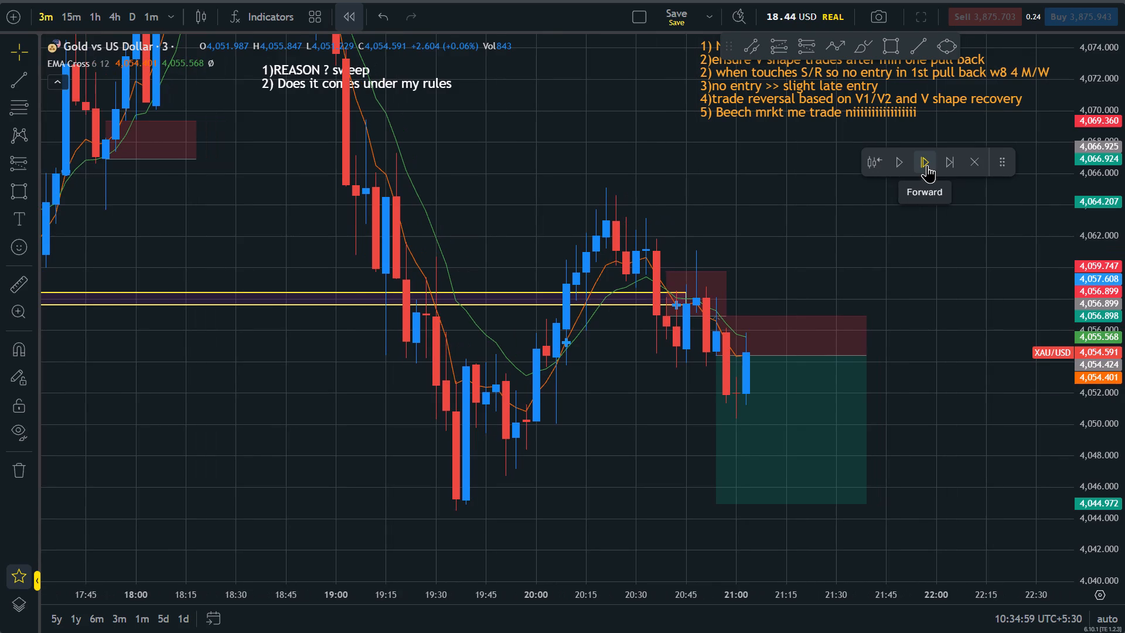
pyautogui.click(927, 165)
pyautogui.tripleClick(927, 165)
pyautogui.tripleClick(927, 165)
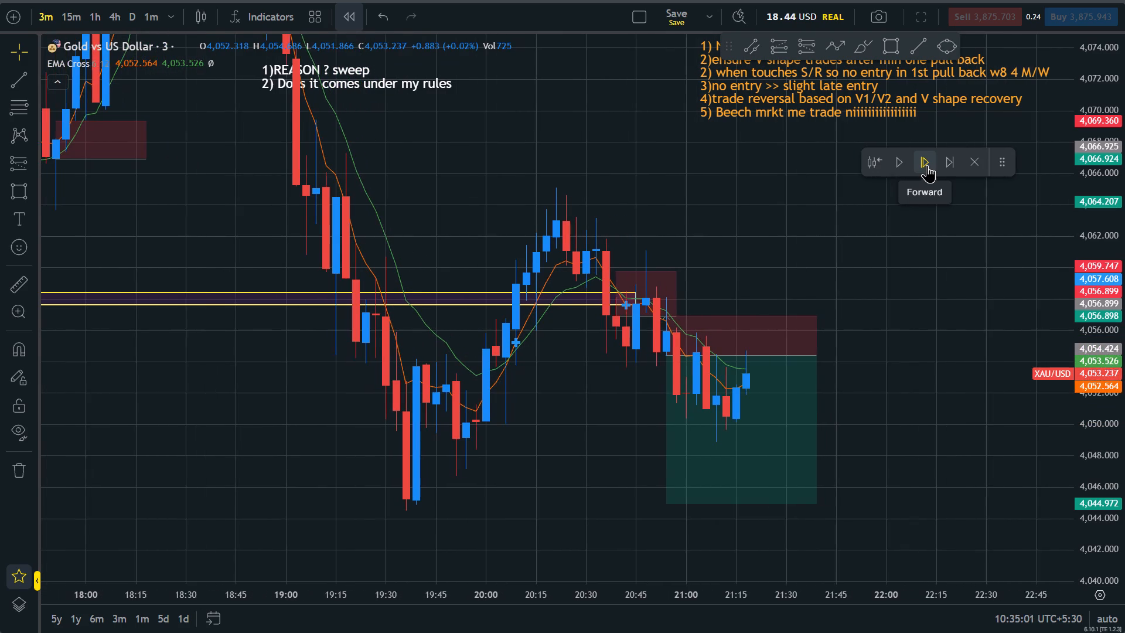
pyautogui.tripleClick(927, 165)
pyautogui.click(927, 165)
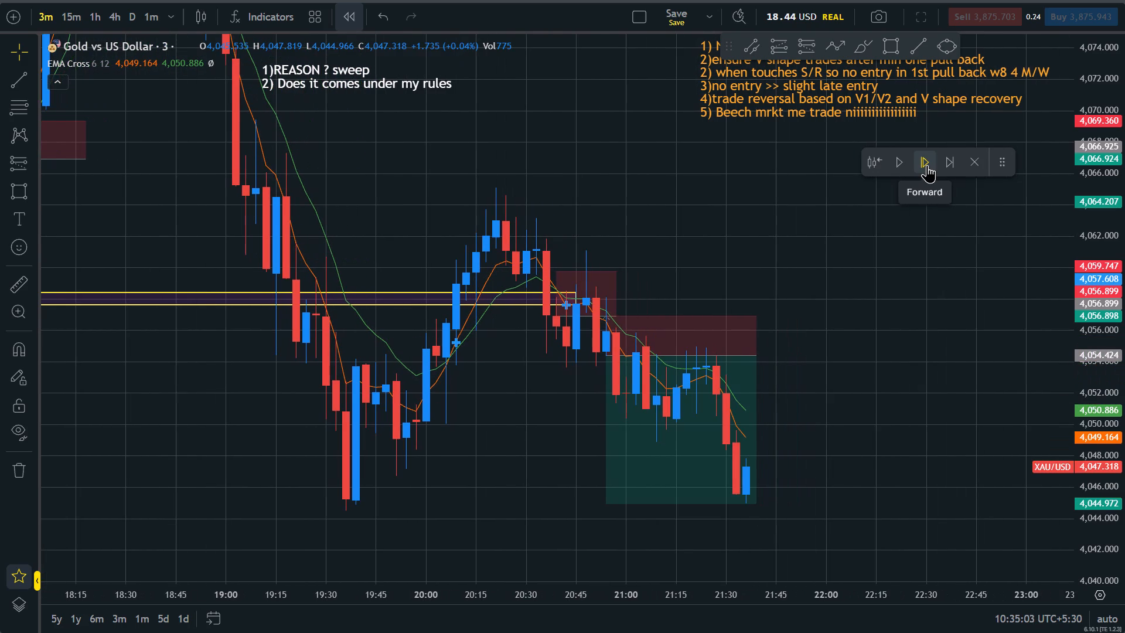
pyautogui.tripleClick(927, 165)
pyautogui.tripleClick(927, 165)
pyautogui.tripleClick(927, 165)
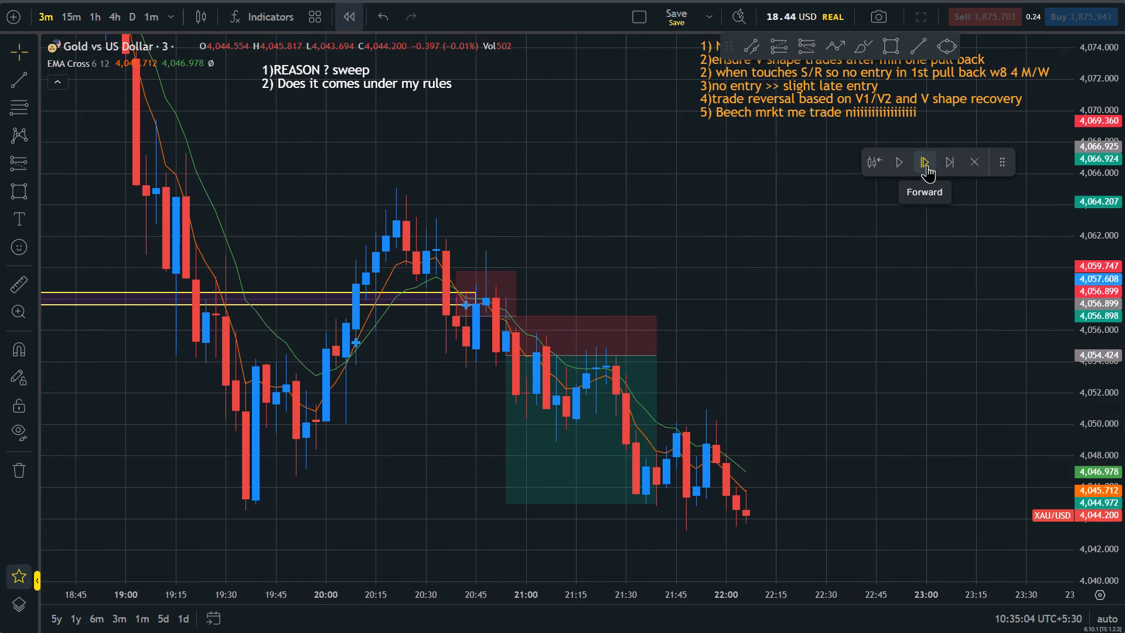
pyautogui.tripleClick(927, 165)
# Move the 20:54 short position to start at 20:57 with its entry at about 4,054.2.
pyautogui.moveTo(911, 515); pyautogui.dragTo(939, 378)
pyautogui.moveTo(1124, 440); pyautogui.dragTo(1111, 263)
pyautogui.scroll(-3, 799, 316)
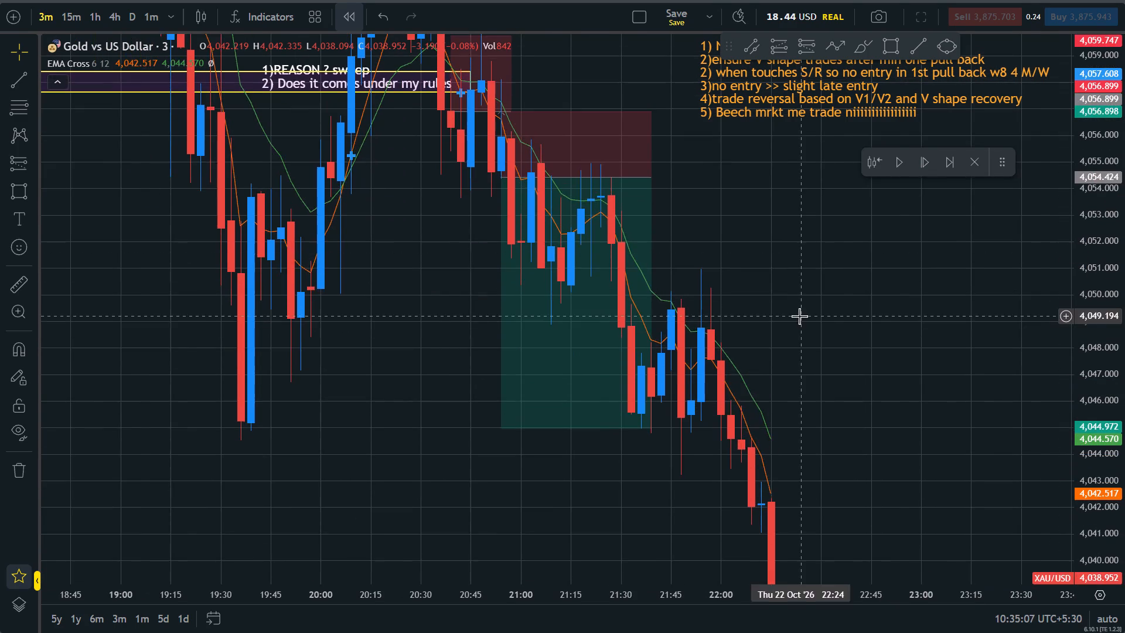
pyautogui.scroll(-1, 799, 316)
pyautogui.moveTo(1124, 195); pyautogui.dragTo(1124, 370)
pyautogui.scroll(2, 994, 355)
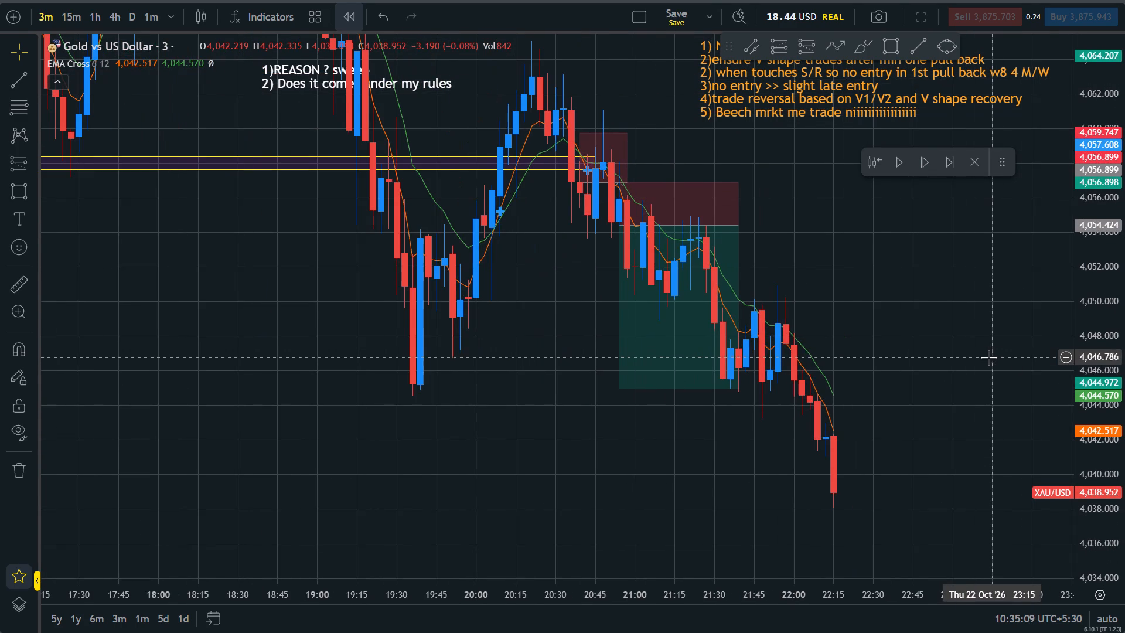
pyautogui.moveTo(970, 350); pyautogui.dragTo(970, 375)
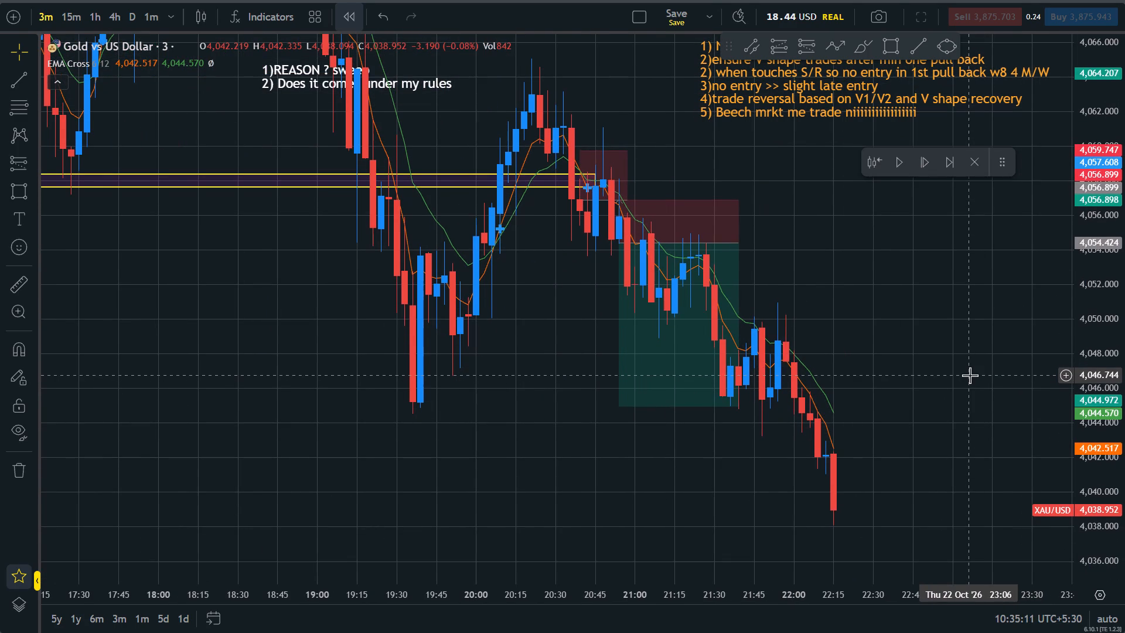
pyautogui.moveTo(674, 342); pyautogui.dragTo(687, 341)
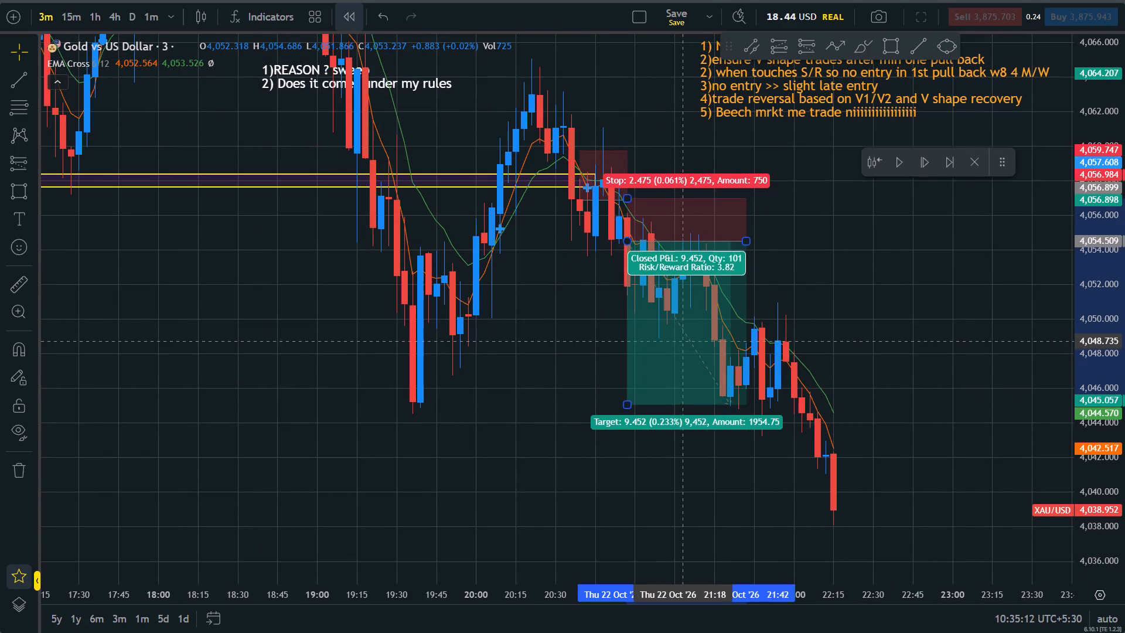
pyautogui.moveTo(687, 341); pyautogui.dragTo(683, 347)
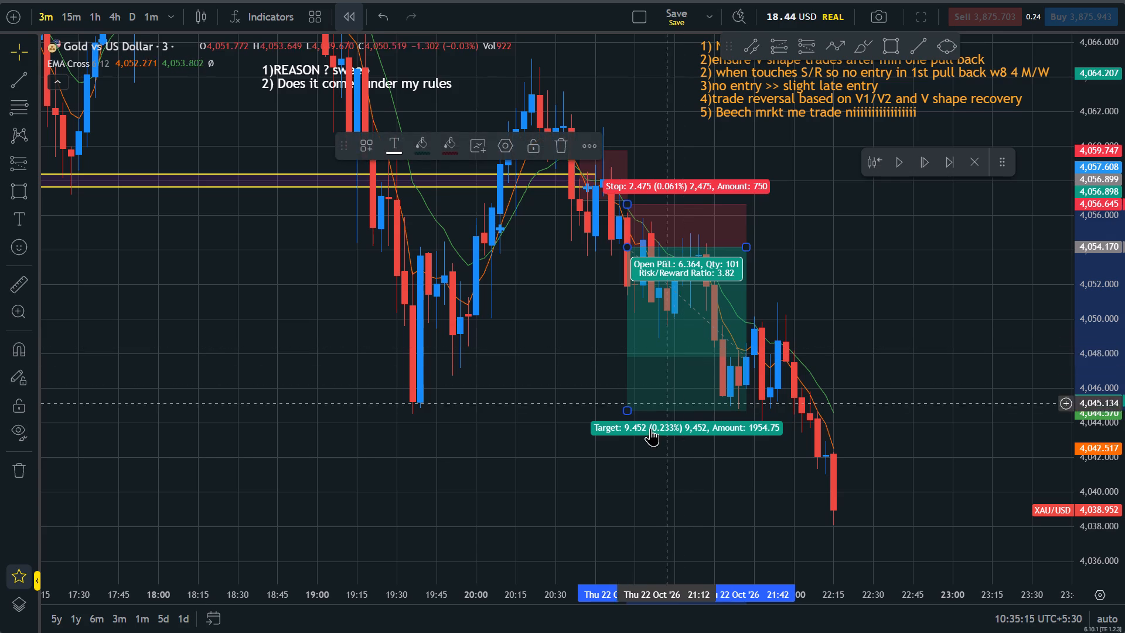
pyautogui.click(441, 467)
pyautogui.click(575, 464)
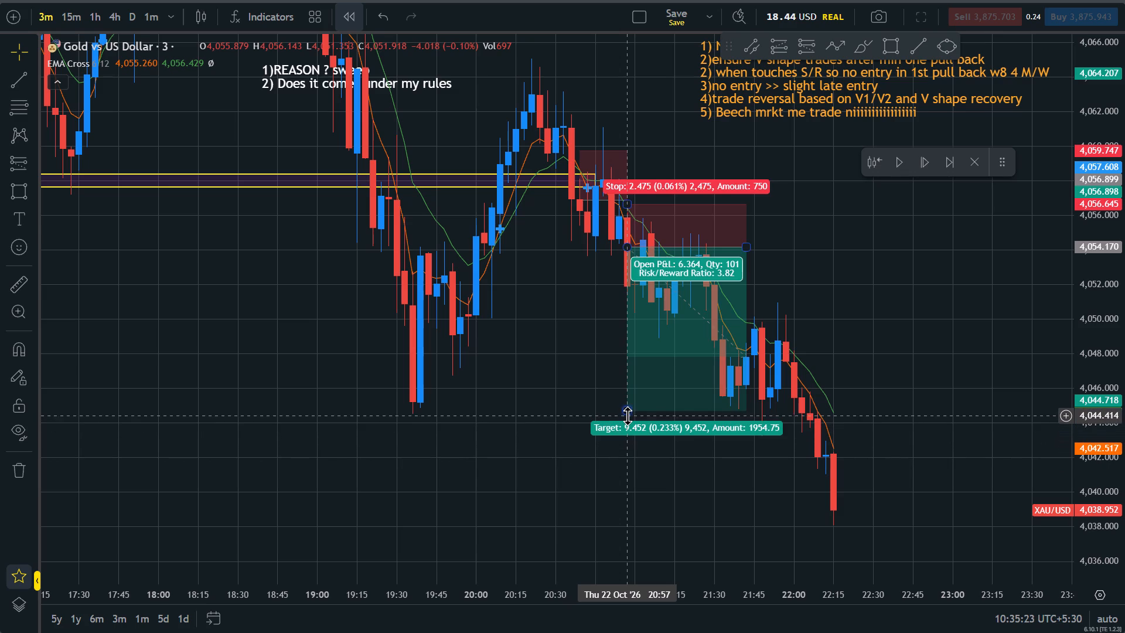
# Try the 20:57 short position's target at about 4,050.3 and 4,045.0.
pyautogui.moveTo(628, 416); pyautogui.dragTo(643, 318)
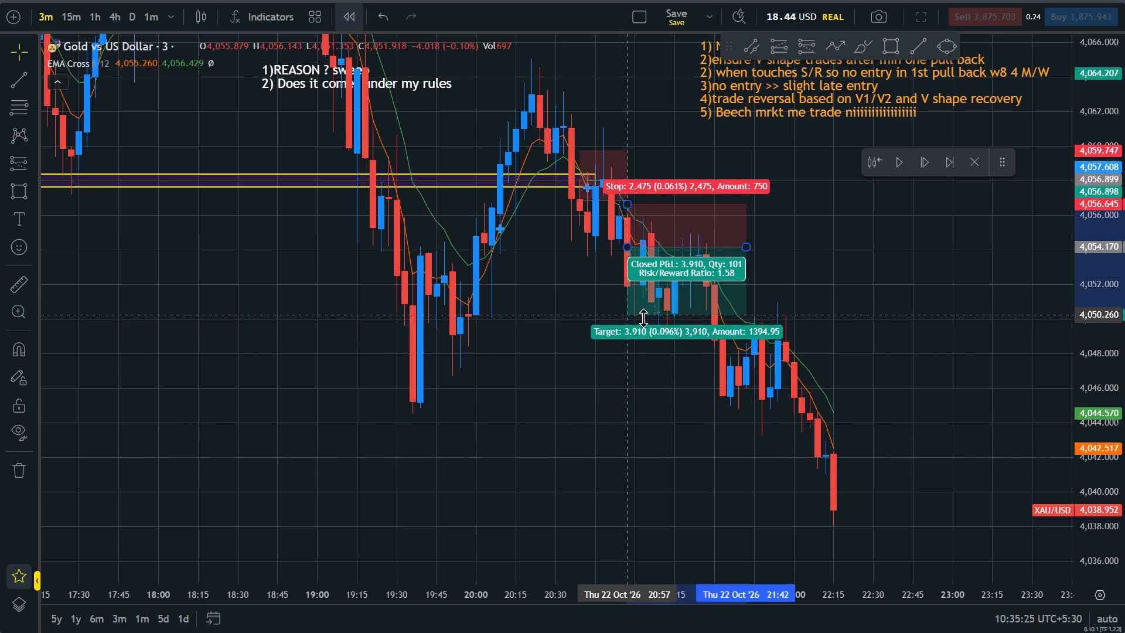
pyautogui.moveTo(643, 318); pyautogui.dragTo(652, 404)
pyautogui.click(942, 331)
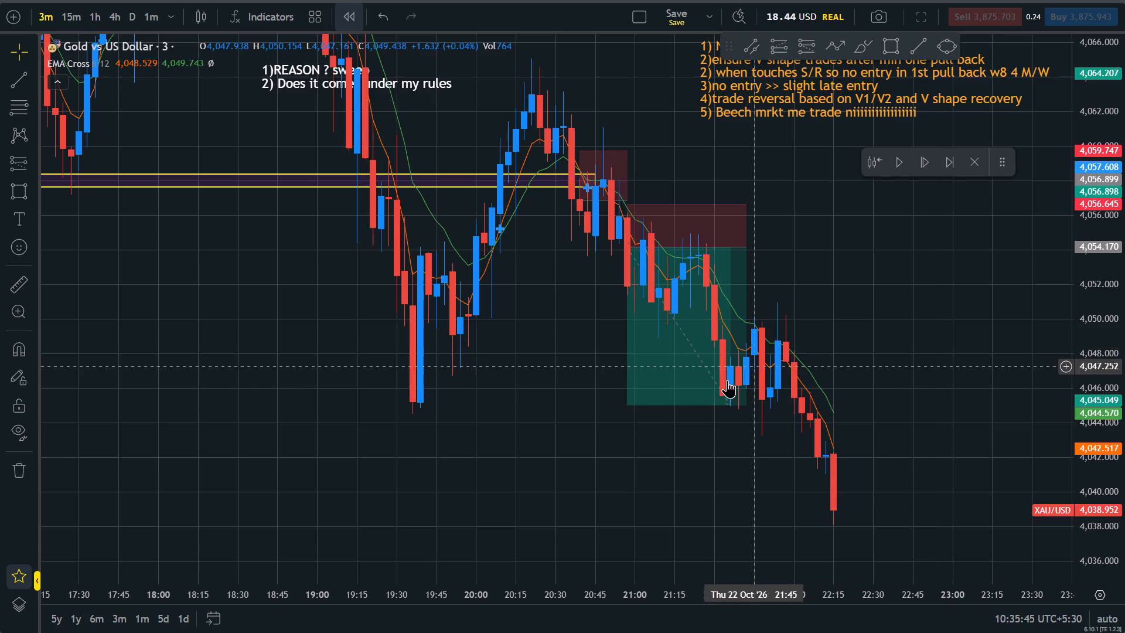
# Mark the 20:57 short as a win by setting its target to about 4,050.4 and collapsing its stop to the entry.
pyautogui.moveTo(628, 407); pyautogui.dragTo(626, 301)
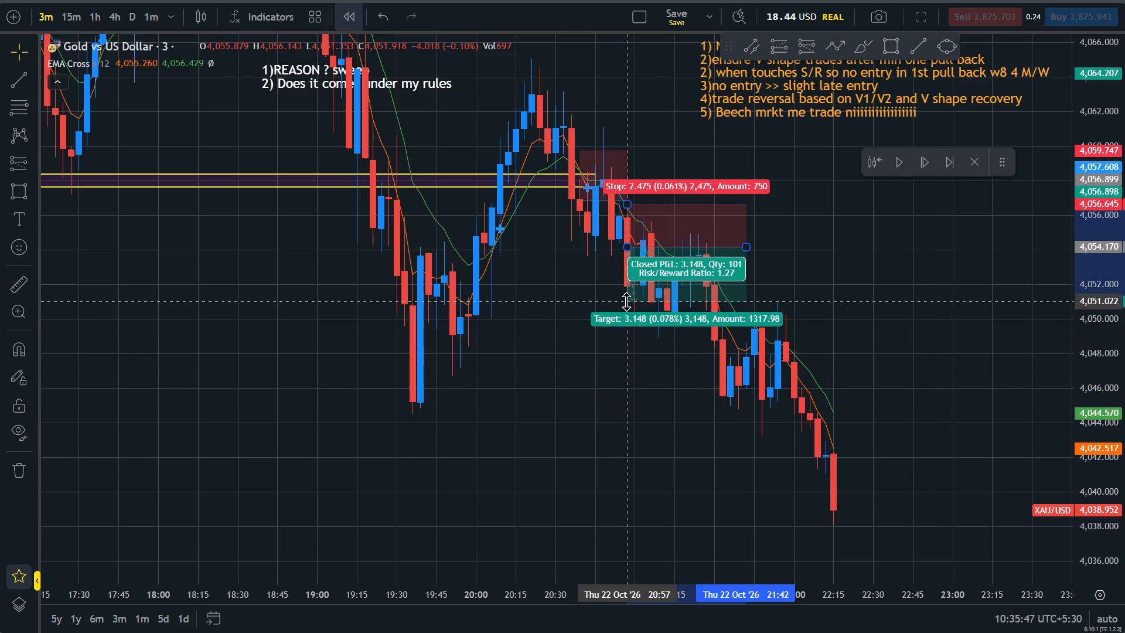
pyautogui.moveTo(626, 301); pyautogui.dragTo(653, 312)
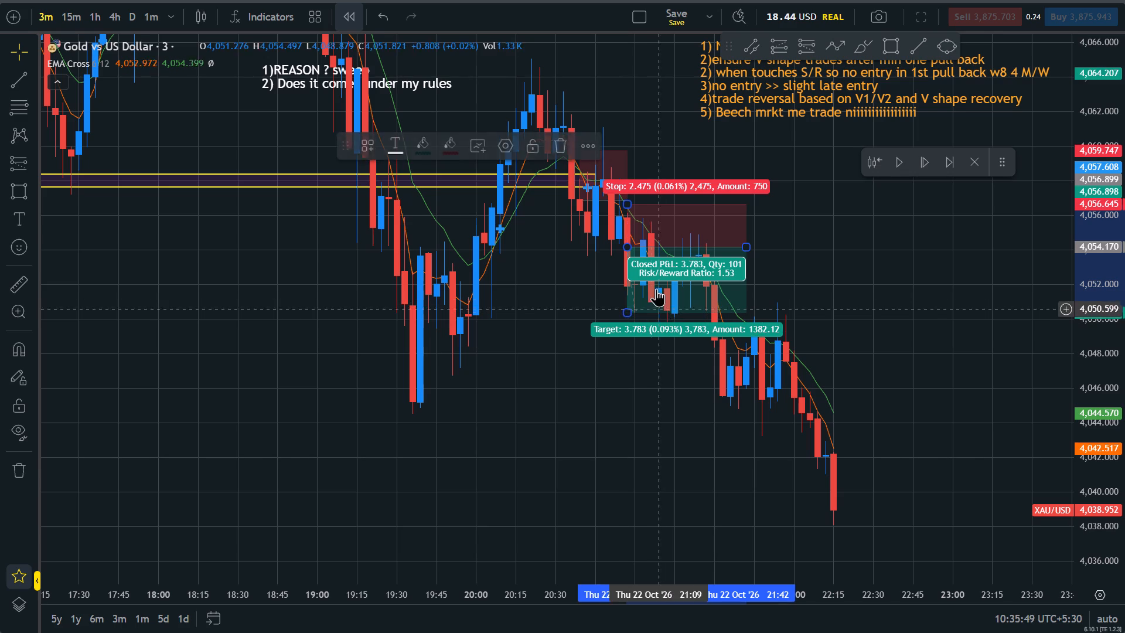
pyautogui.moveTo(630, 206); pyautogui.dragTo(632, 256)
pyautogui.click(540, 336)
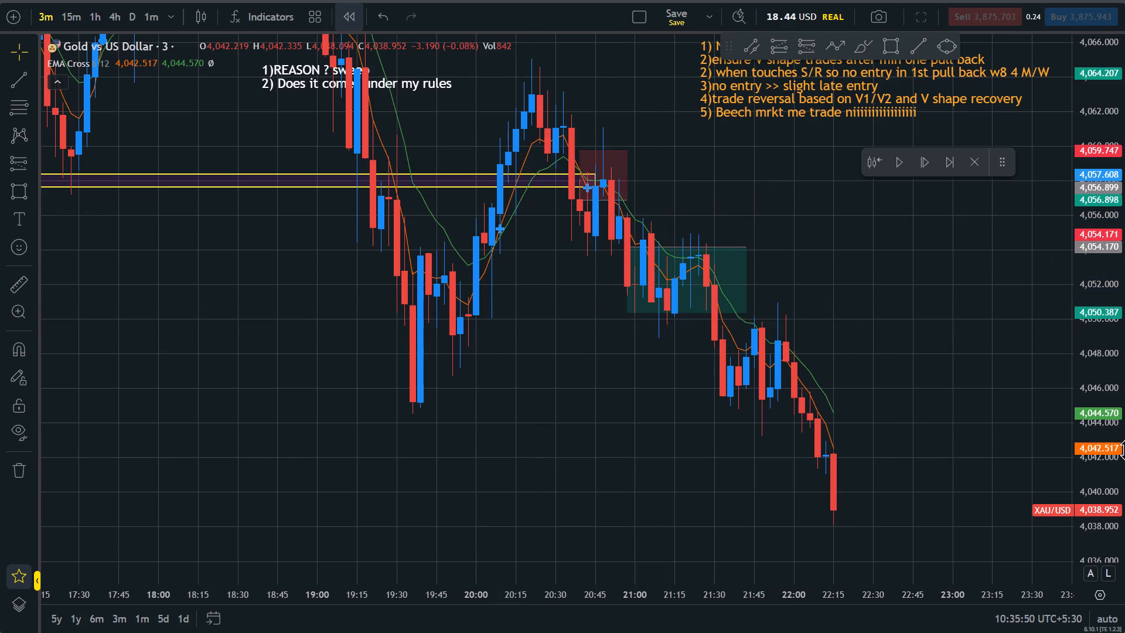
# Advance the bar replay from 22:15 to 23:03.
pyautogui.moveTo(993, 441); pyautogui.dragTo(918, 414)
pyautogui.tripleClick(928, 166)
pyautogui.tripleClick(928, 166)
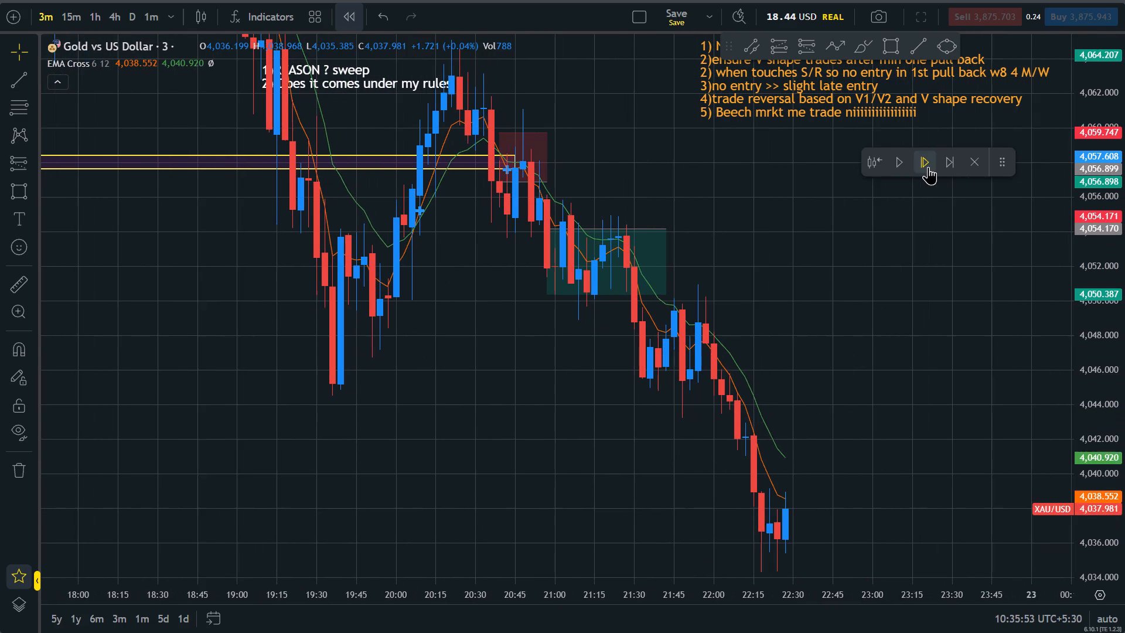
pyautogui.tripleClick(928, 166)
pyautogui.tripleClick(928, 166)
pyautogui.doubleClick(928, 166)
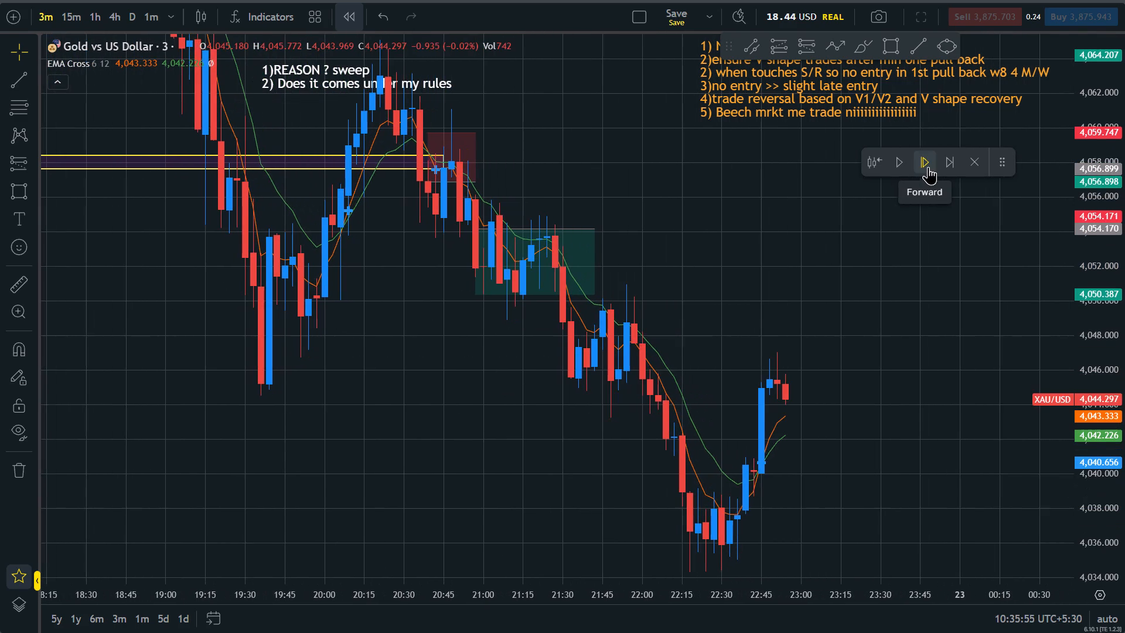
pyautogui.doubleClick(928, 166)
pyautogui.click(934, 370)
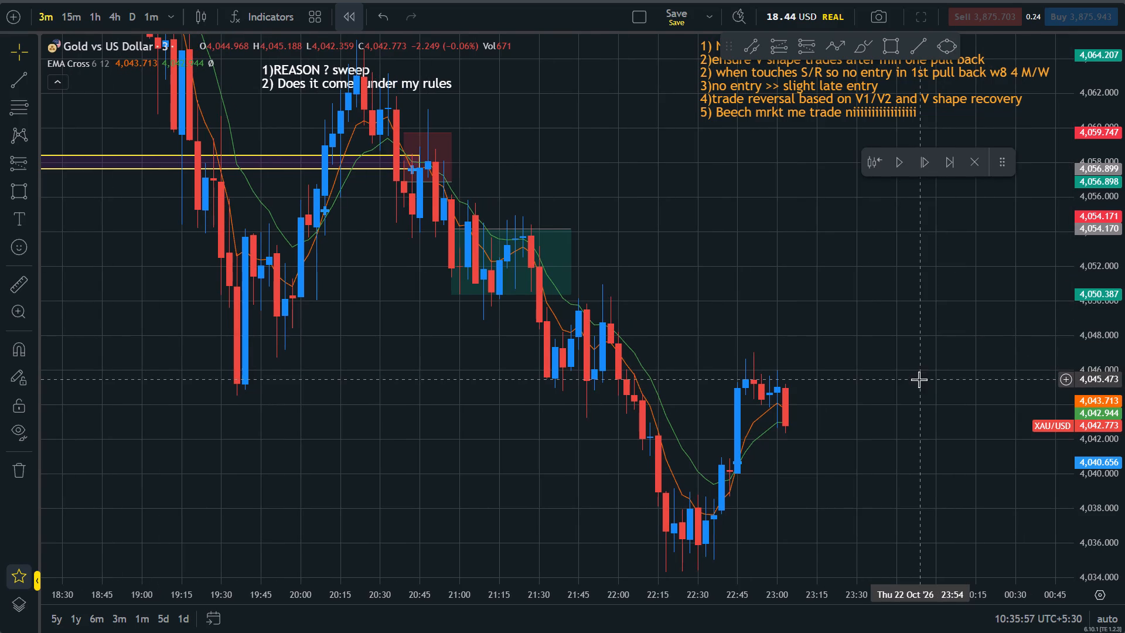
pyautogui.click(919, 379)
# Draw a rectangle zone from the 19:36 low to 00:30, spanning about 4,045.3 to 4,045.8.
pyautogui.click(899, 50)
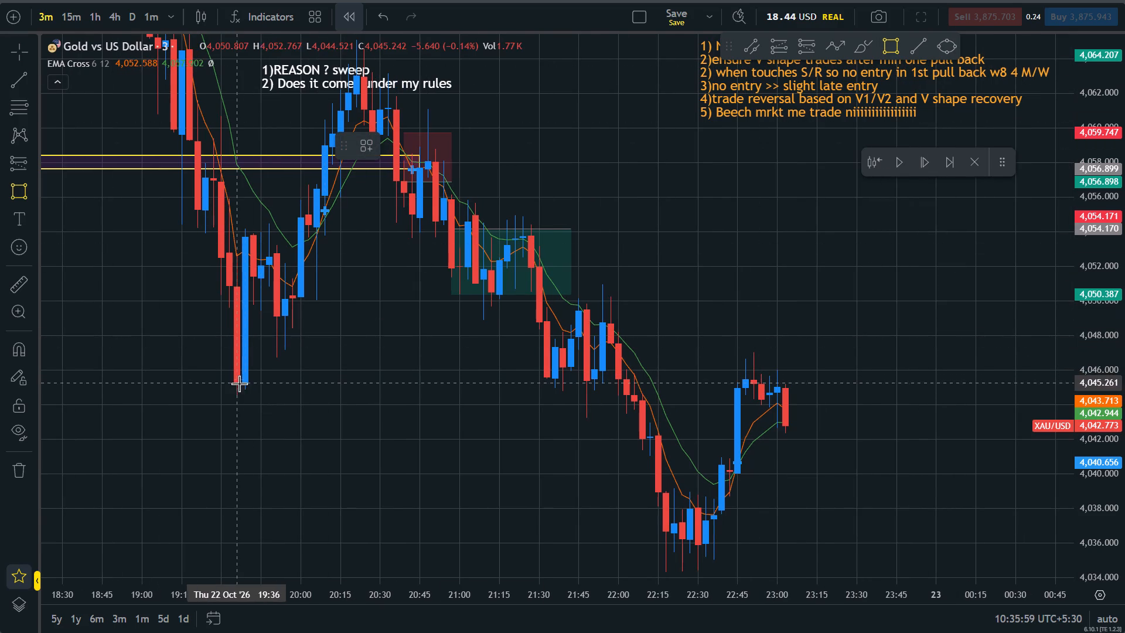
pyautogui.click(239, 383)
pyautogui.click(1018, 374)
pyautogui.click(915, 485)
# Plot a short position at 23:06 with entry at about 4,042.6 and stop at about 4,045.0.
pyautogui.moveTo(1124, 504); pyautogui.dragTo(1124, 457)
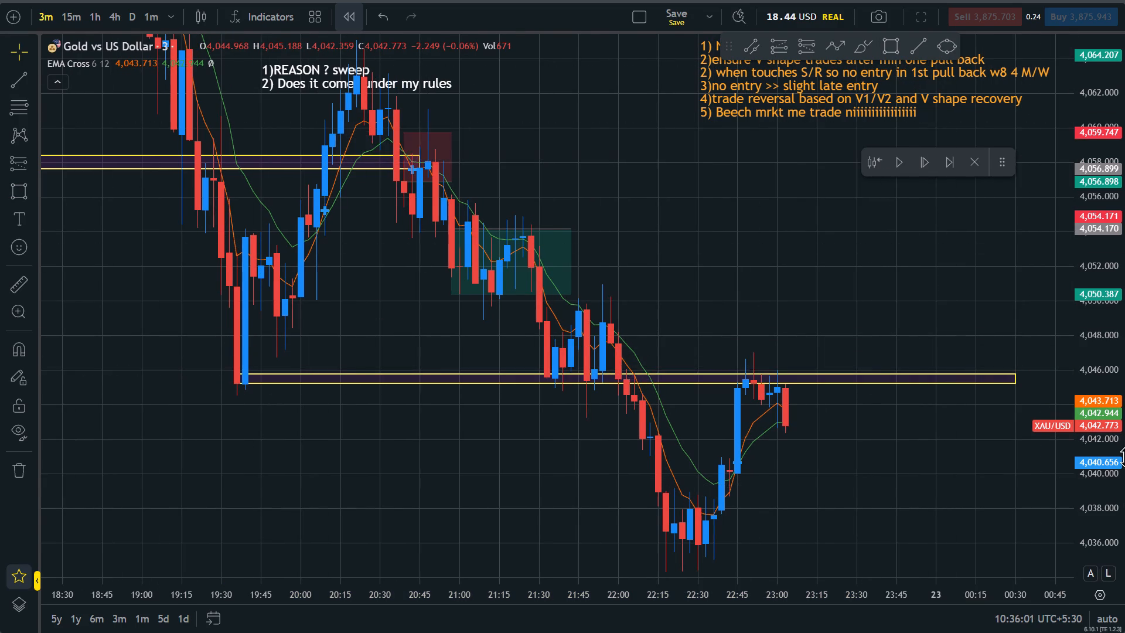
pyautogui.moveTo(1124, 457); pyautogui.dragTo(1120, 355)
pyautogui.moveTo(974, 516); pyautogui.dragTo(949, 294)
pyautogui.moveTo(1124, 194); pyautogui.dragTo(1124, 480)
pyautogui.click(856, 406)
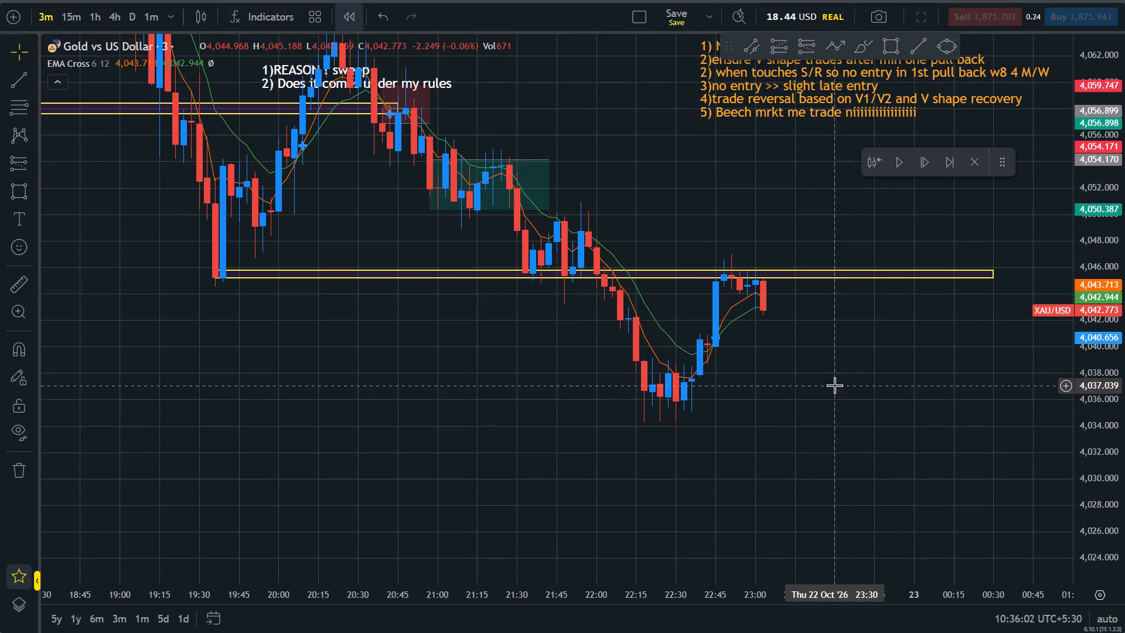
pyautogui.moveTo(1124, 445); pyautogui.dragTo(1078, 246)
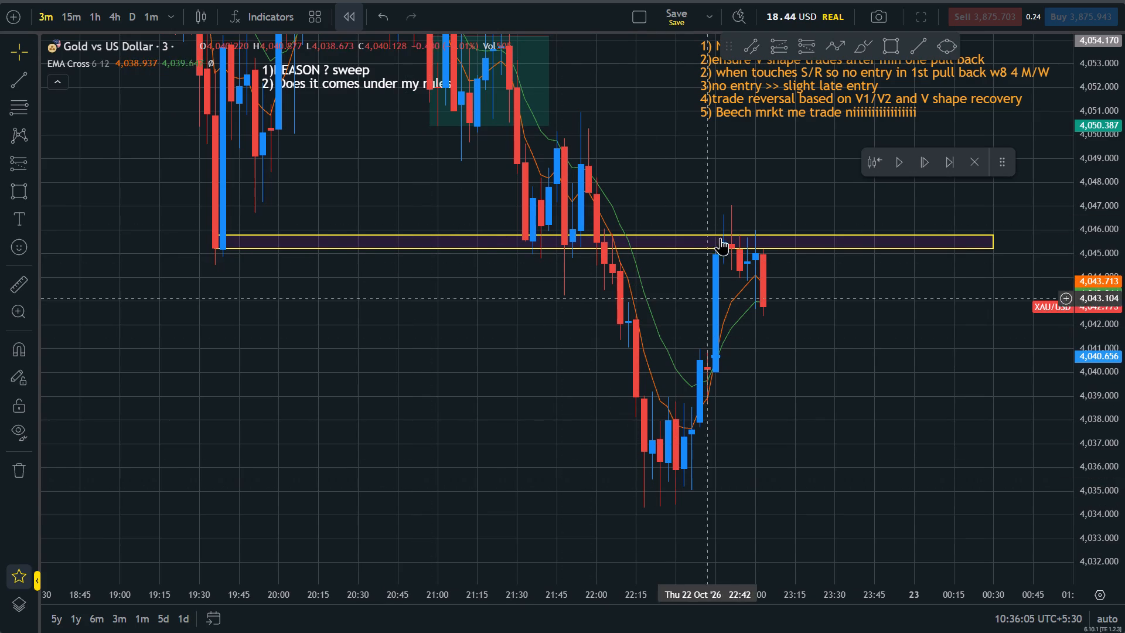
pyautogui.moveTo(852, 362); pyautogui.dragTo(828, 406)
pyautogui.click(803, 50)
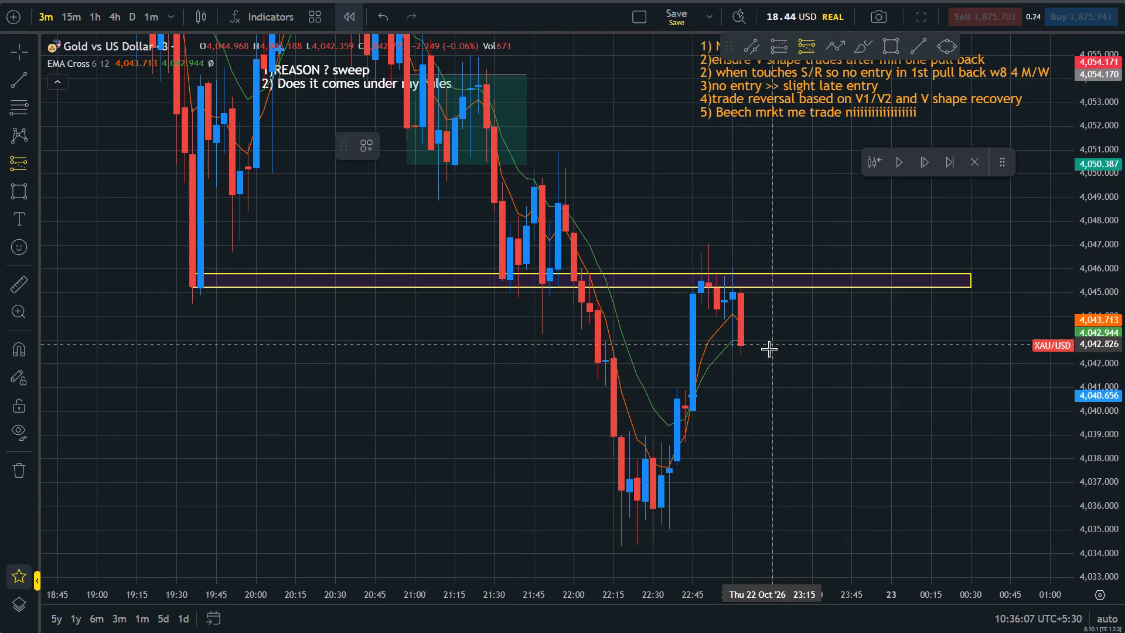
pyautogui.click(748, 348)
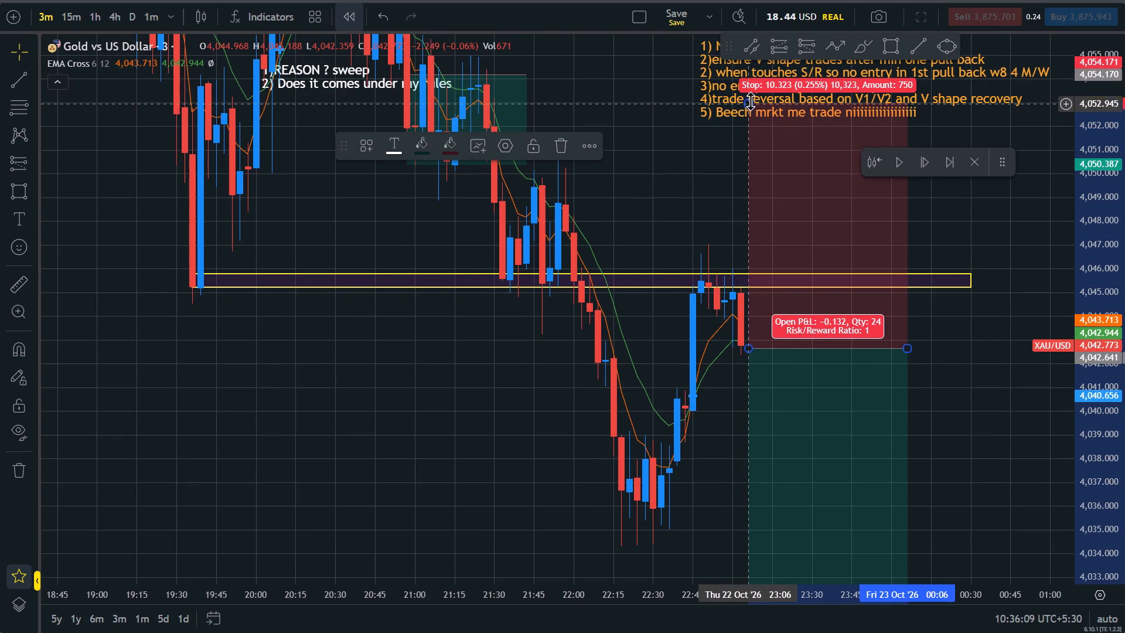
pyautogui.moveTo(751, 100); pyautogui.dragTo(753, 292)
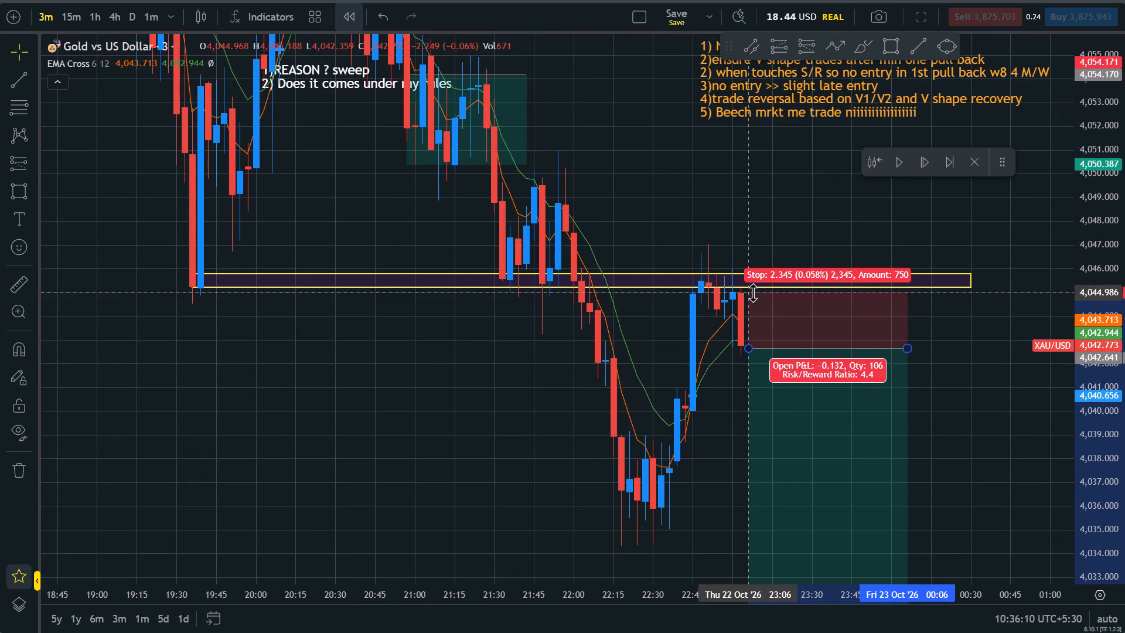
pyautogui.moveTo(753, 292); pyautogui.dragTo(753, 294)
# Advance the bar replay from 23:03 to 23:21.
pyautogui.click(927, 165)
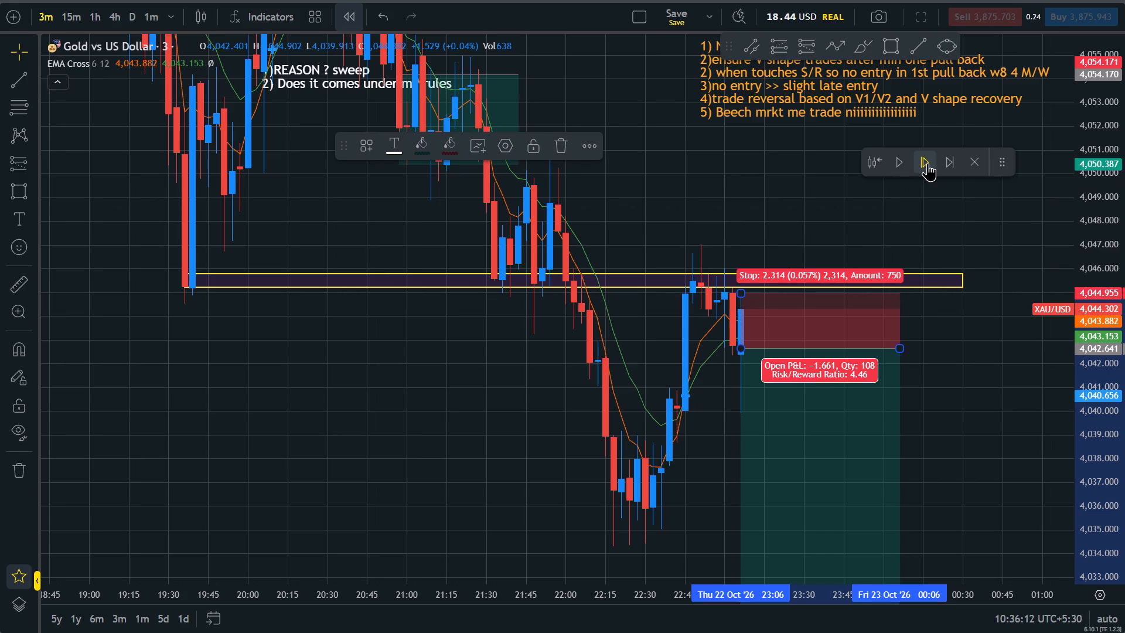
pyautogui.click(981, 399)
pyautogui.scroll(1, 979, 400)
pyautogui.moveTo(802, 424); pyautogui.dragTo(812, 427)
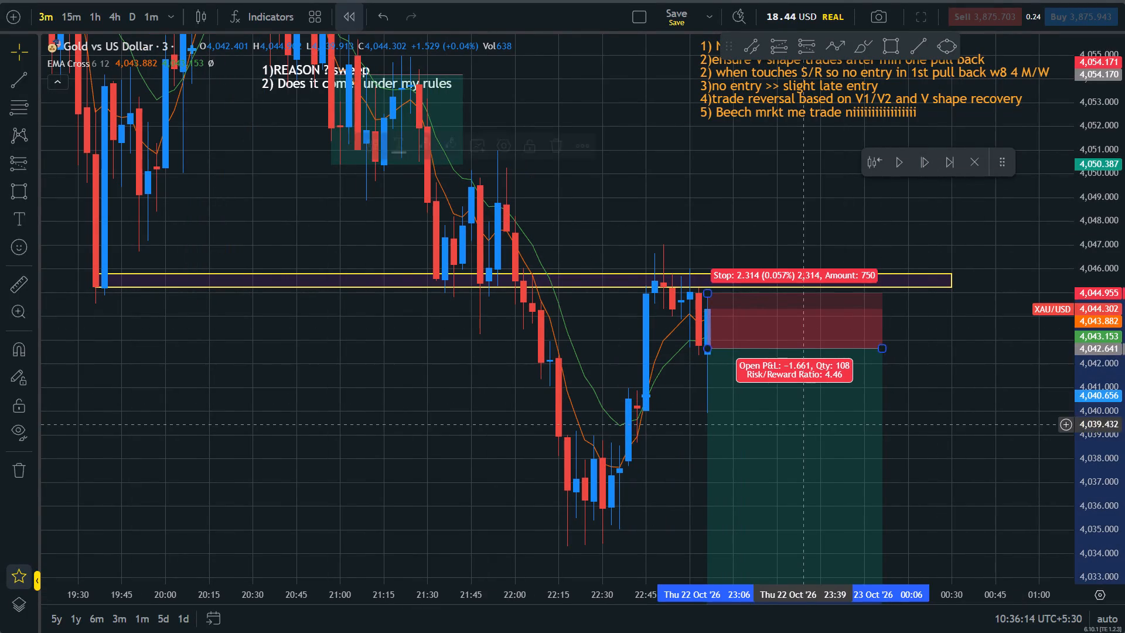
pyautogui.moveTo(812, 427); pyautogui.dragTo(815, 435)
pyautogui.click(919, 168)
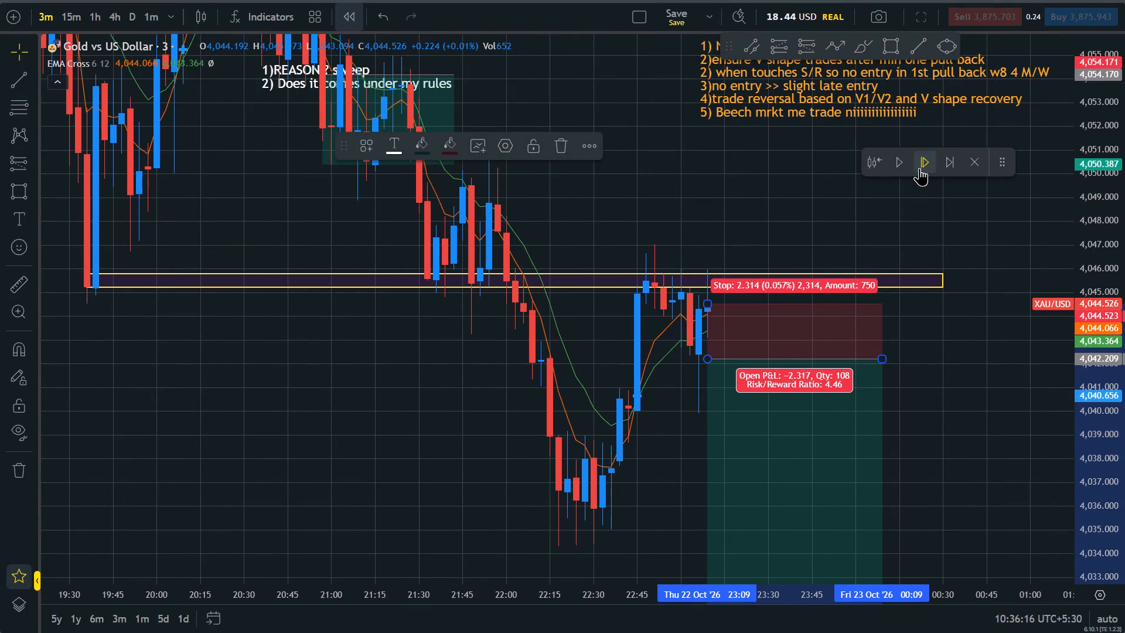
pyautogui.click(919, 168)
pyautogui.click(919, 168)
pyautogui.click(919, 168)
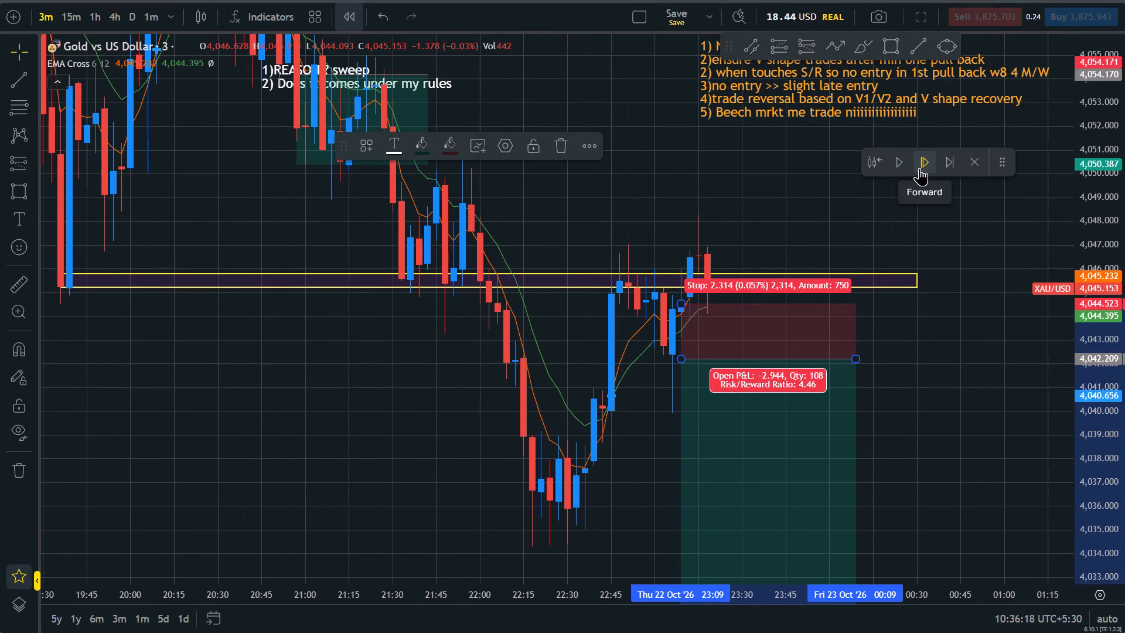
pyautogui.click(919, 168)
# Move the short position clear of the candles to 00:21 and advance the bar replay to 00:15.
pyautogui.moveTo(778, 367); pyautogui.dragTo(984, 397)
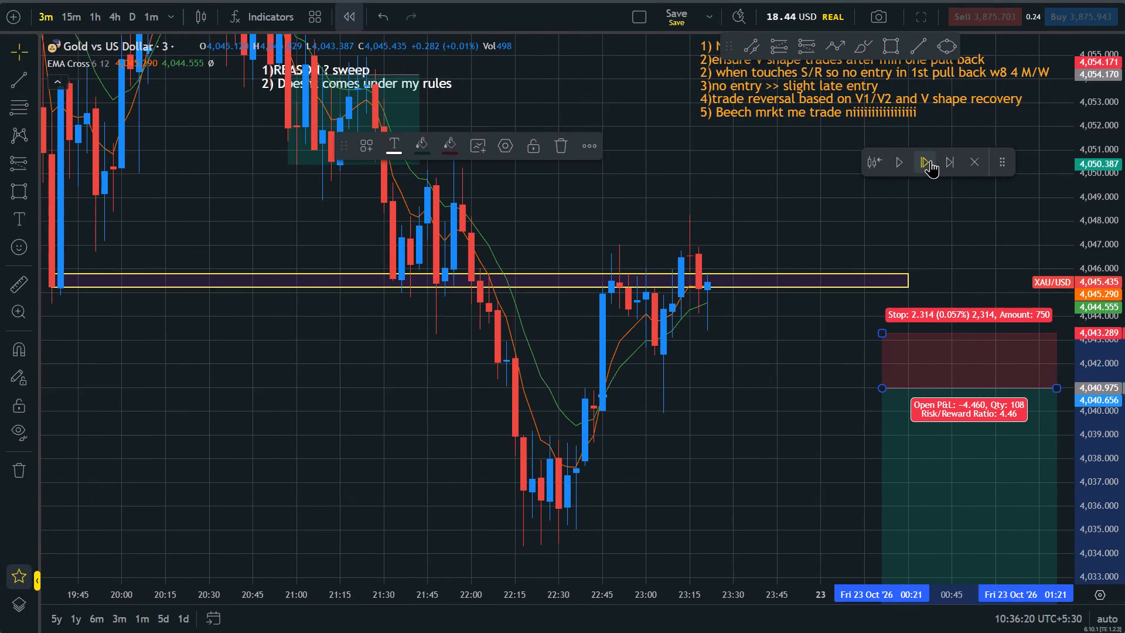
pyautogui.click(929, 160)
pyautogui.click(929, 160)
pyautogui.click(929, 160)
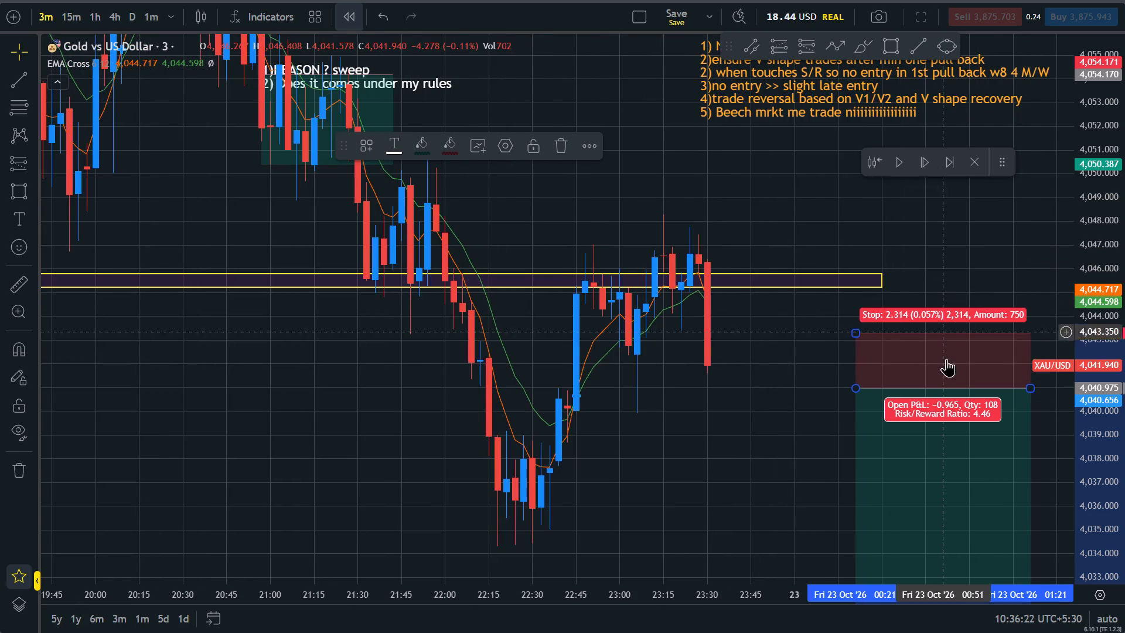
pyautogui.click(922, 161)
pyautogui.click(923, 161)
pyautogui.tripleClick(923, 161)
pyautogui.tripleClick(923, 161)
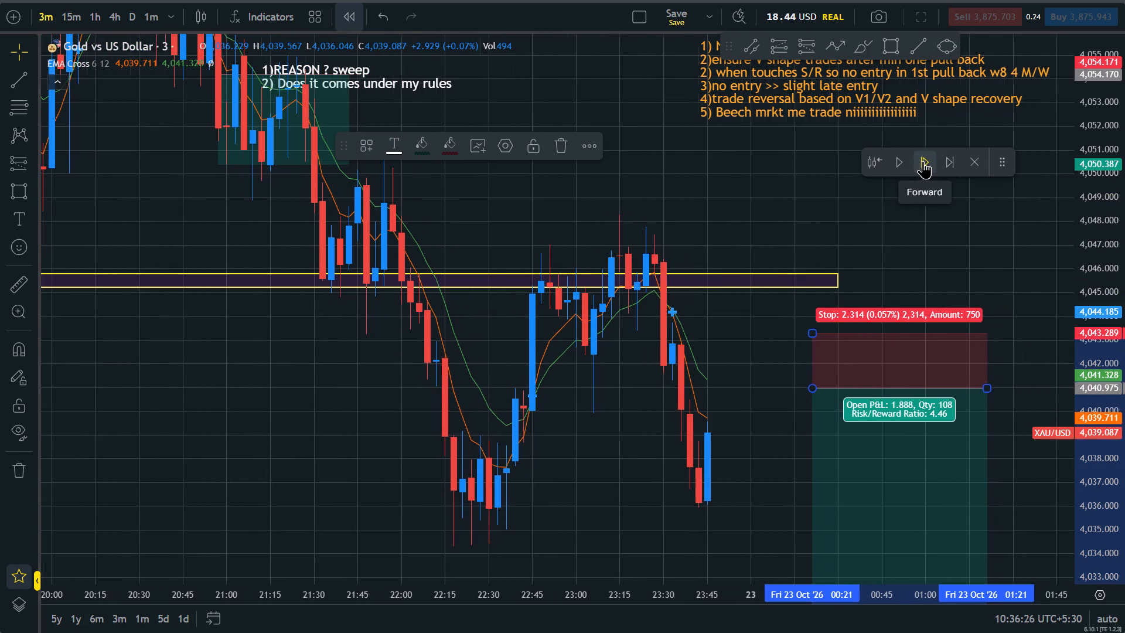
pyautogui.click(923, 161)
pyautogui.tripleClick(923, 161)
pyautogui.tripleClick(923, 161)
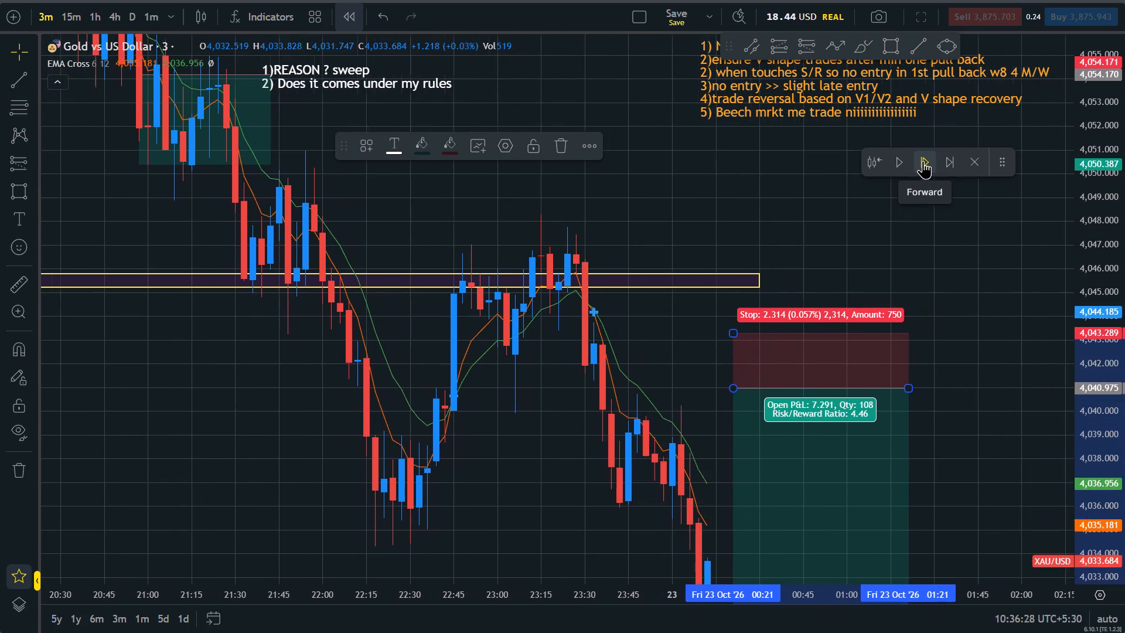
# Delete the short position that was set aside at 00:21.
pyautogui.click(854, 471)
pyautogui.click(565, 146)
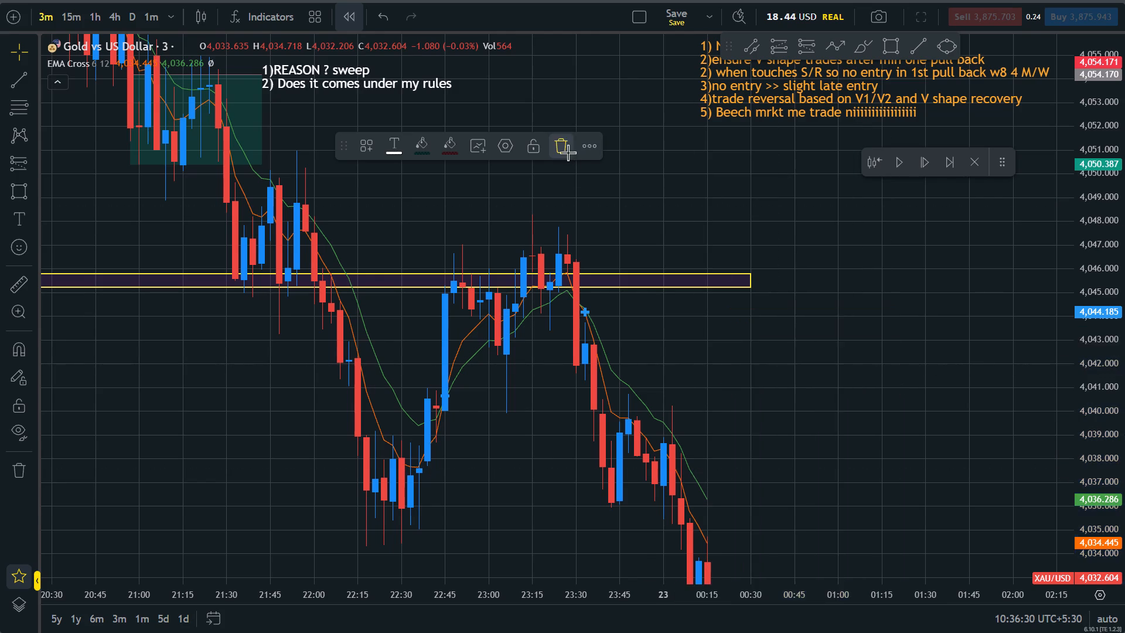
# Draw a rectangle zone over the 22:15–22:30 lows from 22:06 to 00:36, spanning about 4,035.1 to 4,035.9.
pyautogui.moveTo(836, 515); pyautogui.dragTo(829, 434)
pyautogui.click(895, 45)
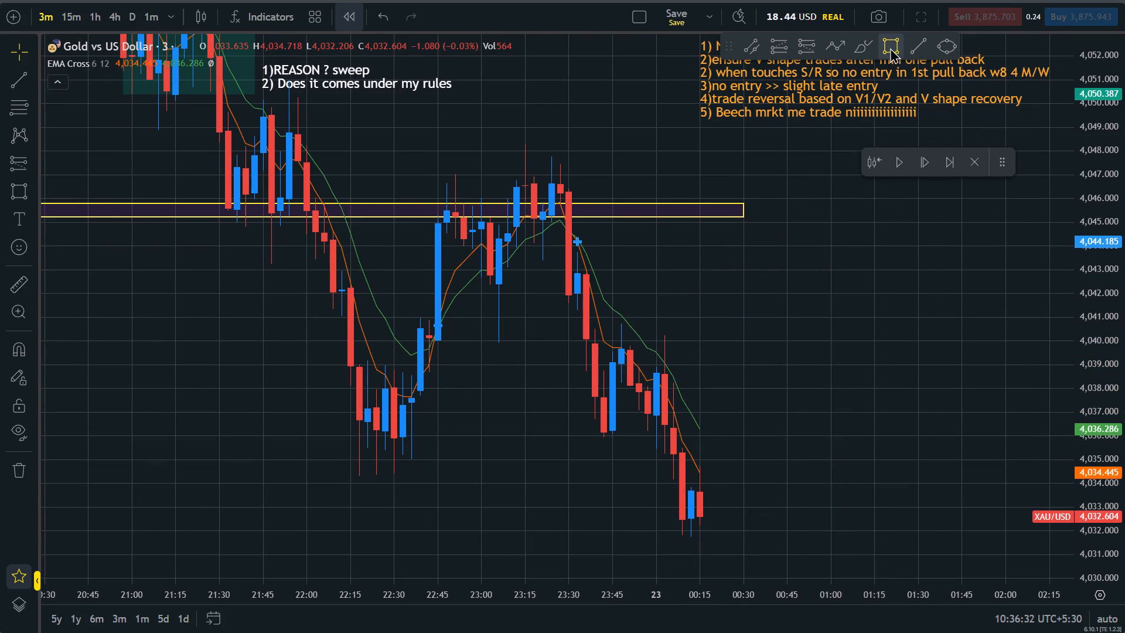
pyautogui.click(328, 458)
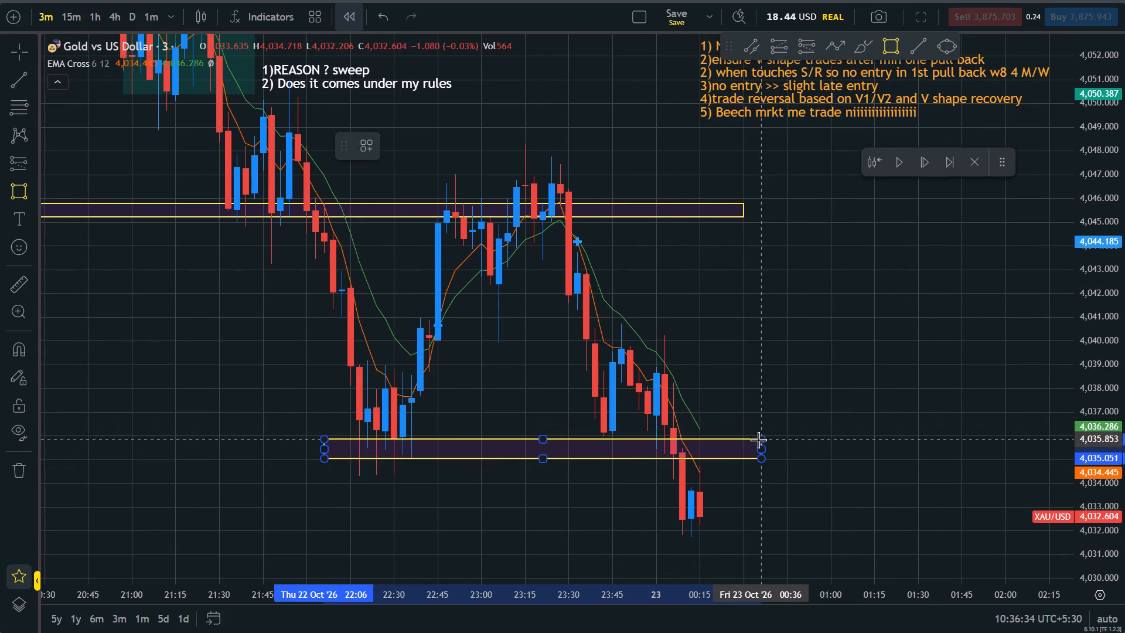
pyautogui.click(758, 440)
pyautogui.click(725, 411)
# Examine the price action around the 4,045 and 4,035 zones, from the 19:36 low through to 00:15.
pyautogui.moveTo(766, 375); pyautogui.dragTo(806, 481)
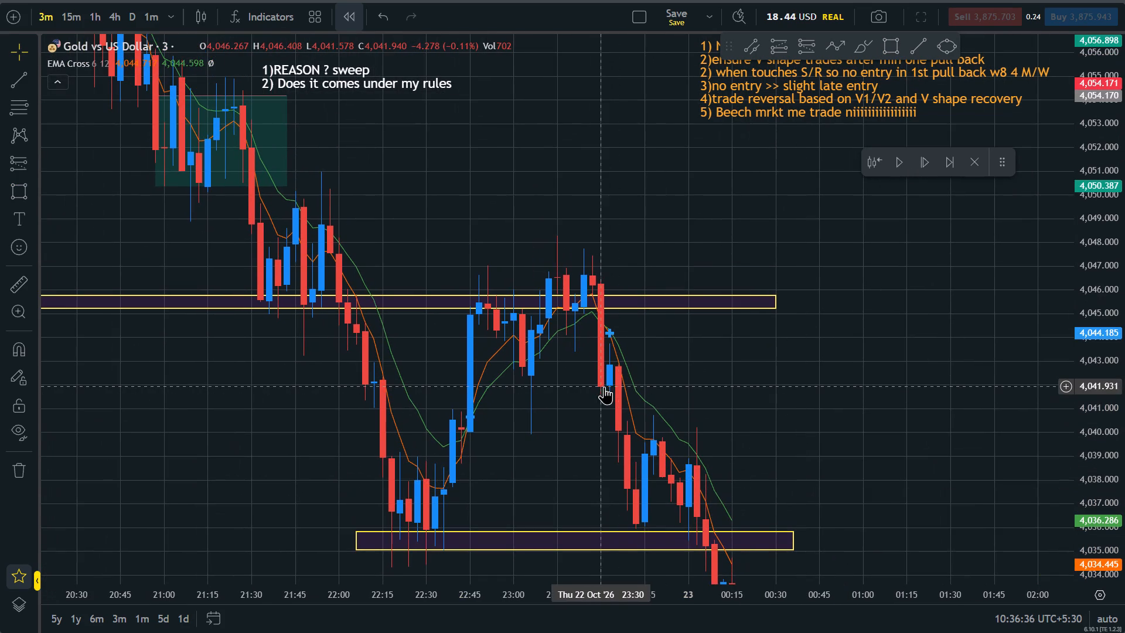
pyautogui.click(604, 386)
pyautogui.click(588, 429)
pyautogui.moveTo(804, 441); pyautogui.dragTo(962, 419)
pyautogui.scroll(-3, 974, 410)
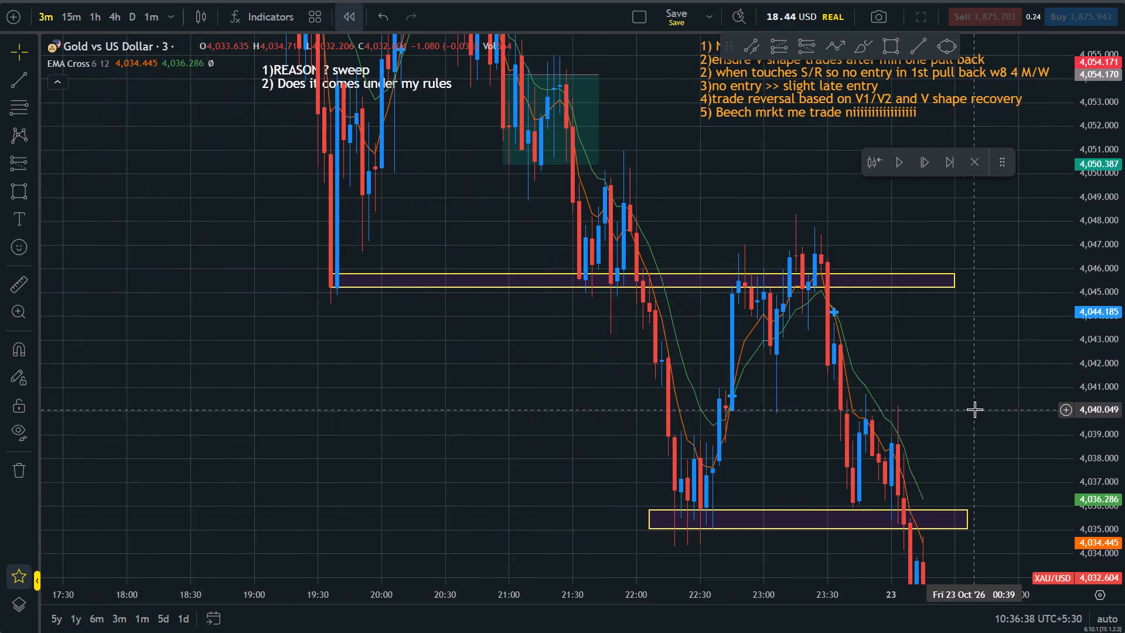
pyautogui.scroll(-3, 974, 409)
pyautogui.moveTo(1124, 142); pyautogui.dragTo(1124, 429)
pyautogui.moveTo(981, 518); pyautogui.dragTo(852, 500)
pyautogui.scroll(2, 867, 497)
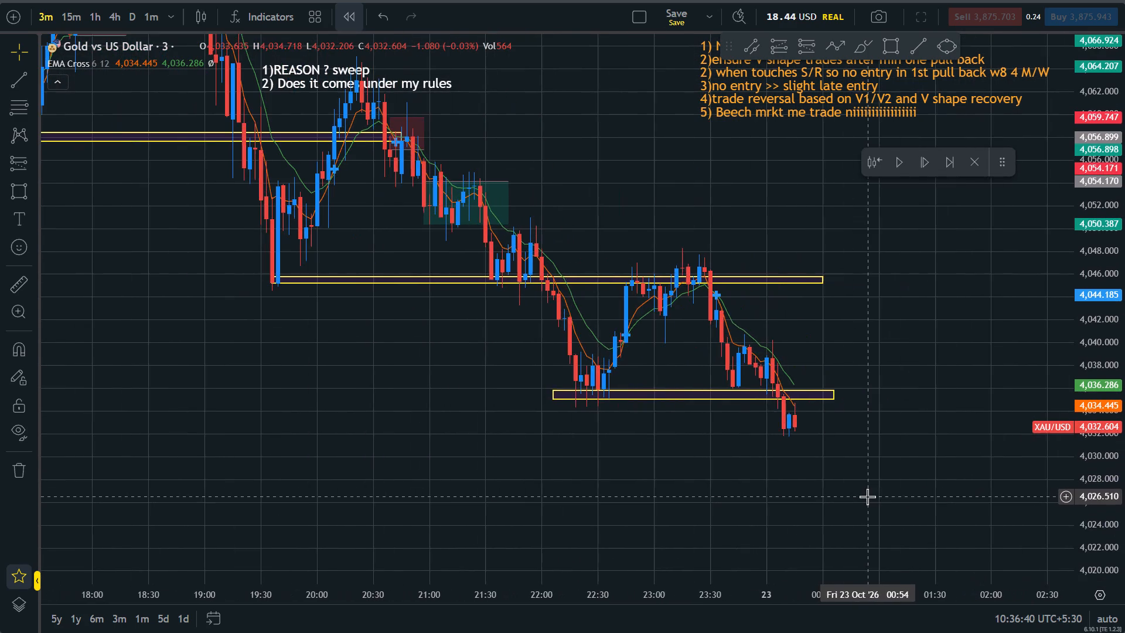
pyautogui.scroll(2, 882, 499)
pyautogui.moveTo(1124, 491); pyautogui.dragTo(1123, 370)
pyautogui.moveTo(781, 355); pyautogui.dragTo(923, 443)
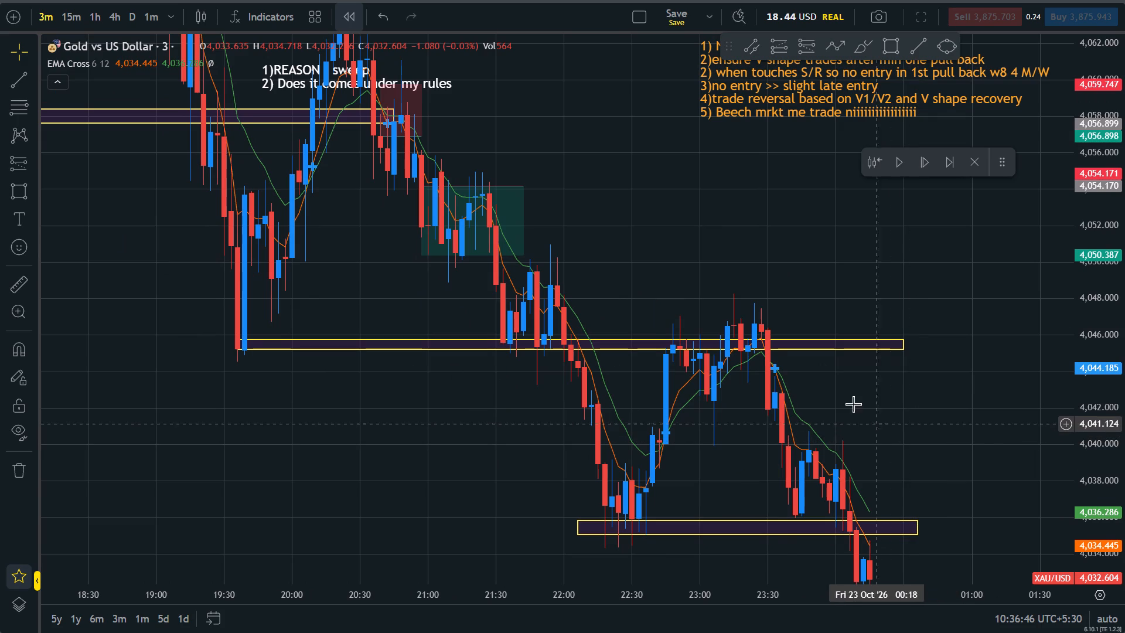
# Plot a short position at 23:06 with entry at about 4,042.3 and stop at about 4,044.7.
pyautogui.click(804, 53)
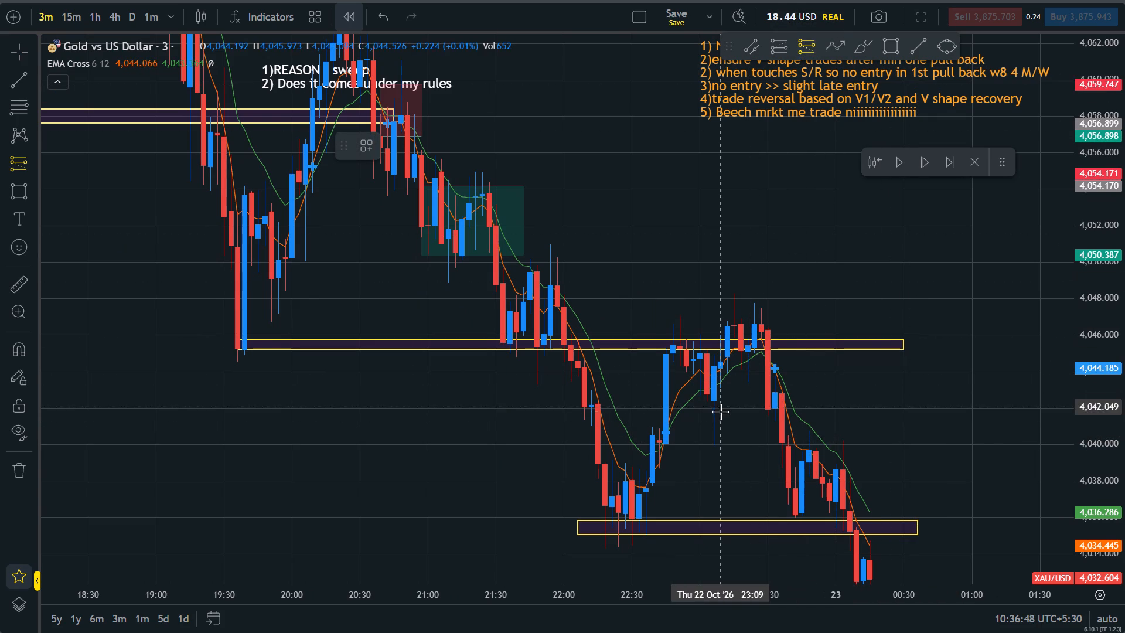
pyautogui.click(712, 402)
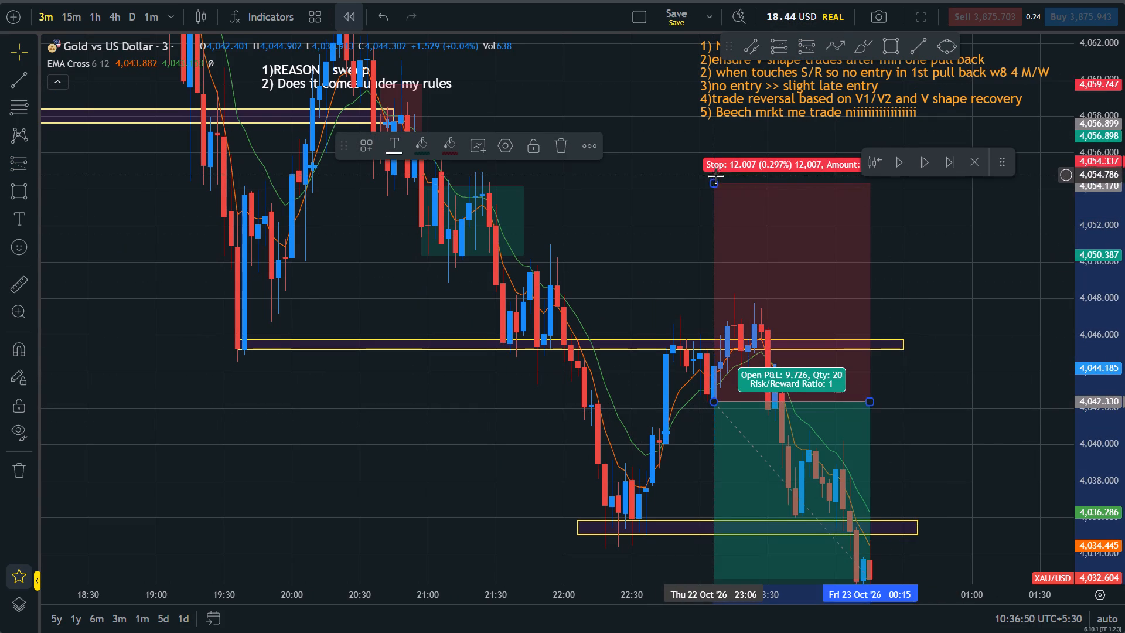
pyautogui.moveTo(713, 183); pyautogui.dragTo(712, 358)
pyautogui.moveTo(704, 455); pyautogui.dragTo(692, 411)
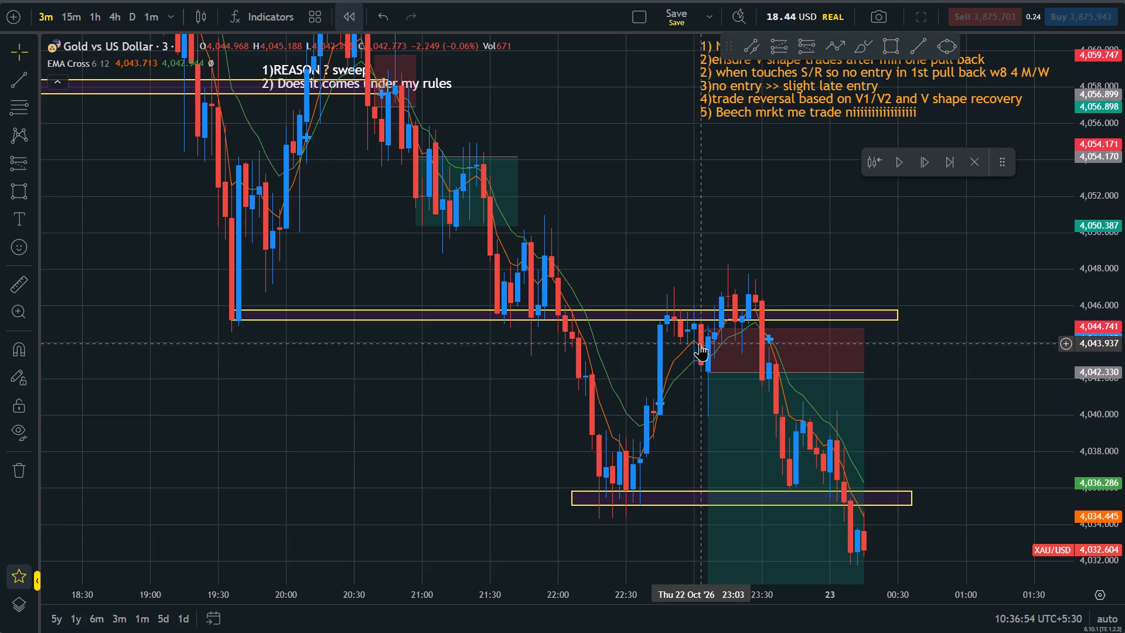
# Mark the 23:06 short as a win: collapse its stop to the entry, set its target to about 4,040.1 and end it near 23:27.
pyautogui.moveTo(705, 326); pyautogui.dragTo(698, 451)
pyautogui.moveTo(697, 446); pyautogui.dragTo(692, 367)
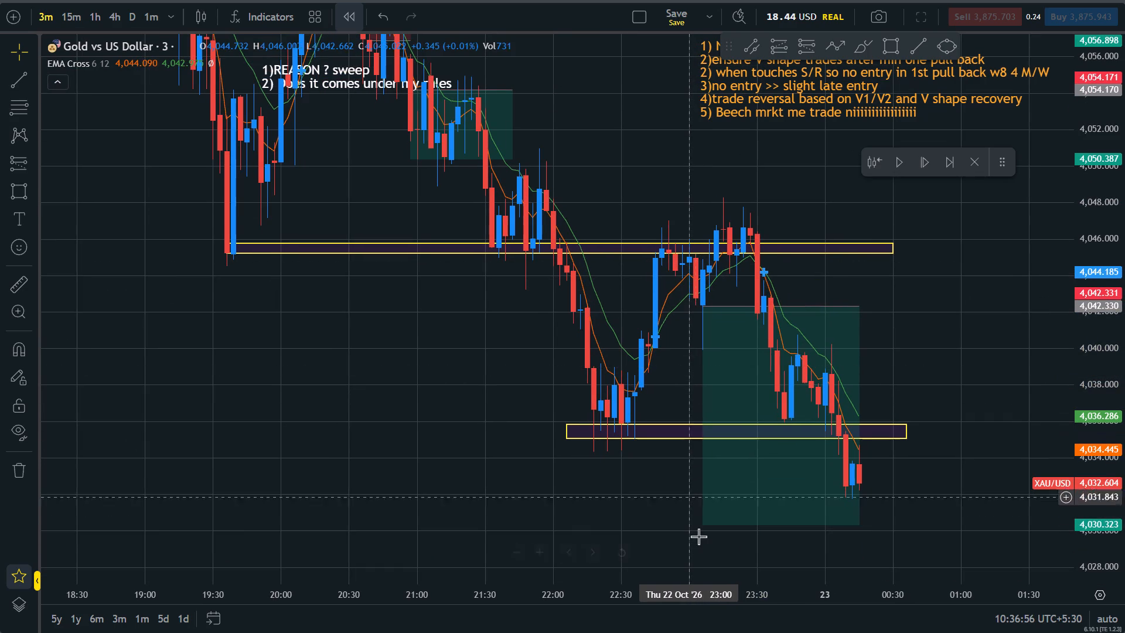
pyautogui.moveTo(703, 523); pyautogui.dragTo(711, 347)
pyautogui.moveTo(861, 309); pyautogui.dragTo(753, 311)
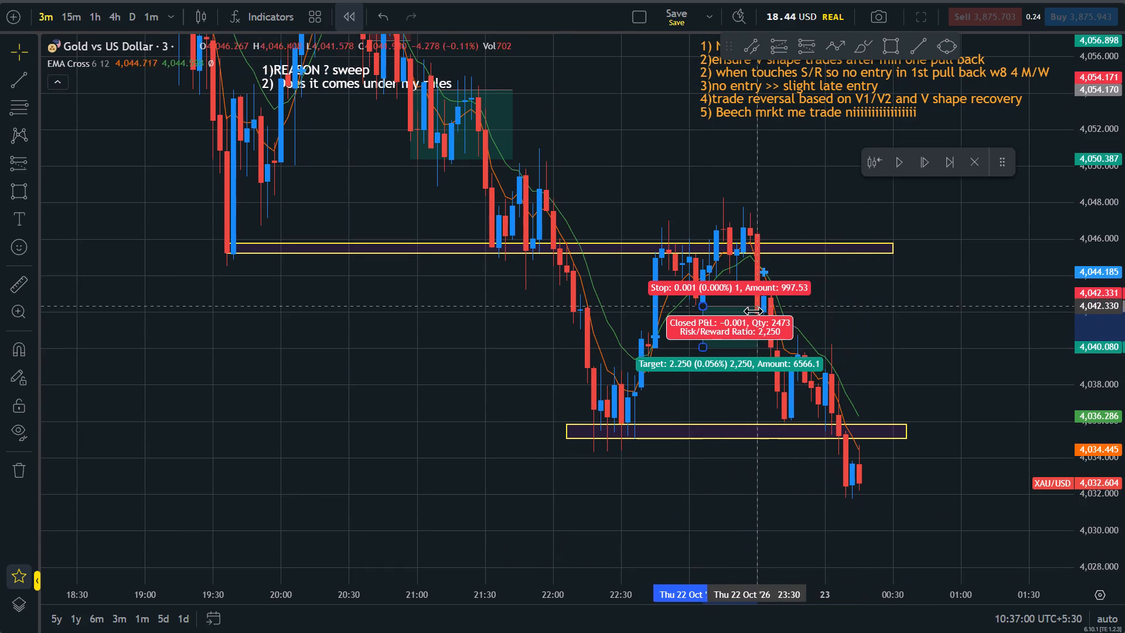
pyautogui.moveTo(753, 311); pyautogui.dragTo(753, 311)
pyautogui.click(926, 360)
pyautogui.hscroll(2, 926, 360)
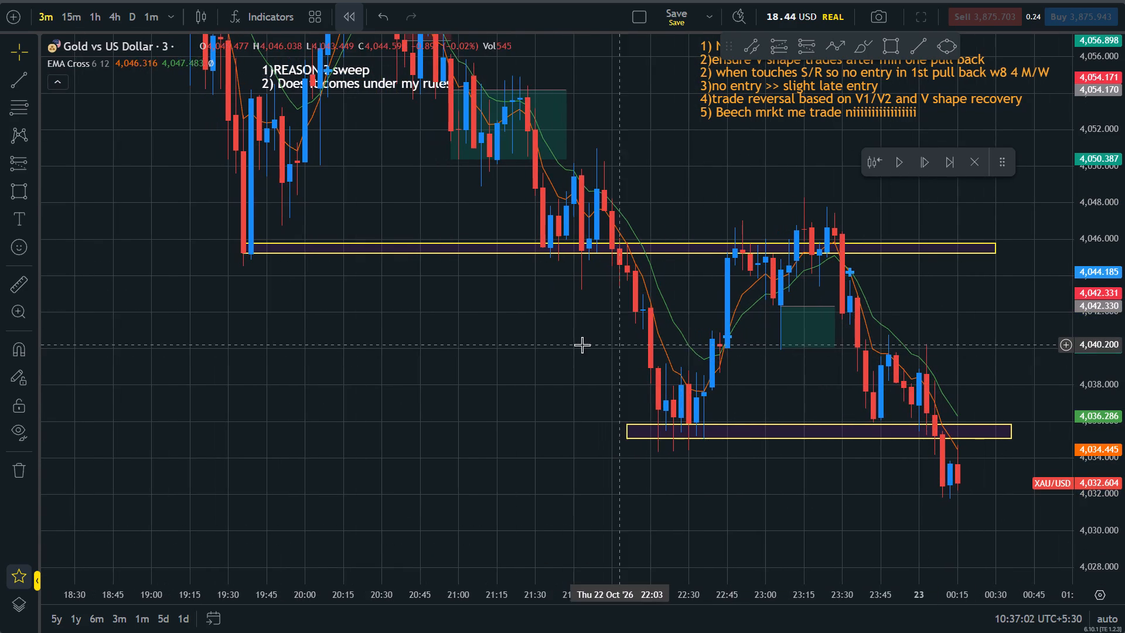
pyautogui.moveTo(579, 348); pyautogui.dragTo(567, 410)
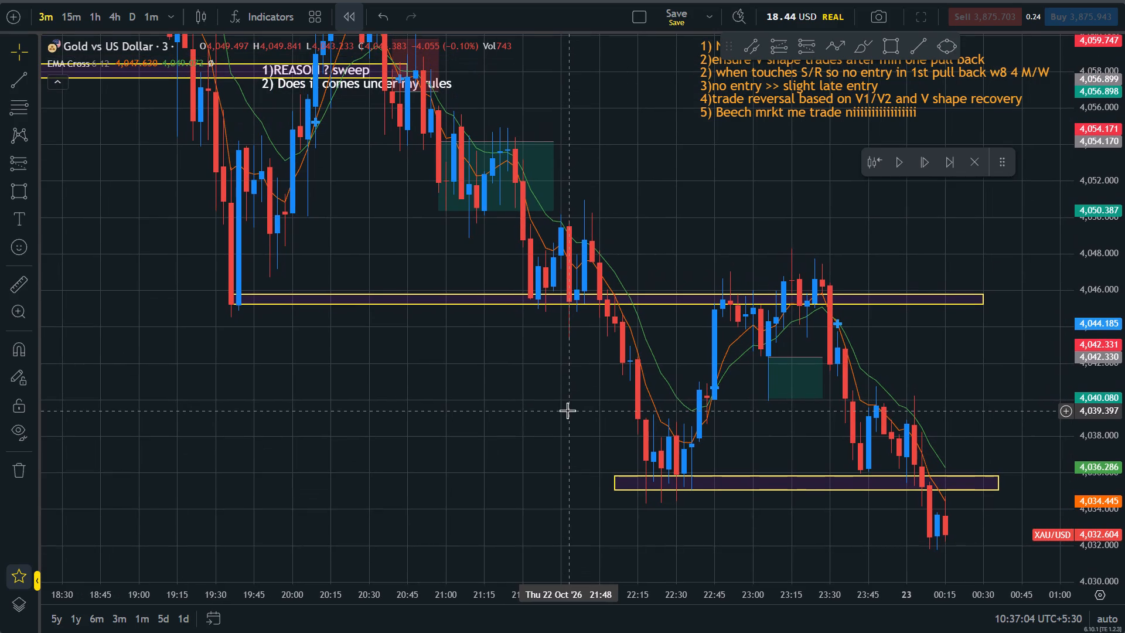
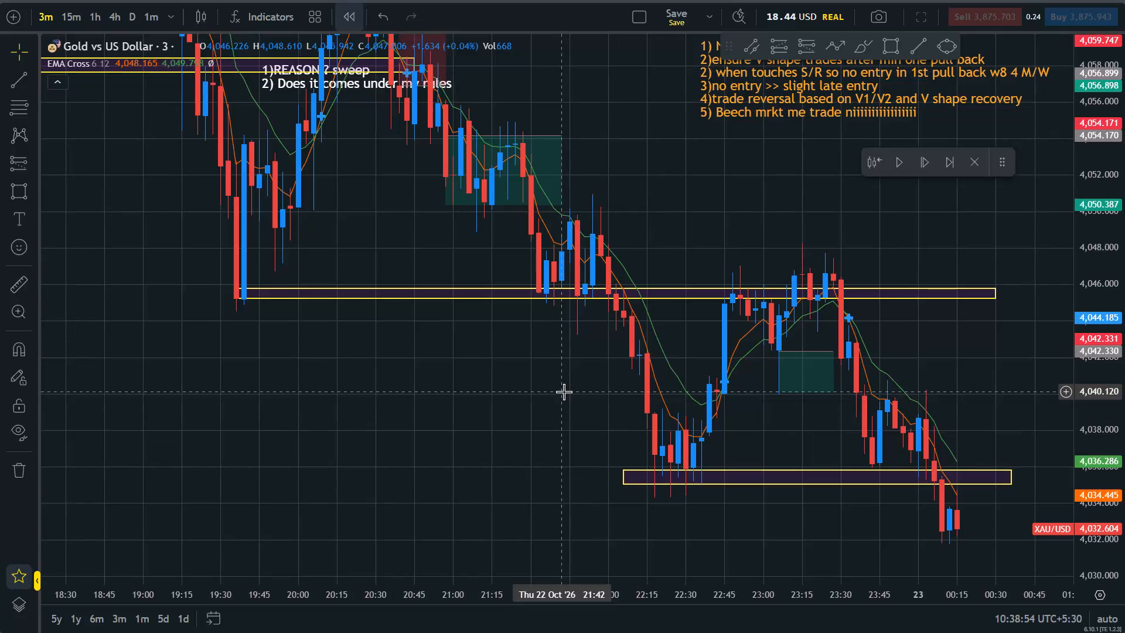
# Examine the price action after the 23:06 short, from the 4,045 zone down through the 4,035 zone to the 00:15 candle.
pyautogui.scroll(1, 564, 392)
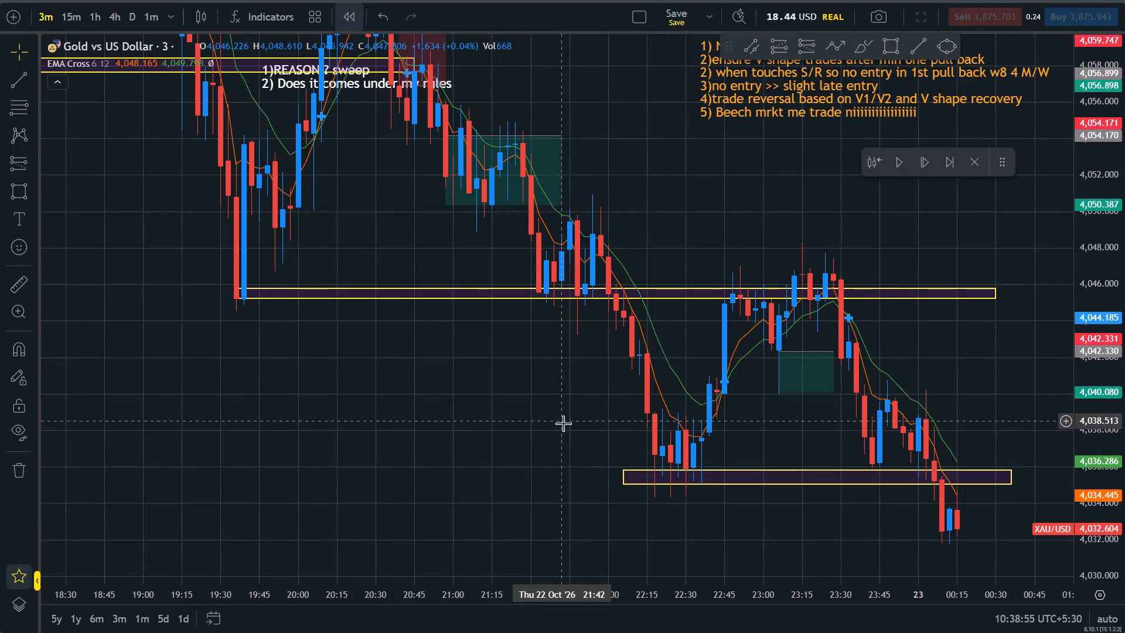
pyautogui.scroll(1, 563, 423)
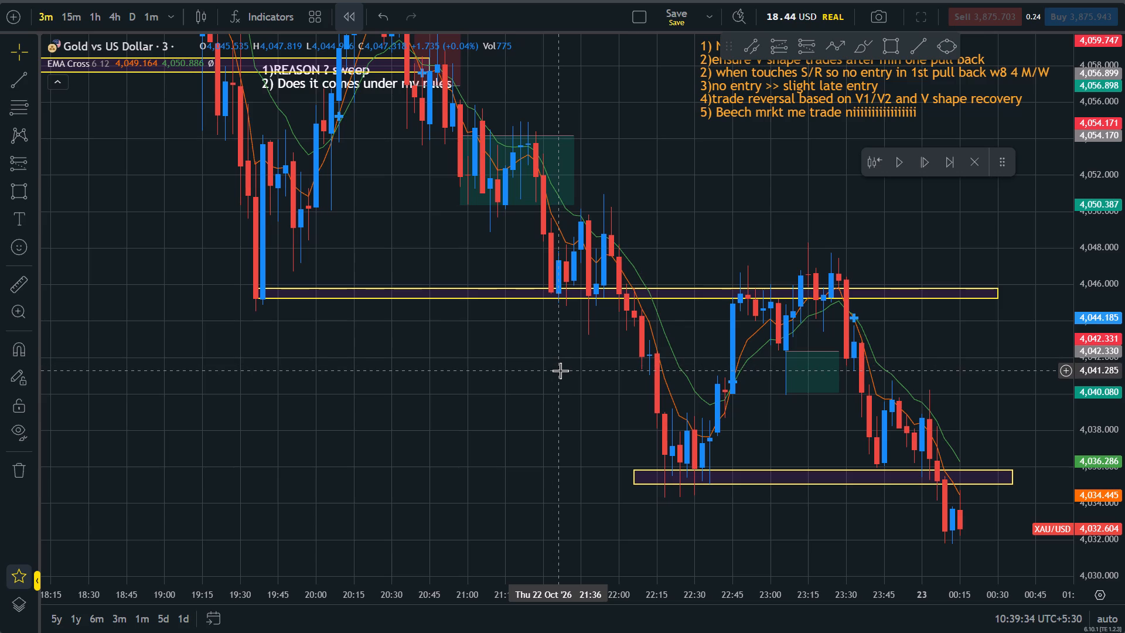
pyautogui.scroll(-1, 560, 370)
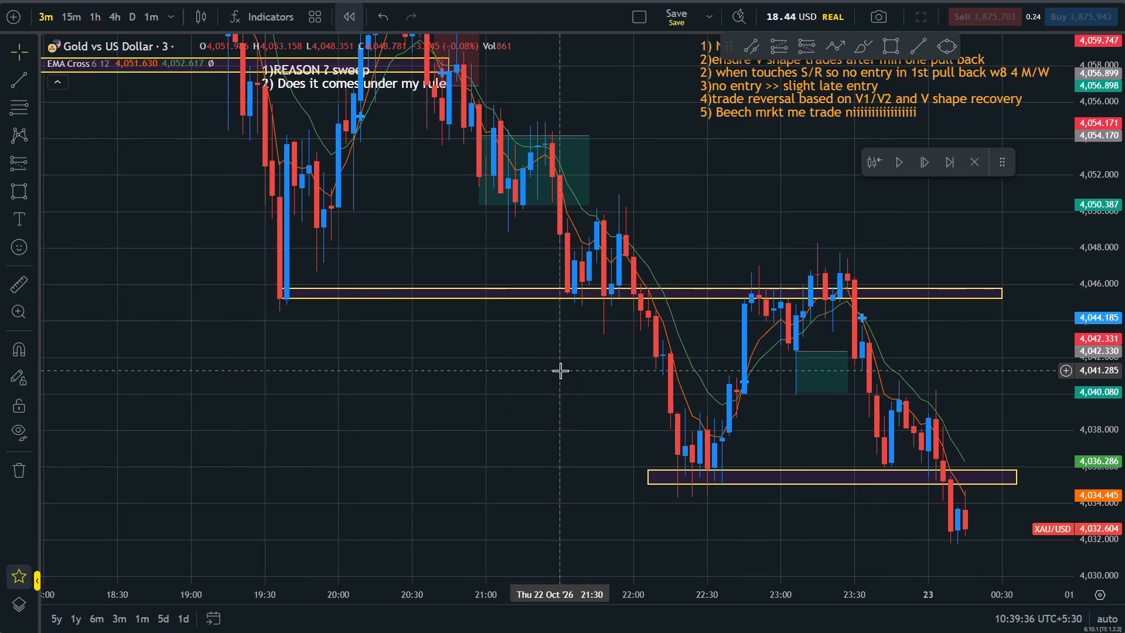
pyautogui.scroll(-1, 560, 370)
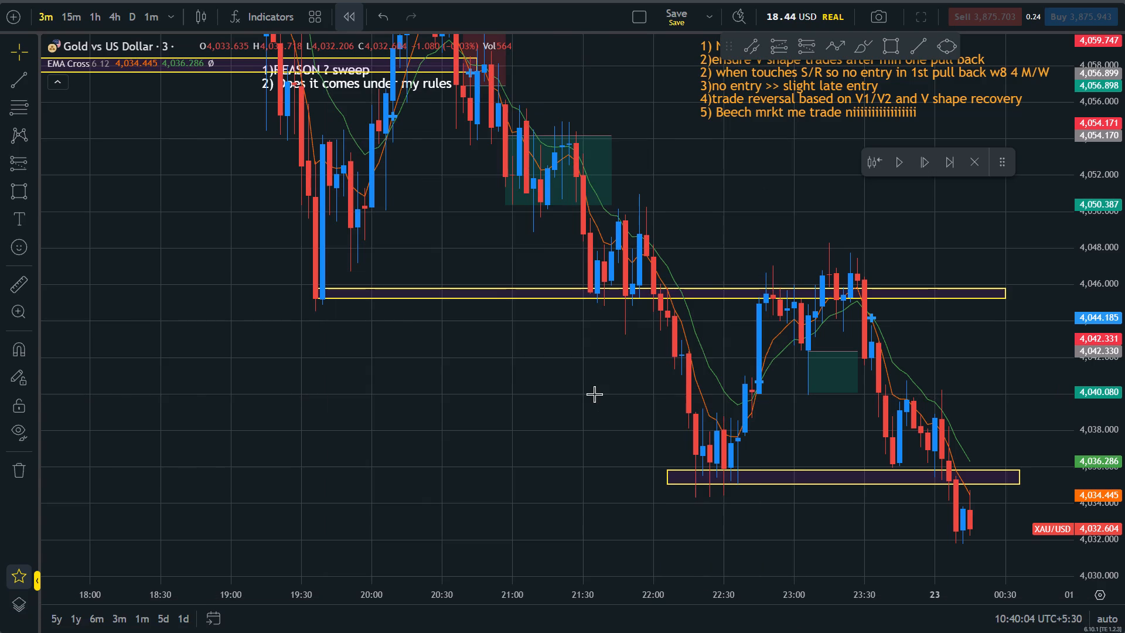
pyautogui.scroll(1, 594, 394)
pyautogui.moveTo(591, 399); pyautogui.dragTo(425, 325)
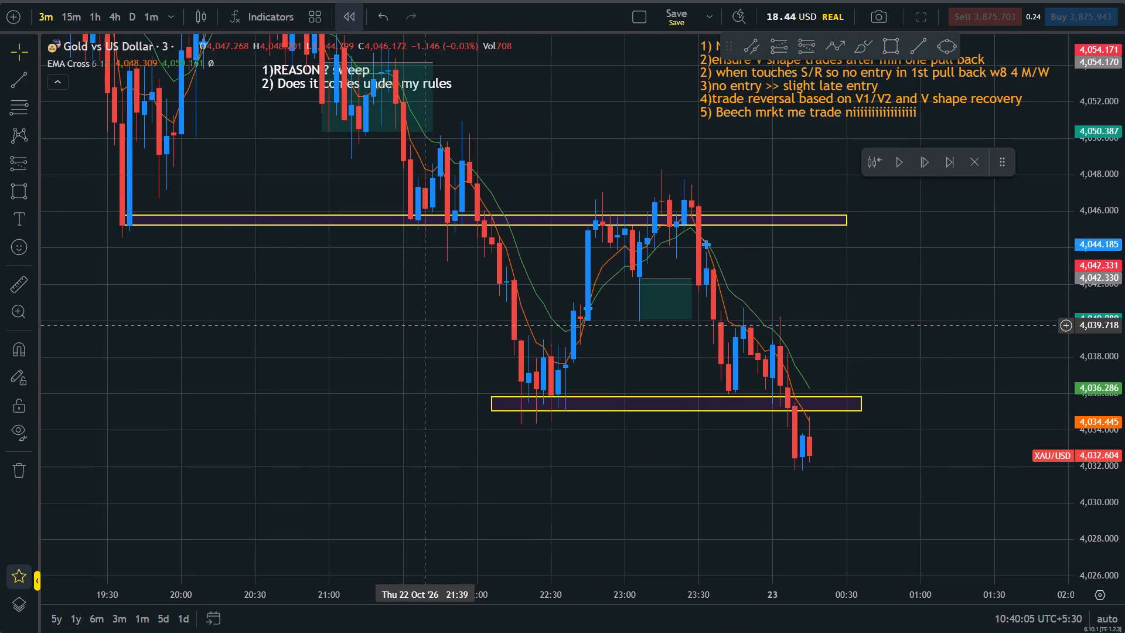
pyautogui.moveTo(425, 325); pyautogui.dragTo(425, 324)
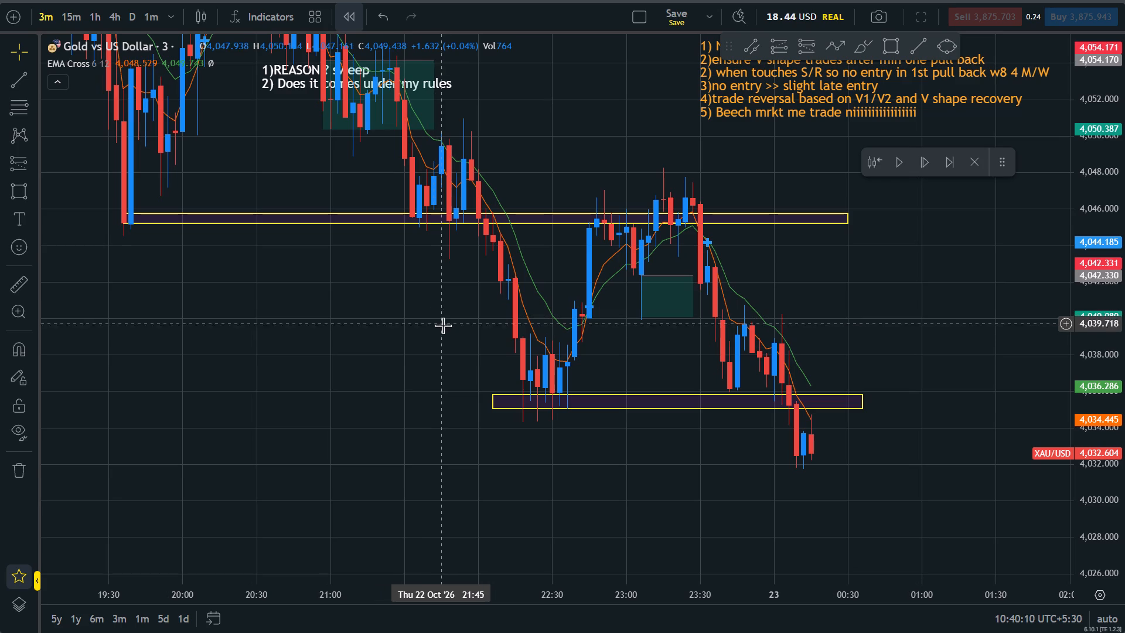
pyautogui.moveTo(889, 283); pyautogui.dragTo(773, 321)
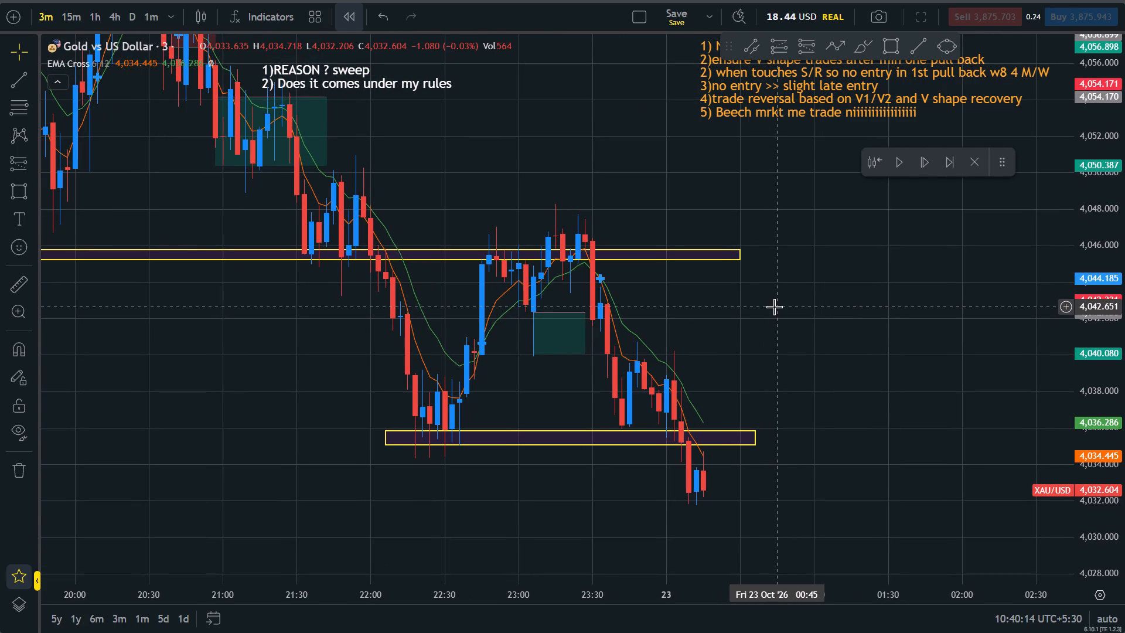
pyautogui.scroll(1, 774, 307)
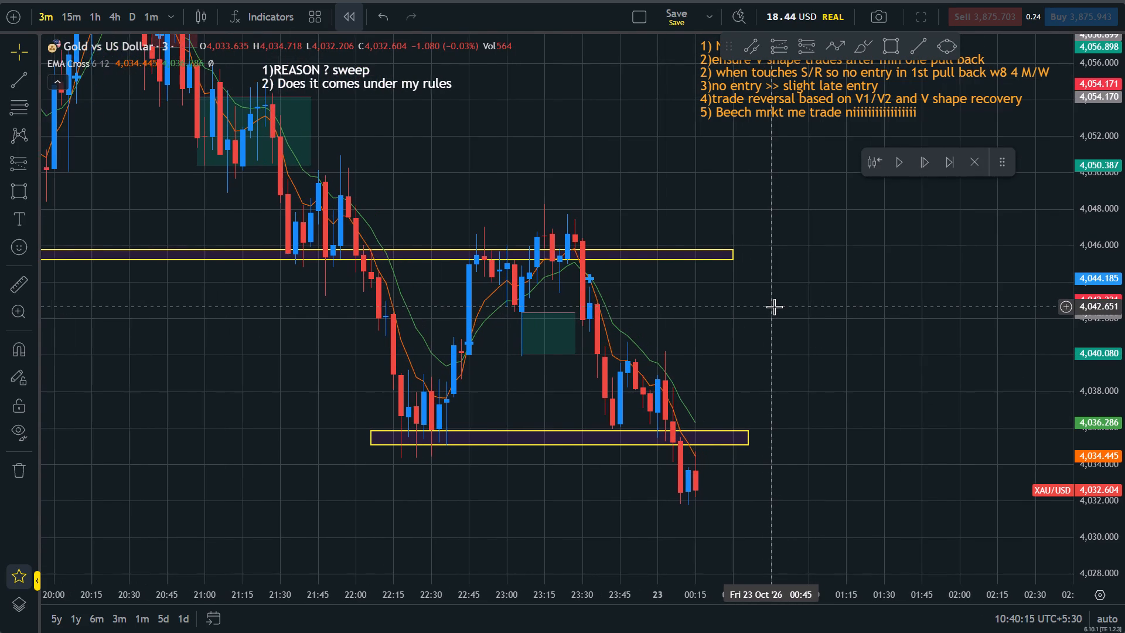
pyautogui.scroll(1, 774, 307)
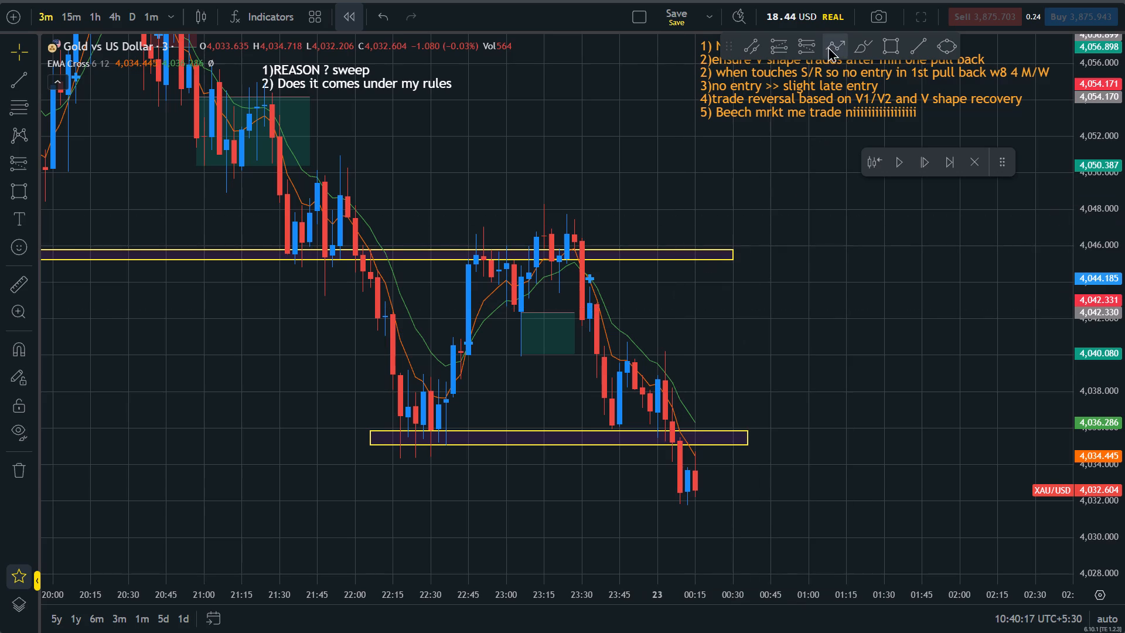
pyautogui.click(815, 46)
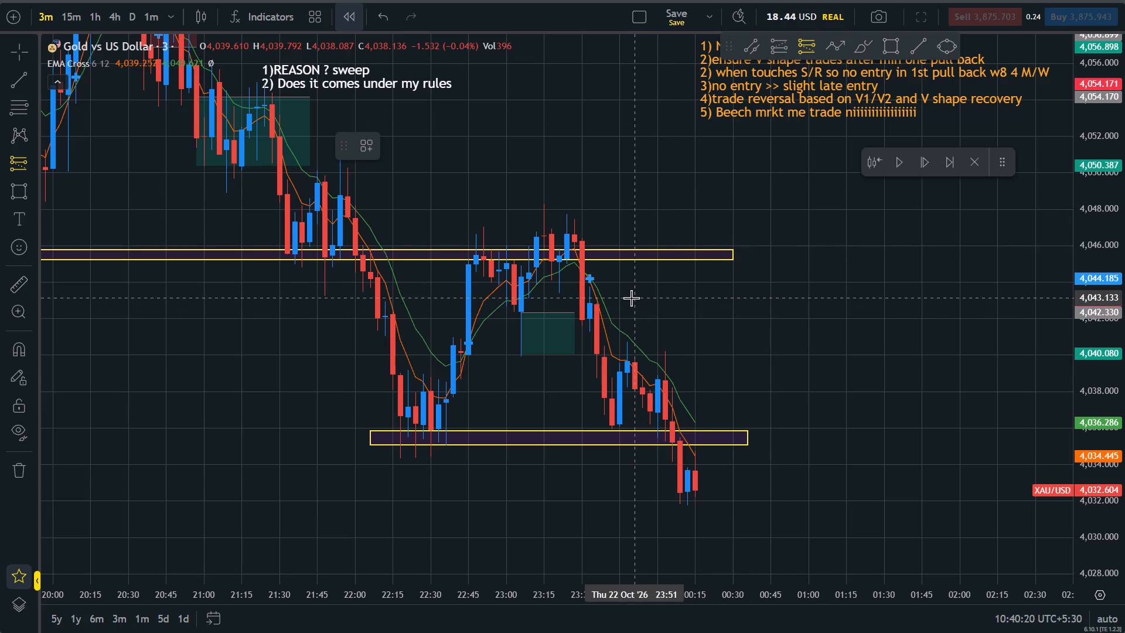
pyautogui.rightClick(631, 298)
pyautogui.moveTo(811, 341); pyautogui.dragTo(728, 308)
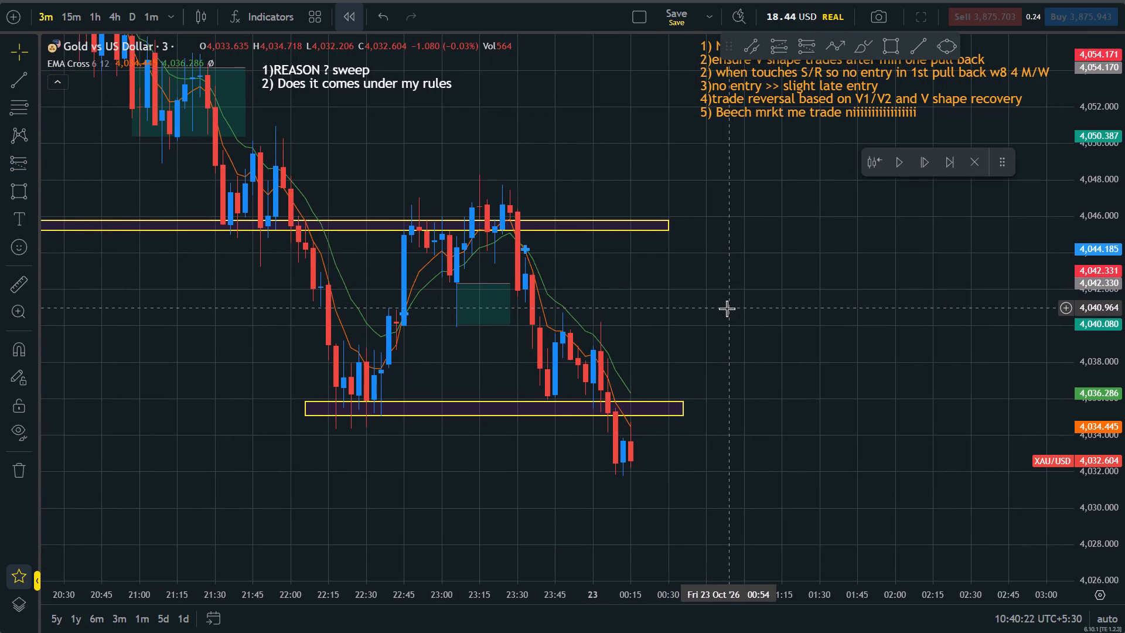
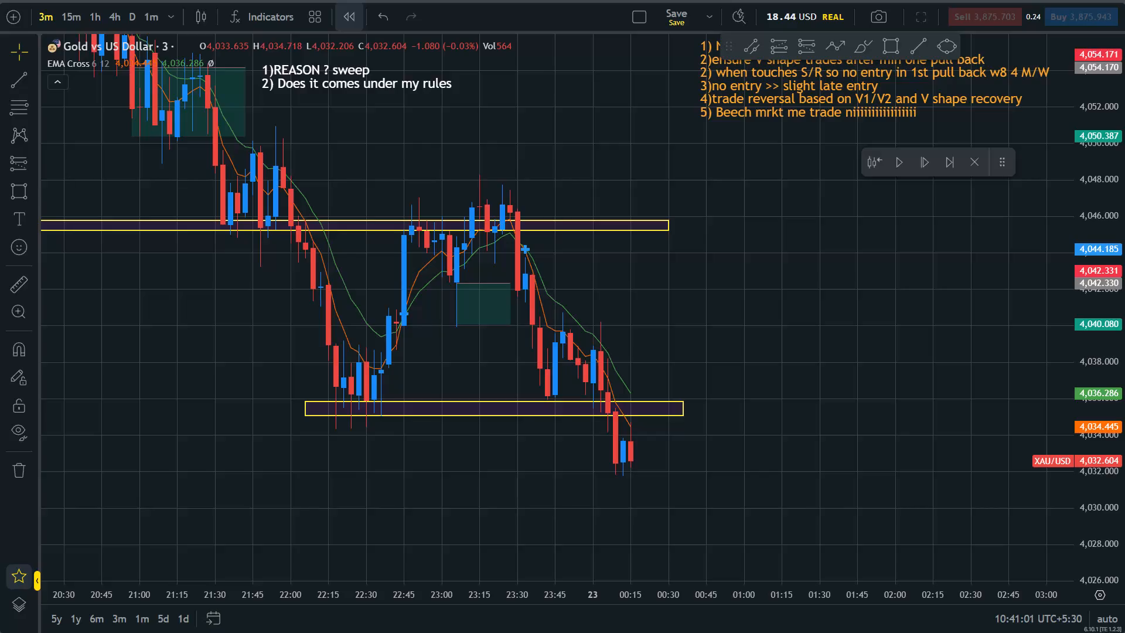
# Advance the replay candle by candle from 00:15 to the 01:39 candle.
pyautogui.click(916, 165)
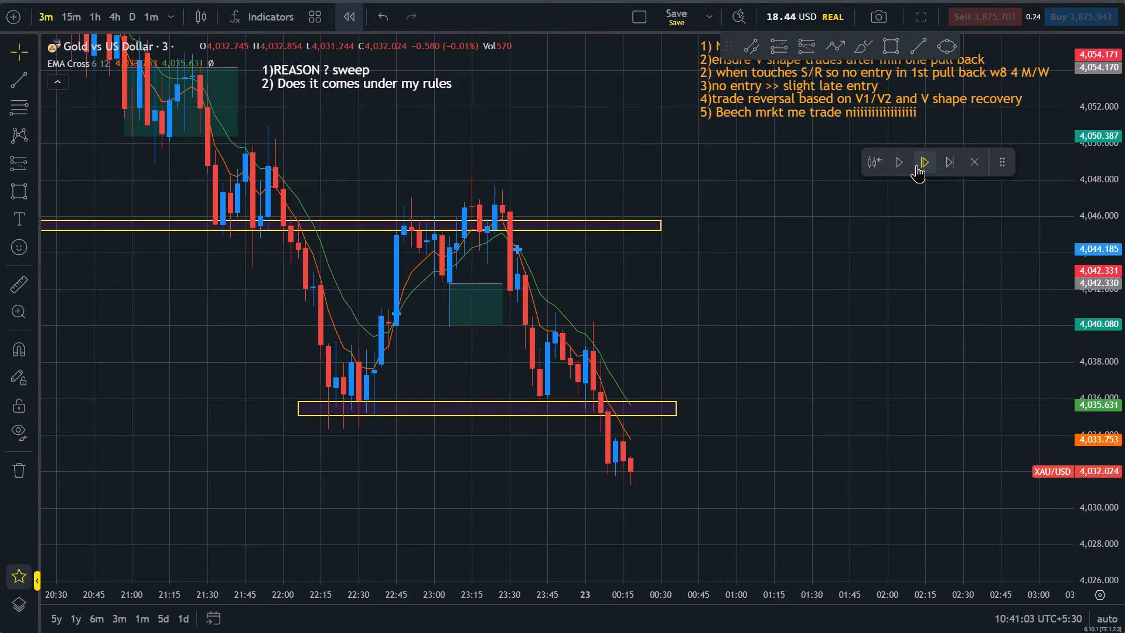
pyautogui.click(914, 165)
pyautogui.tripleClick(914, 165)
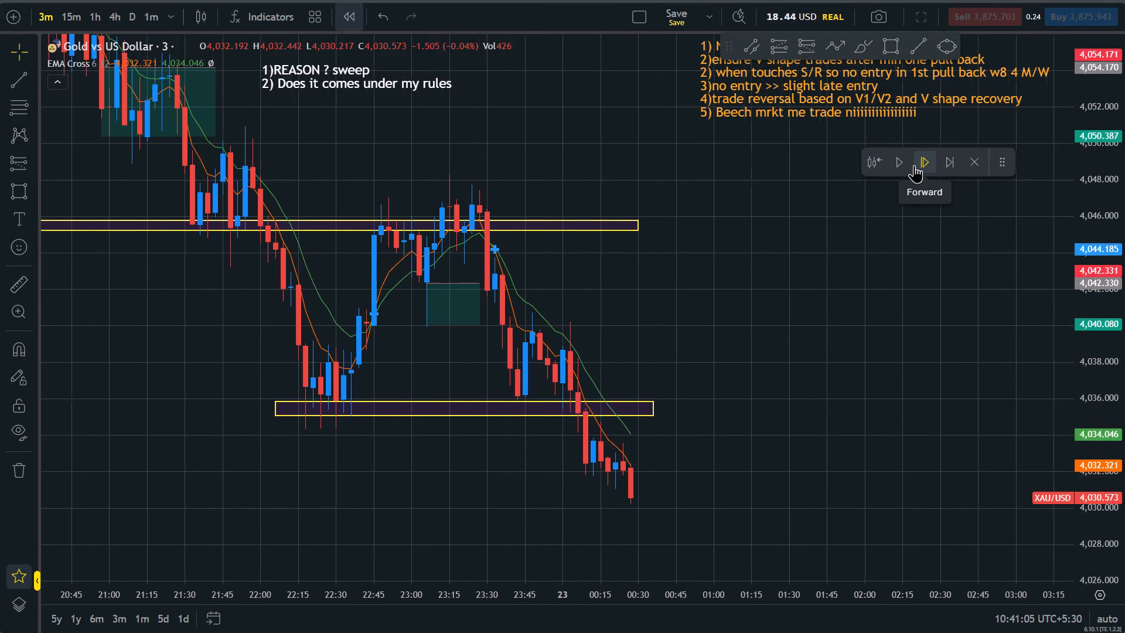
pyautogui.click(914, 165)
pyautogui.click(914, 165)
pyautogui.tripleClick(914, 165)
pyautogui.tripleClick(914, 165)
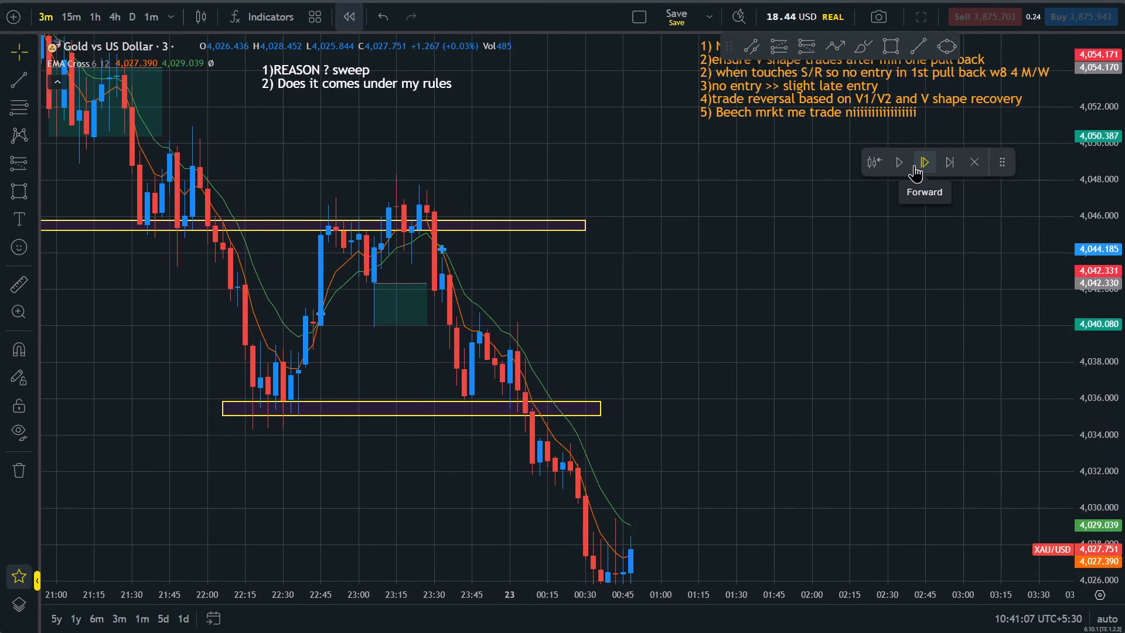
pyautogui.tripleClick(914, 165)
pyautogui.doubleClick(914, 165)
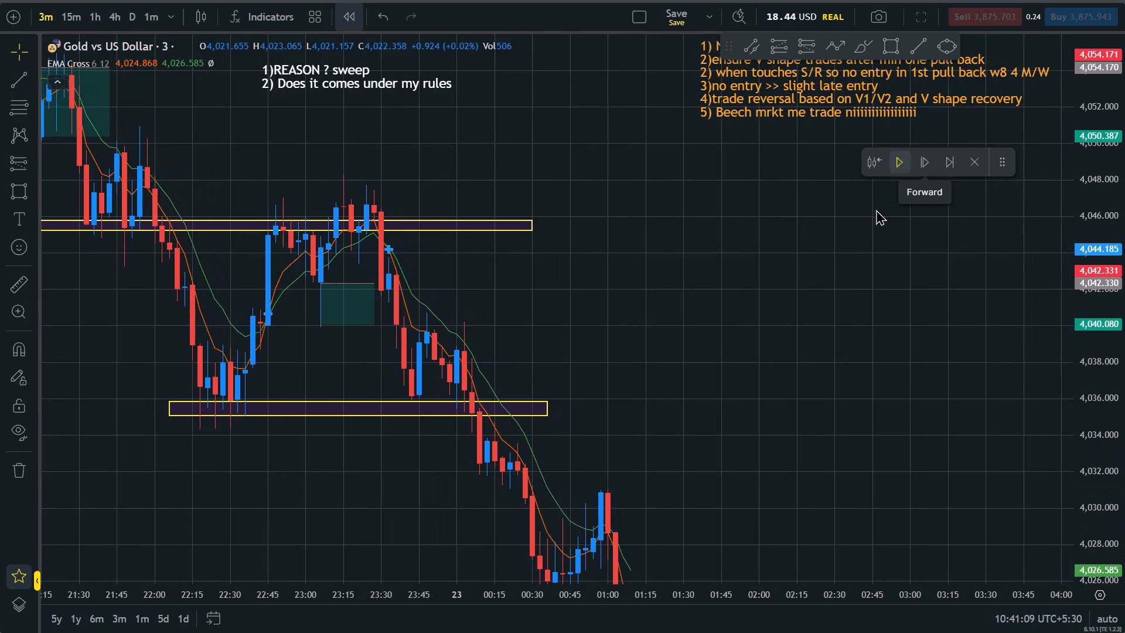
pyautogui.moveTo(727, 456); pyautogui.dragTo(851, 165)
pyautogui.moveTo(804, 294); pyautogui.dragTo(739, 320)
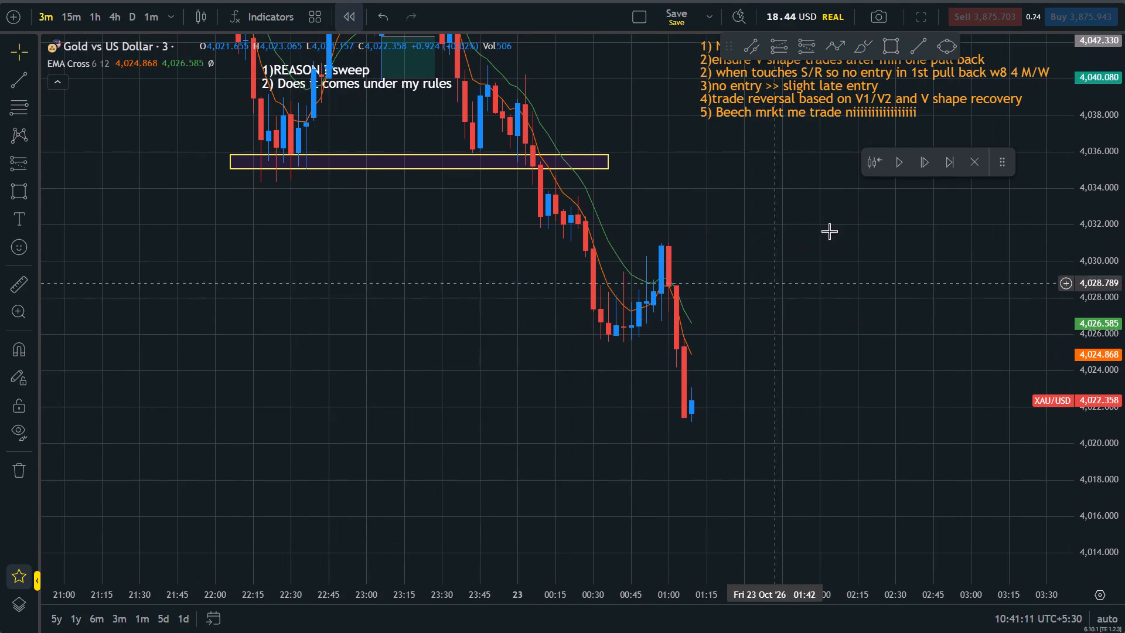
pyautogui.tripleClick(920, 162)
pyautogui.tripleClick(921, 162)
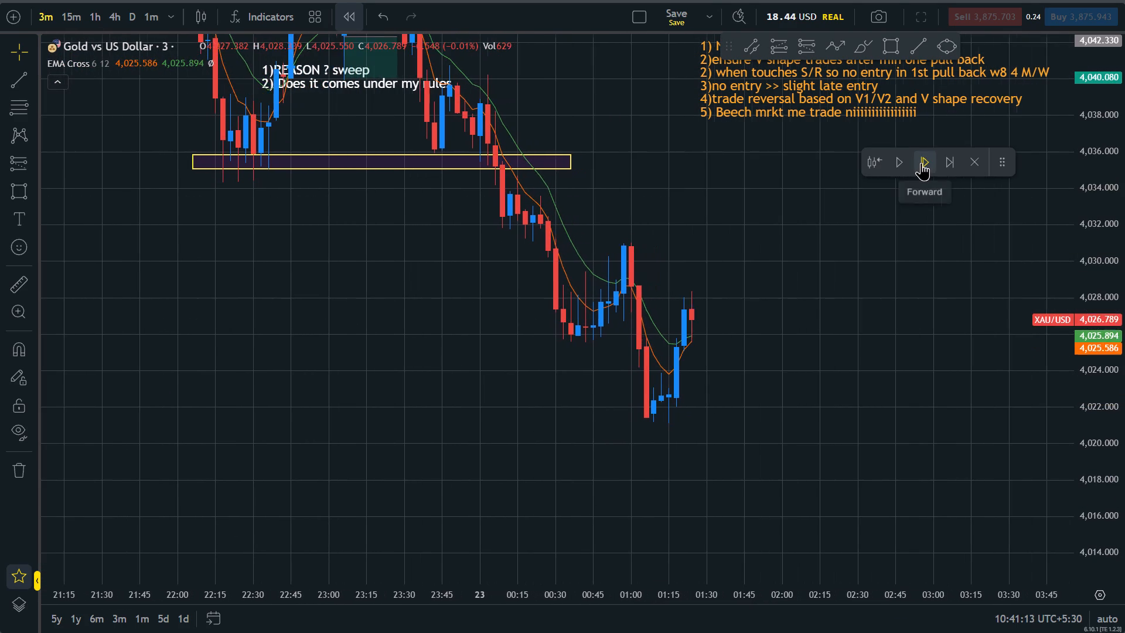
pyautogui.tripleClick(921, 162)
pyautogui.click(921, 162)
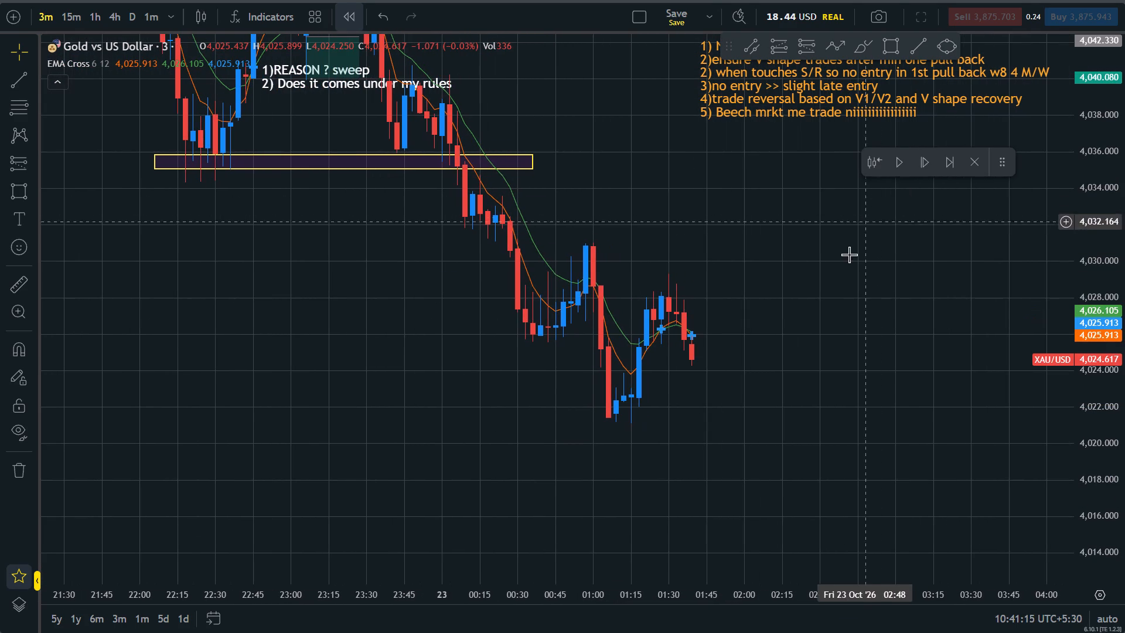
# Plot a short position at the 01:39 candle with entry about 4,025.8, stop about 4,027.2 and target about 4,019.0.
pyautogui.click(811, 47)
pyautogui.click(690, 338)
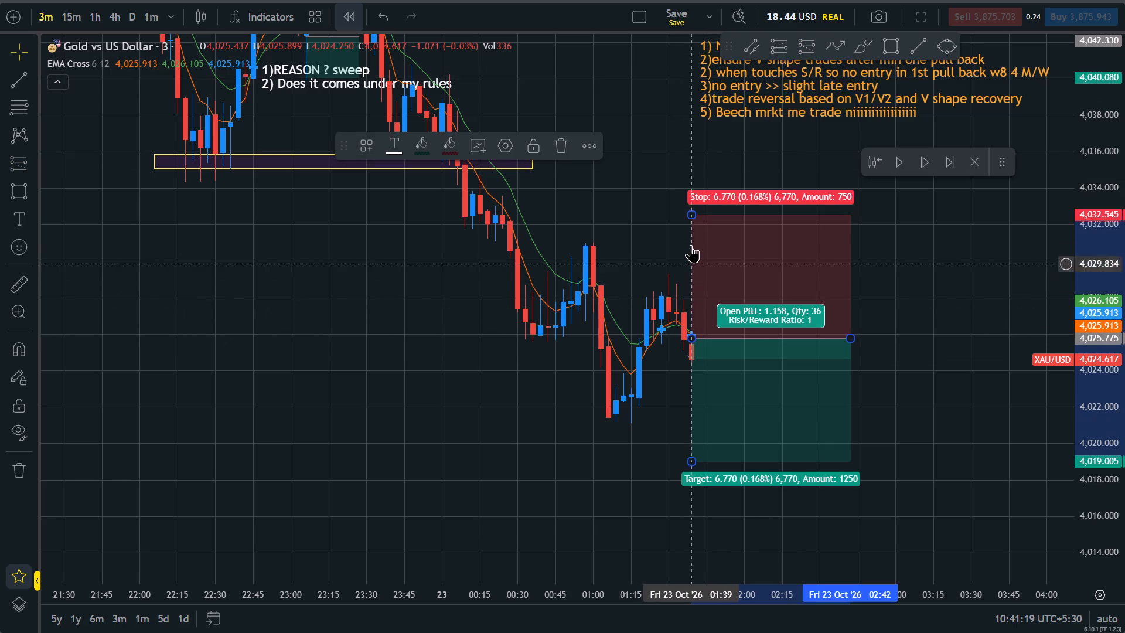
pyautogui.moveTo(691, 219); pyautogui.dragTo(697, 312)
pyautogui.click(980, 380)
# Advance the replay to the 02:27 candle to follow the 01:39 short.
pyautogui.click(922, 167)
pyautogui.click(922, 167)
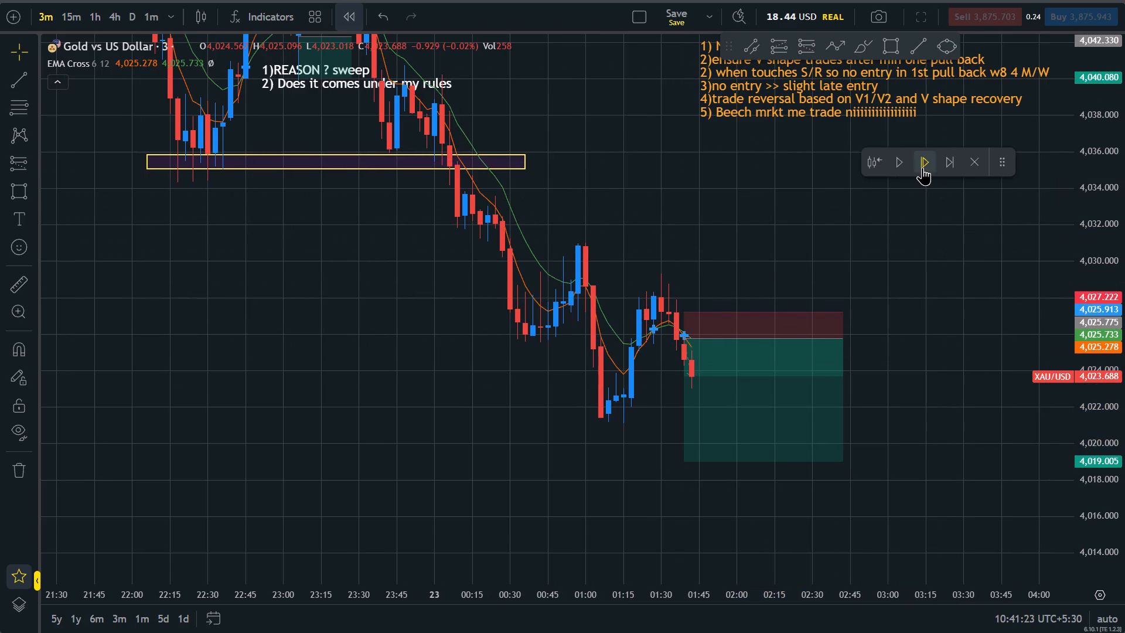
pyautogui.click(922, 167)
pyautogui.click(922, 167)
pyautogui.tripleClick(922, 167)
pyautogui.tripleClick(922, 167)
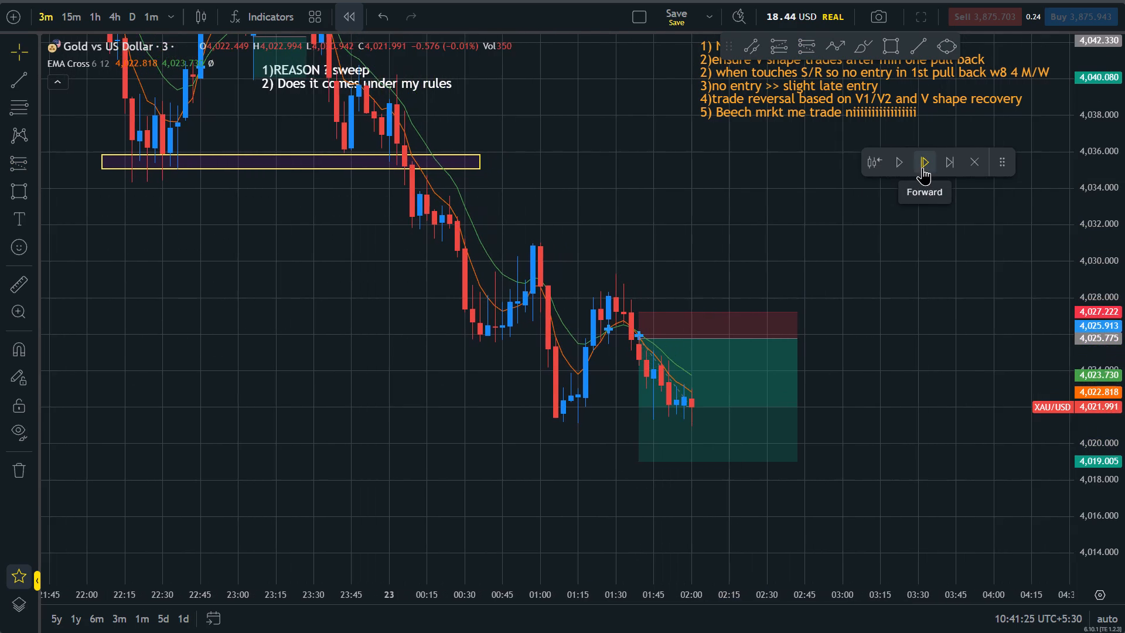
pyautogui.tripleClick(922, 167)
pyautogui.tripleClick(922, 167)
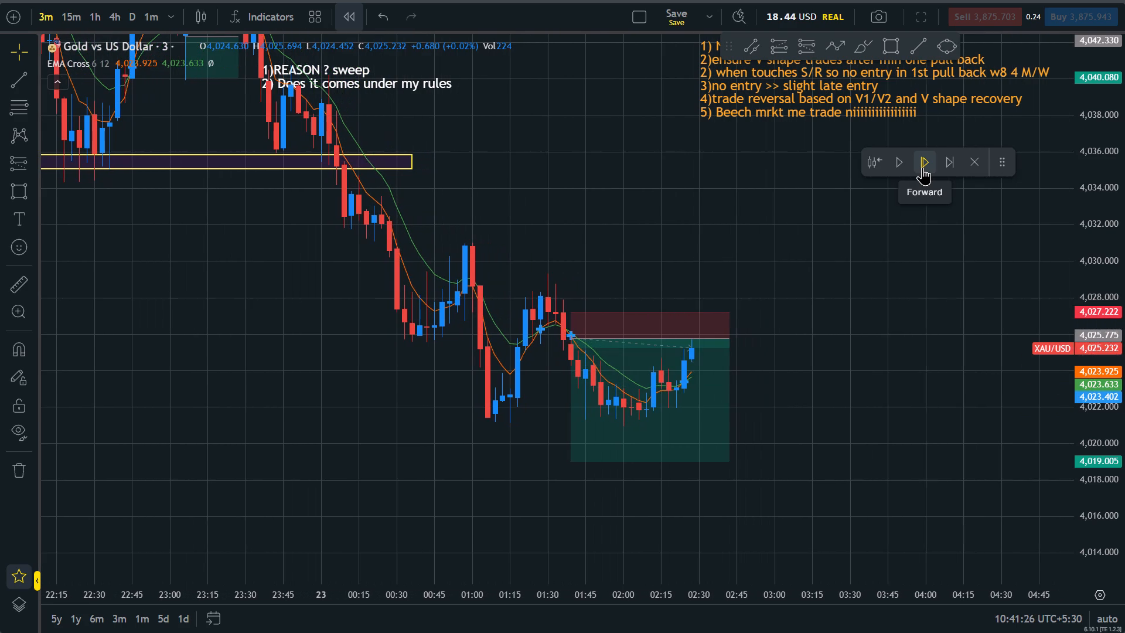
# Raise the 01:39 short's target to about 4,021.0.
pyautogui.moveTo(571, 462); pyautogui.dragTo(574, 424)
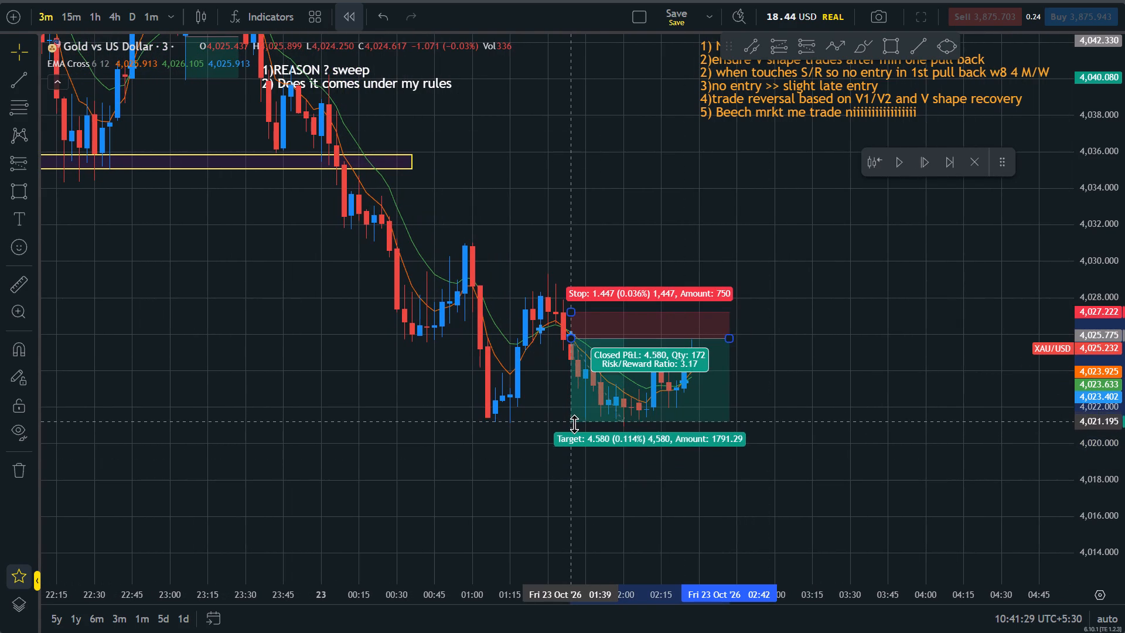
pyautogui.moveTo(574, 424); pyautogui.dragTo(574, 426)
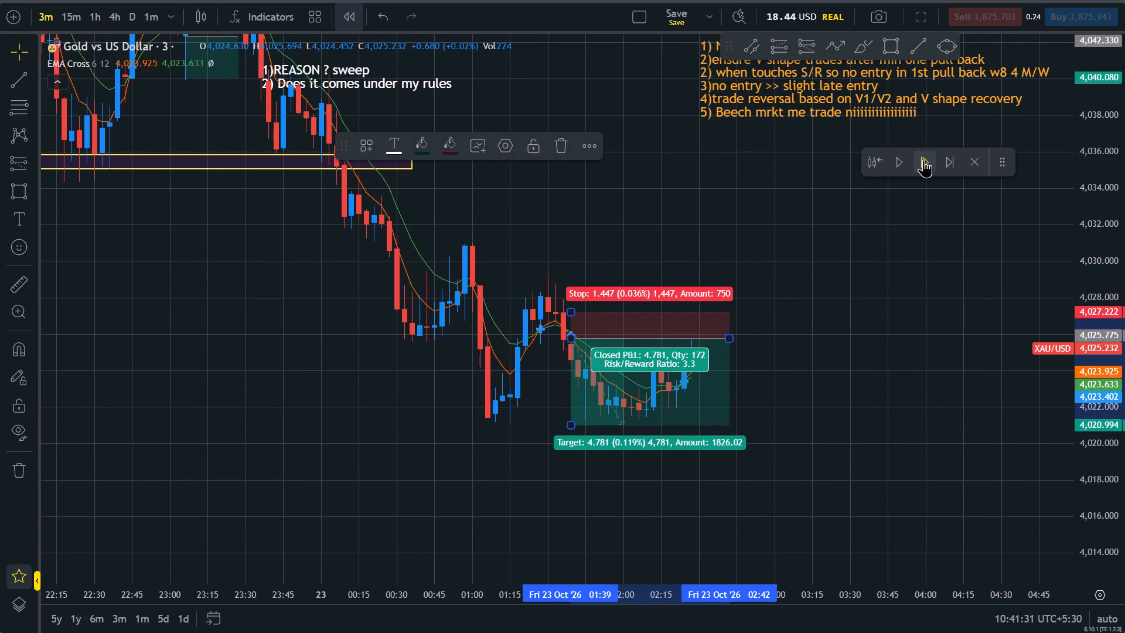
# Advance the replay five more candles to the 03:42 candle.
pyautogui.tripleClick(923, 159)
pyautogui.doubleClick(923, 159)
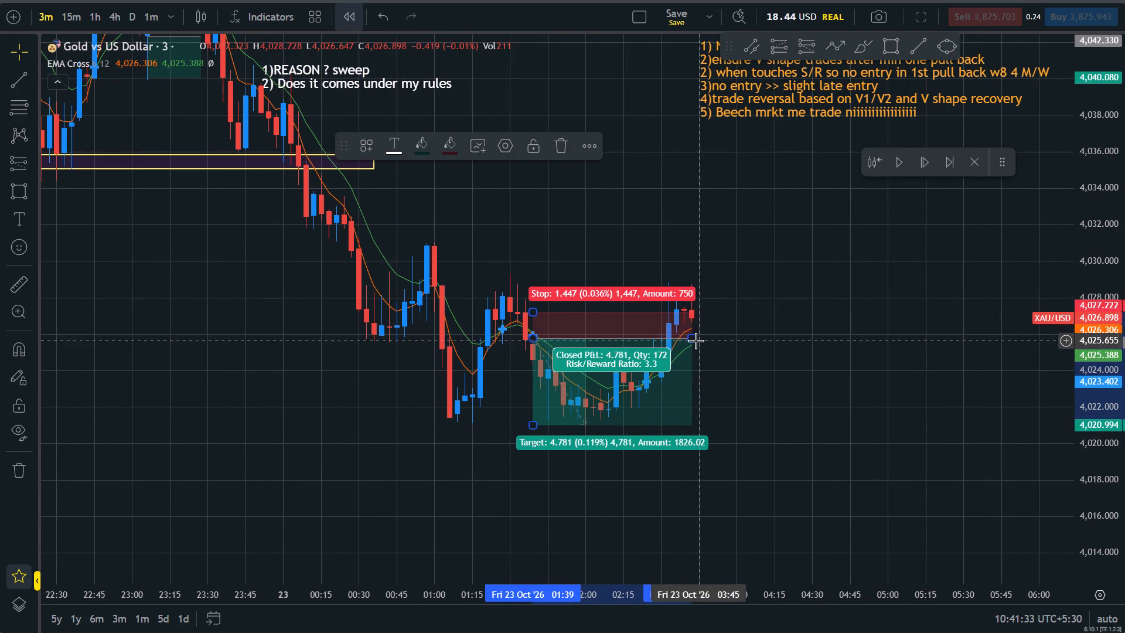
# Shorten the 01:39 short to about 12 minutes and bring its stop to the entry at about 4,025.8.
pyautogui.click(660, 349)
pyautogui.moveTo(689, 335); pyautogui.dragTo(561, 337)
pyautogui.moveTo(536, 314); pyautogui.dragTo(536, 350)
pyautogui.click(1039, 258)
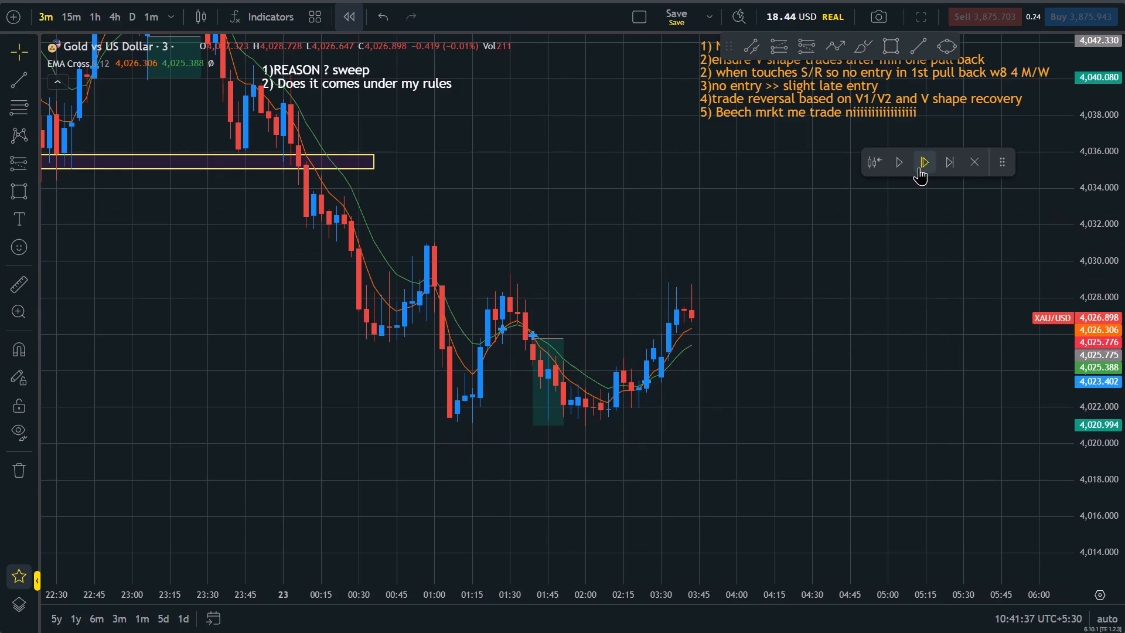
# Advance the replay to the 03:57 candle.
pyautogui.tripleClick(922, 165)
pyautogui.click(922, 165)
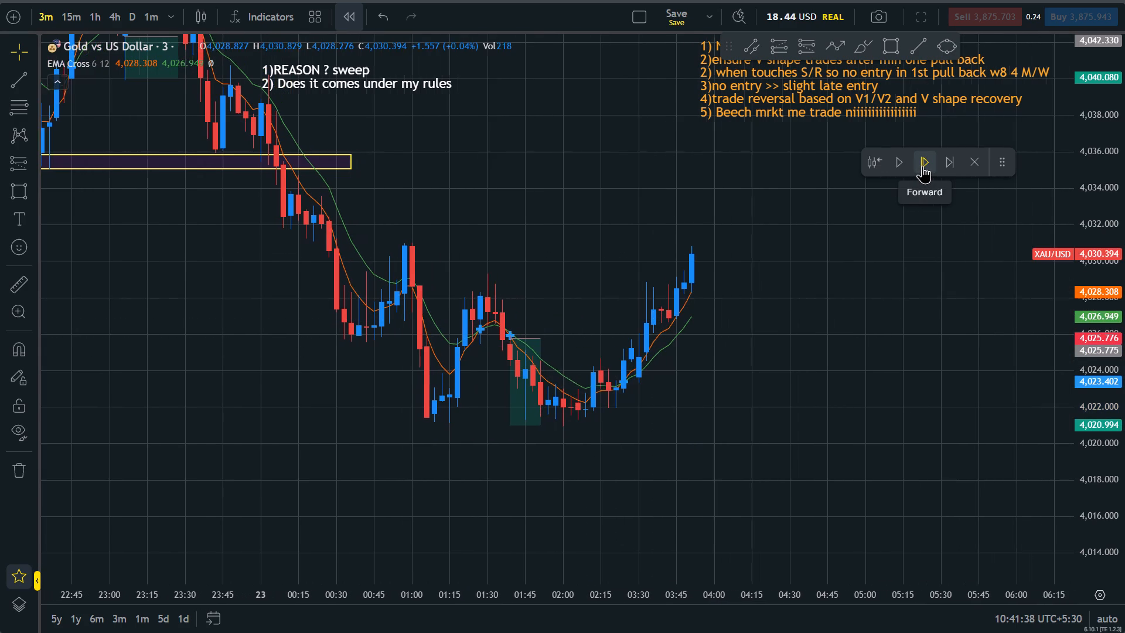
pyautogui.click(922, 165)
# Draw a thin resistance zone rectangle at about 4,030.7, from 23:57 across the 01:00 swing high to about 05:45.
pyautogui.moveTo(720, 242); pyautogui.dragTo(715, 297)
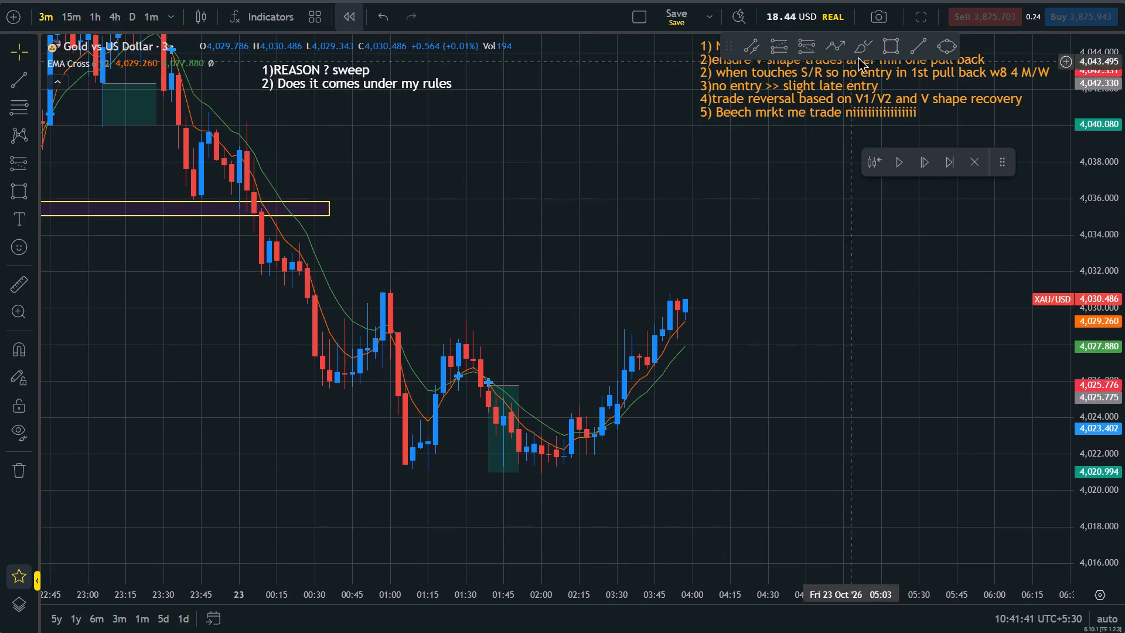
pyautogui.click(886, 46)
pyautogui.click(233, 297)
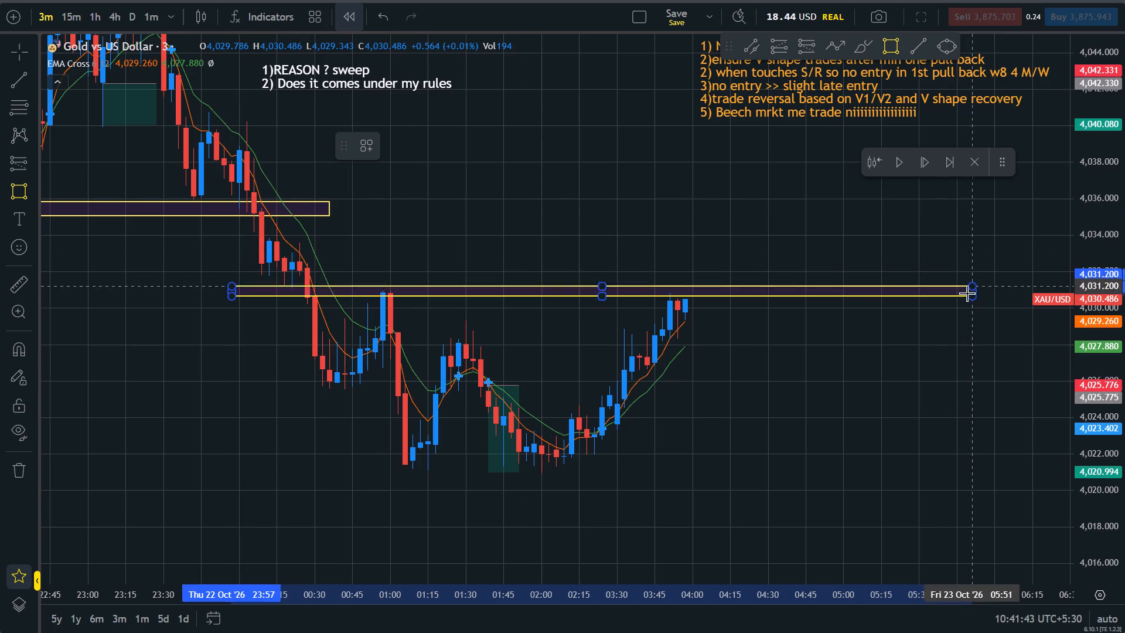
pyautogui.click(957, 293)
pyautogui.click(896, 406)
# Advance the replay to the 04:21 candle to check the reaction at the 4,030.7 zone.
pyautogui.click(921, 148)
pyautogui.tripleClick(921, 158)
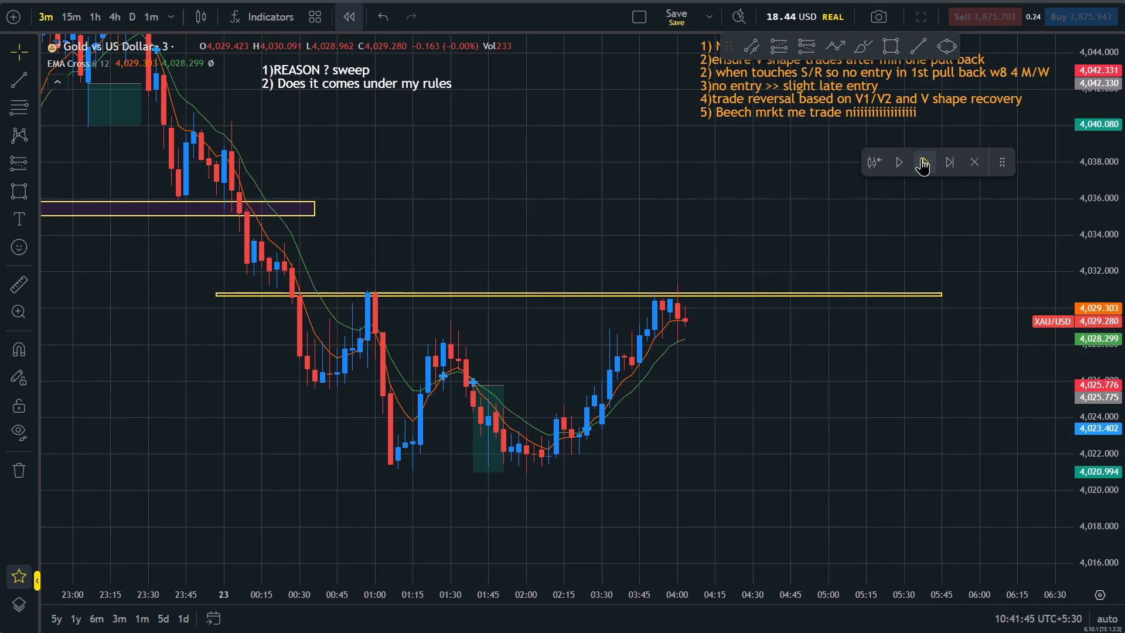
pyautogui.click(921, 158)
pyautogui.click(921, 158)
pyautogui.doubleClick(921, 158)
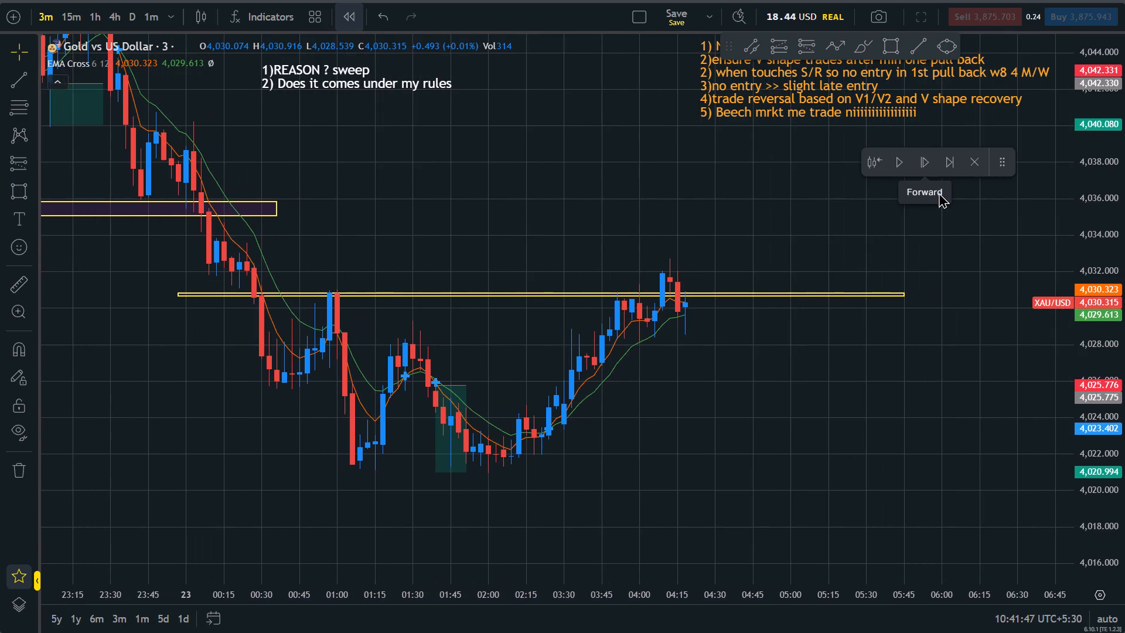
pyautogui.moveTo(1124, 390); pyautogui.dragTo(1105, 118)
pyautogui.moveTo(824, 362); pyautogui.dragTo(815, 400)
pyautogui.scroll(-3, 840, 403)
pyautogui.moveTo(1124, 190); pyautogui.dragTo(1119, 375)
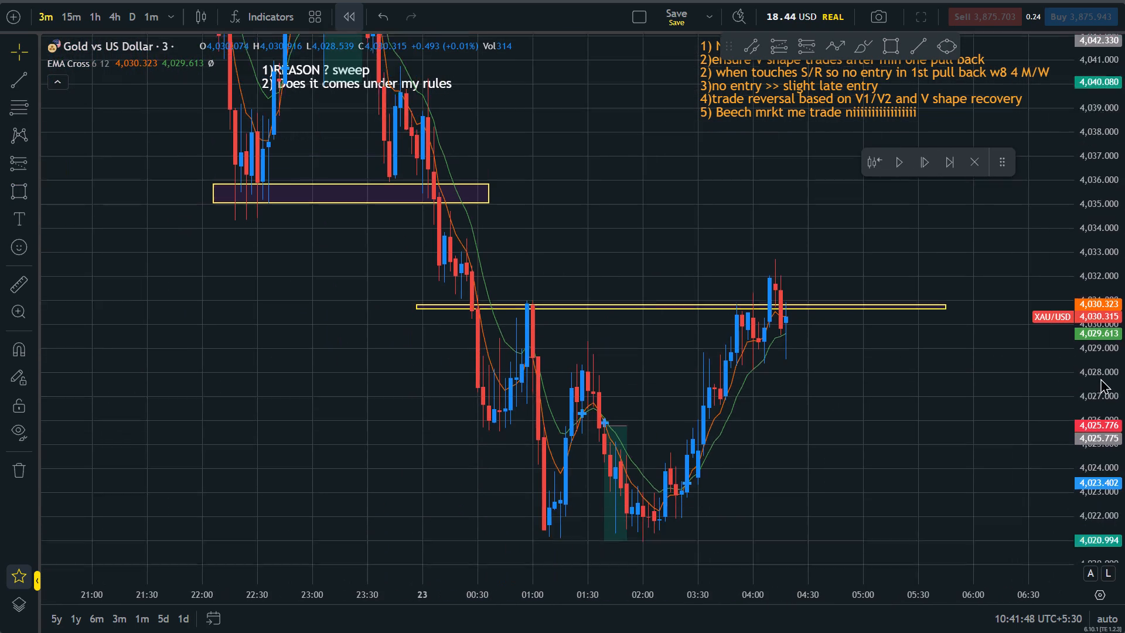
pyautogui.scroll(3, 959, 389)
pyautogui.click(916, 384)
pyautogui.click(928, 159)
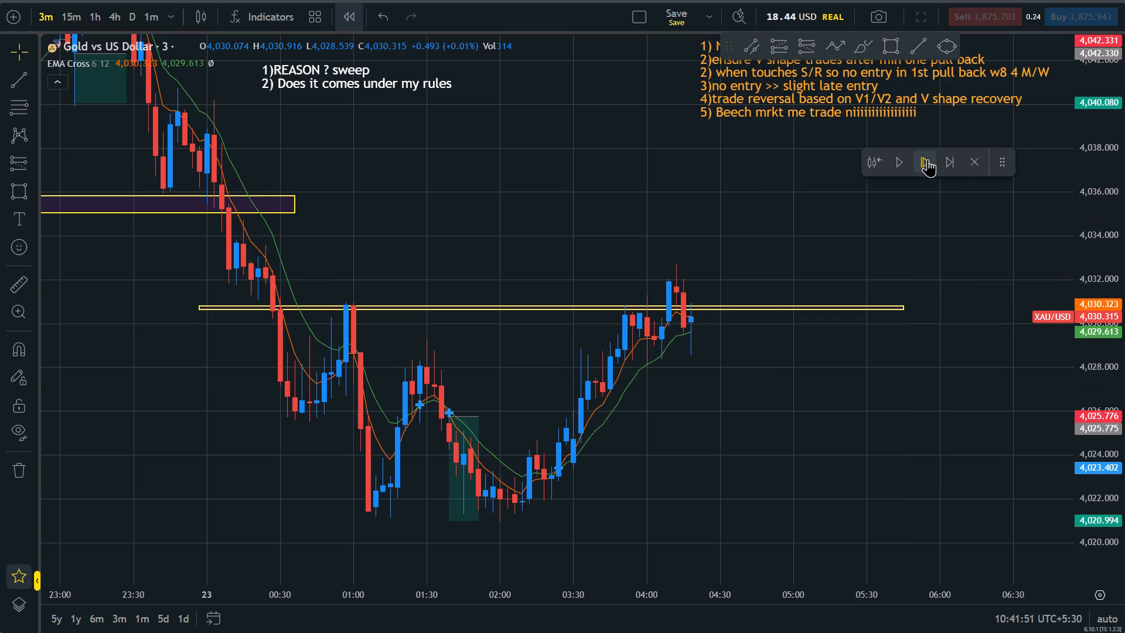
# Plot a short position at the 04:21 candle with entry about 4,028.6, stop about 4,031.1 and target about 4,023.1.
pyautogui.click(810, 56)
pyautogui.click(693, 342)
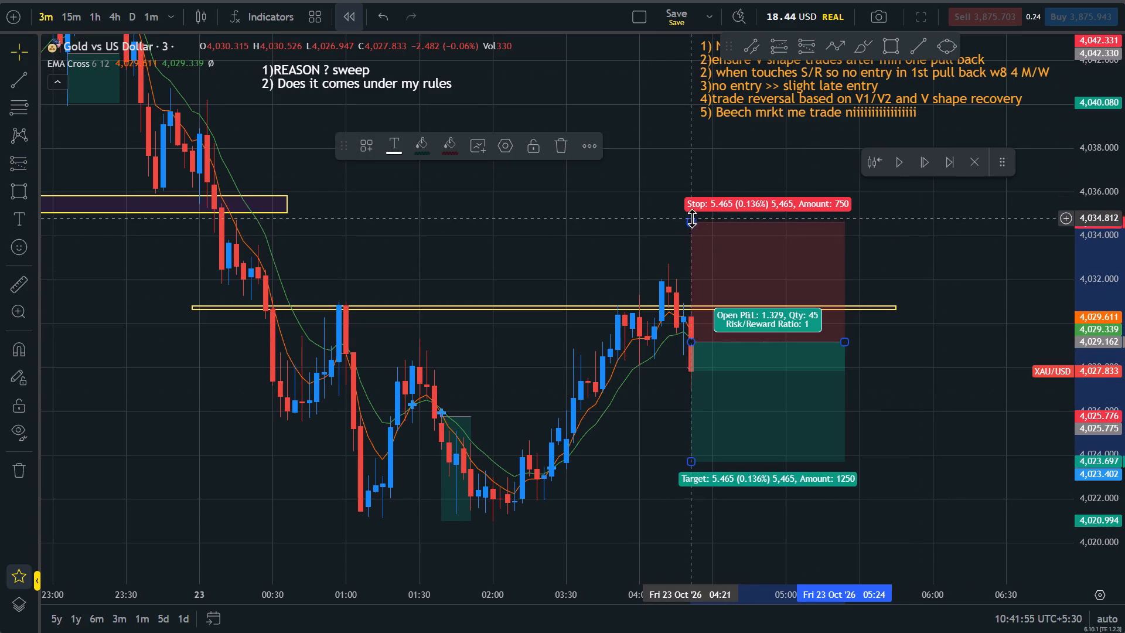
pyautogui.moveTo(692, 218); pyautogui.dragTo(720, 296)
pyautogui.moveTo(724, 333); pyautogui.dragTo(724, 336)
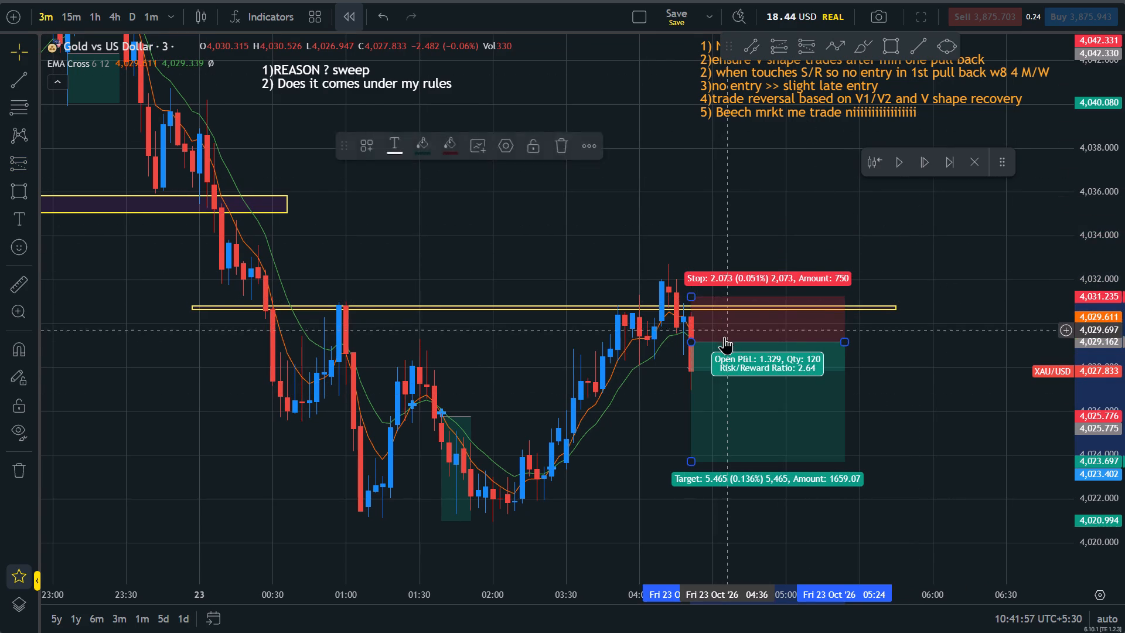
pyautogui.moveTo(724, 336); pyautogui.dragTo(724, 346)
pyautogui.moveTo(693, 307); pyautogui.dragTo(693, 296)
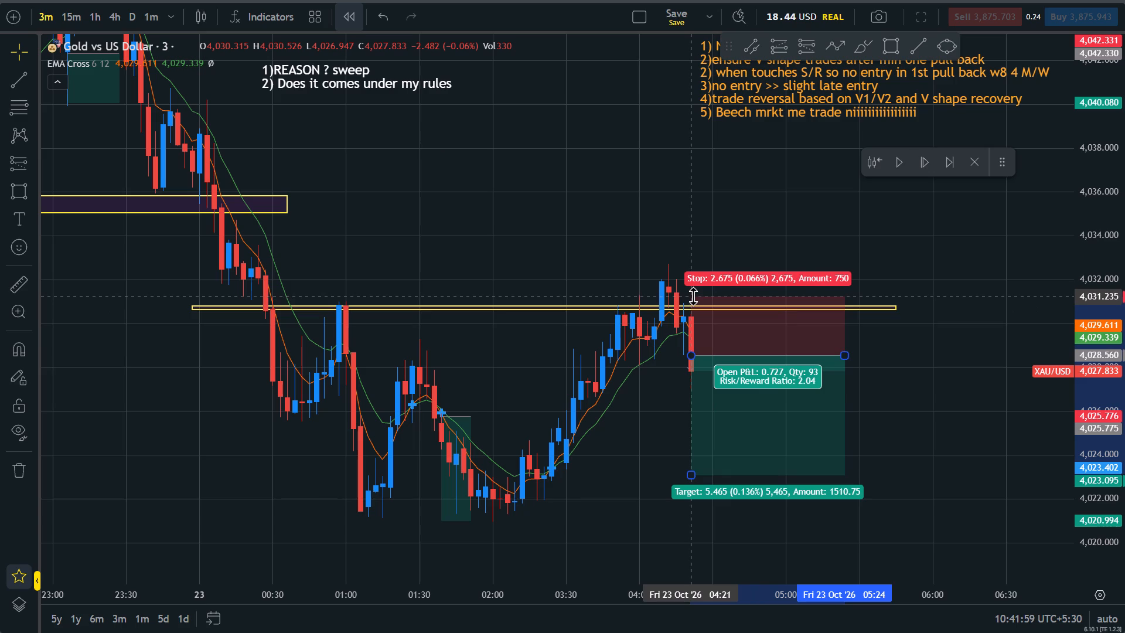
pyautogui.moveTo(693, 296); pyautogui.dragTo(693, 299)
pyautogui.click(919, 393)
# Advance the replay to the 05:42 candle to play out the 04:21 short.
pyautogui.moveTo(922, 395); pyautogui.dragTo(923, 390)
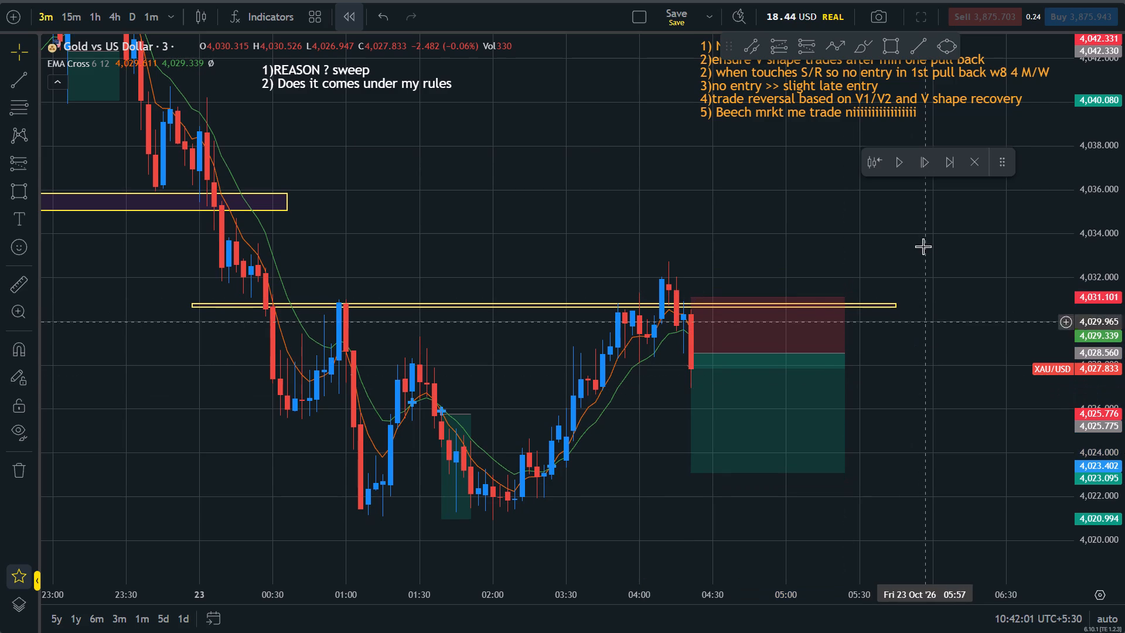
pyautogui.click(928, 162)
pyautogui.click(928, 162)
pyautogui.click(928, 162)
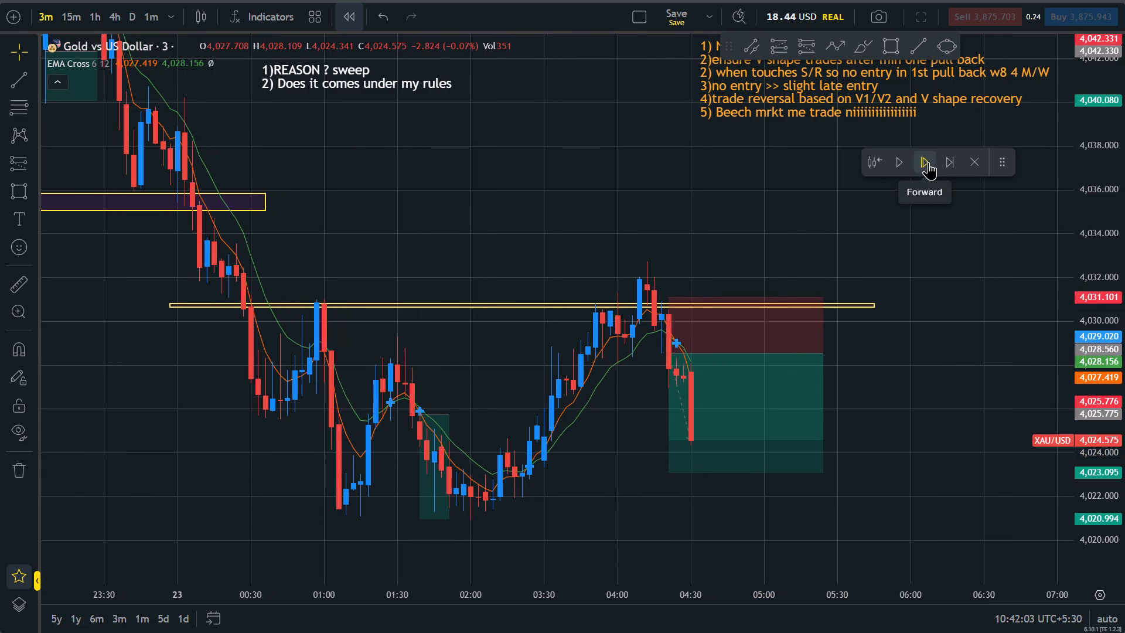
pyautogui.click(928, 162)
pyautogui.doubleClick(928, 162)
pyautogui.tripleClick(928, 162)
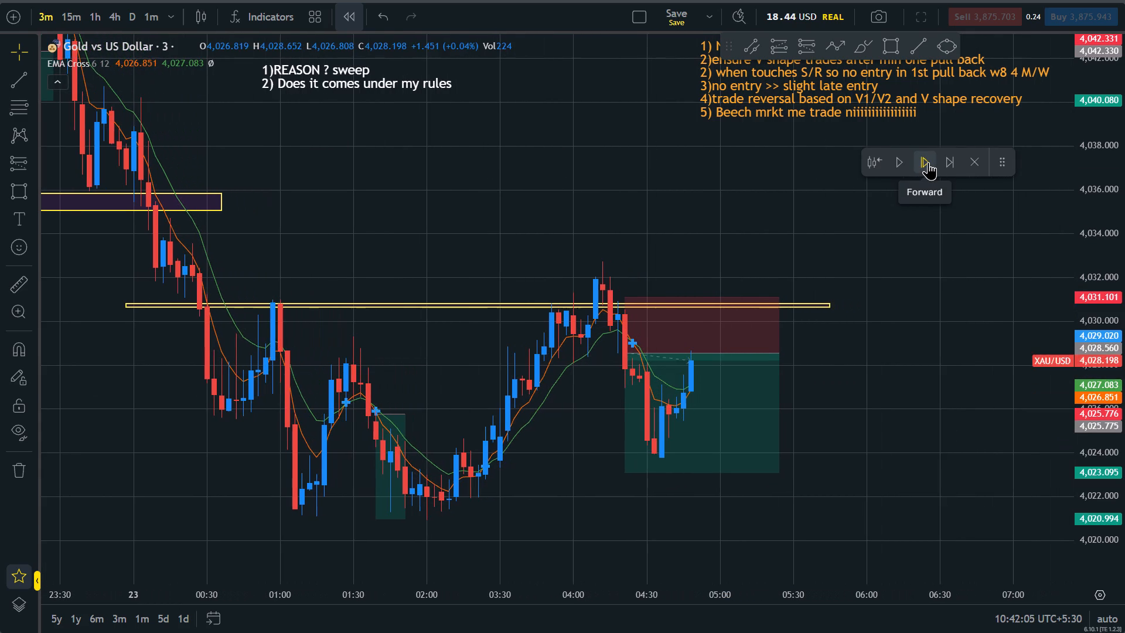
pyautogui.click(928, 162)
pyautogui.tripleClick(928, 162)
pyautogui.tripleClick(928, 162)
pyautogui.tripleClick(928, 162)
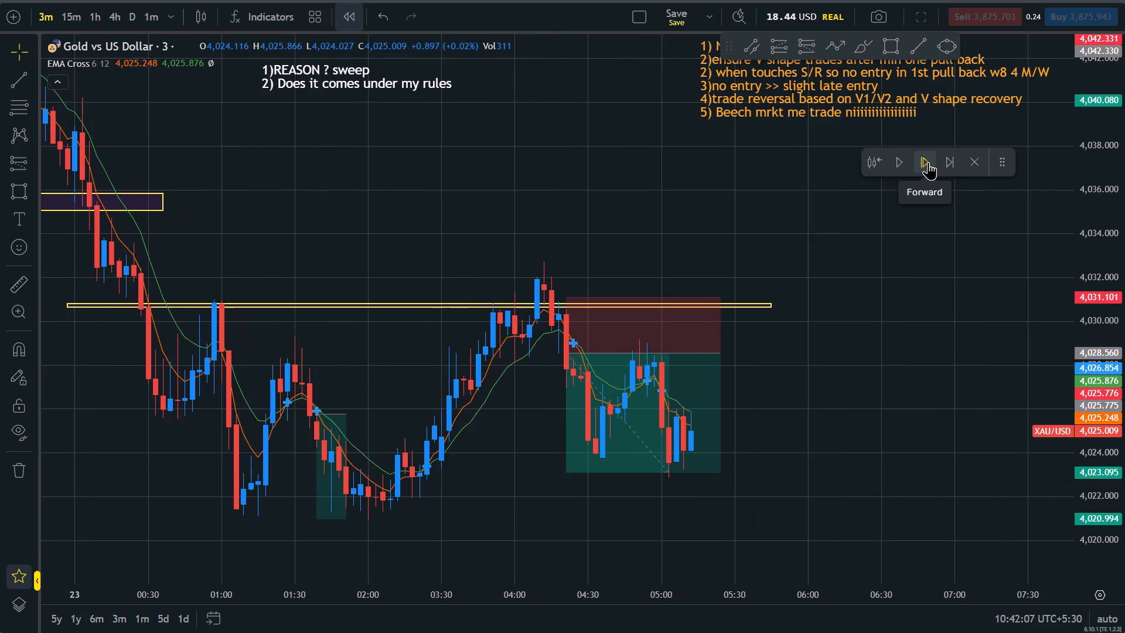
pyautogui.tripleClick(928, 162)
pyautogui.tripleClick(928, 162)
pyautogui.doubleClick(928, 162)
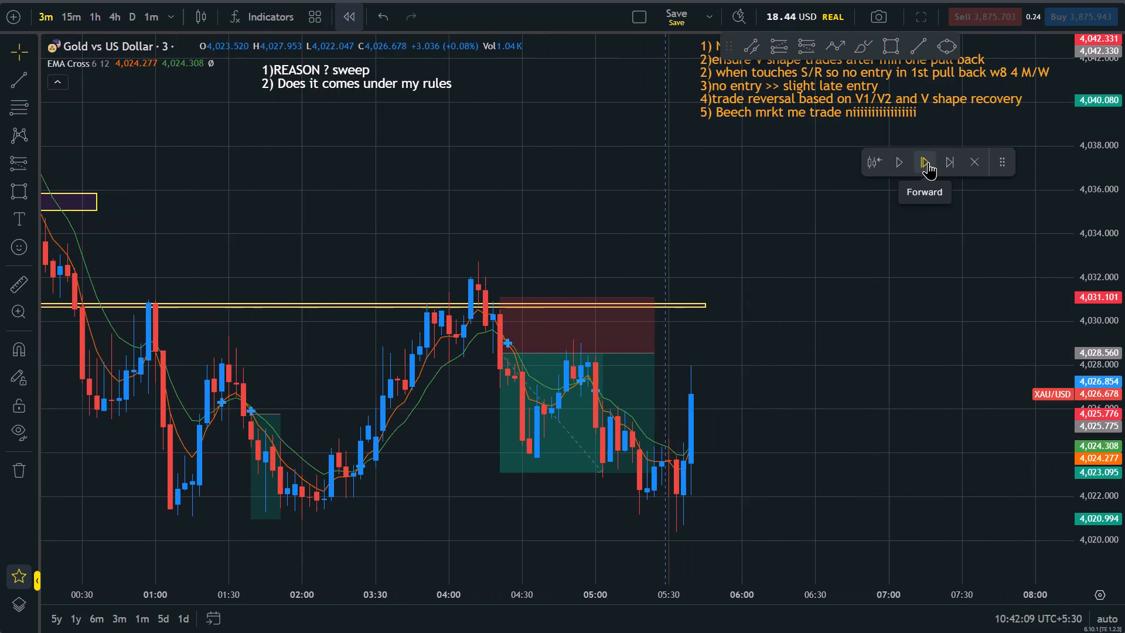
pyautogui.click(759, 500)
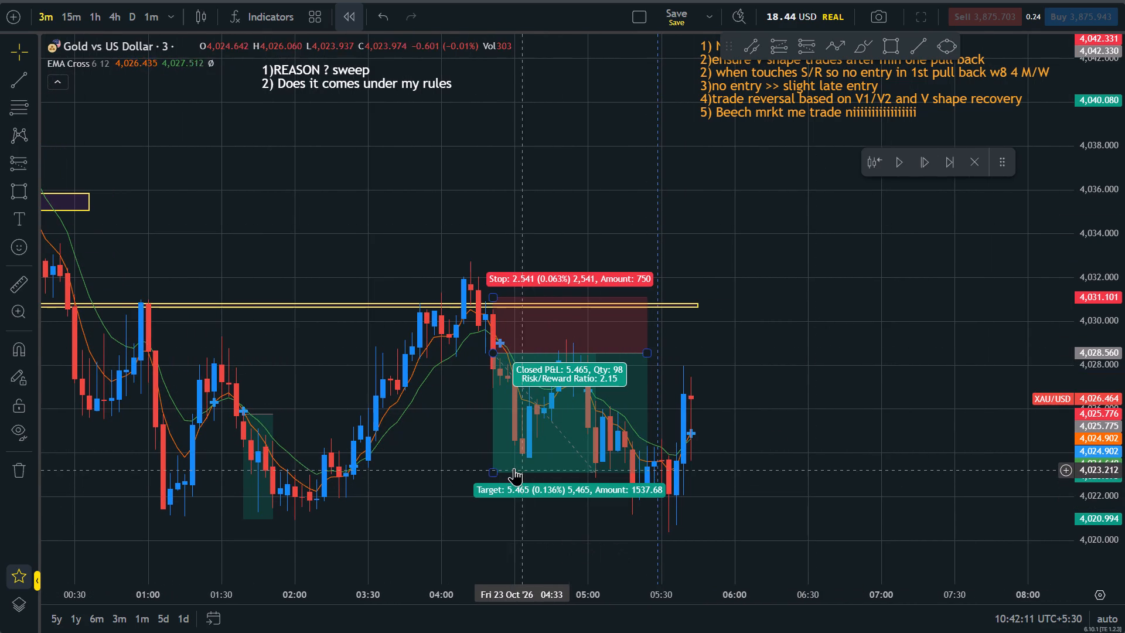
# Move the 04:21 short position up to an entry of about 4,029.4 and tighten its stop to about 4,031.4.
pyautogui.moveTo(513, 413); pyautogui.dragTo(514, 406)
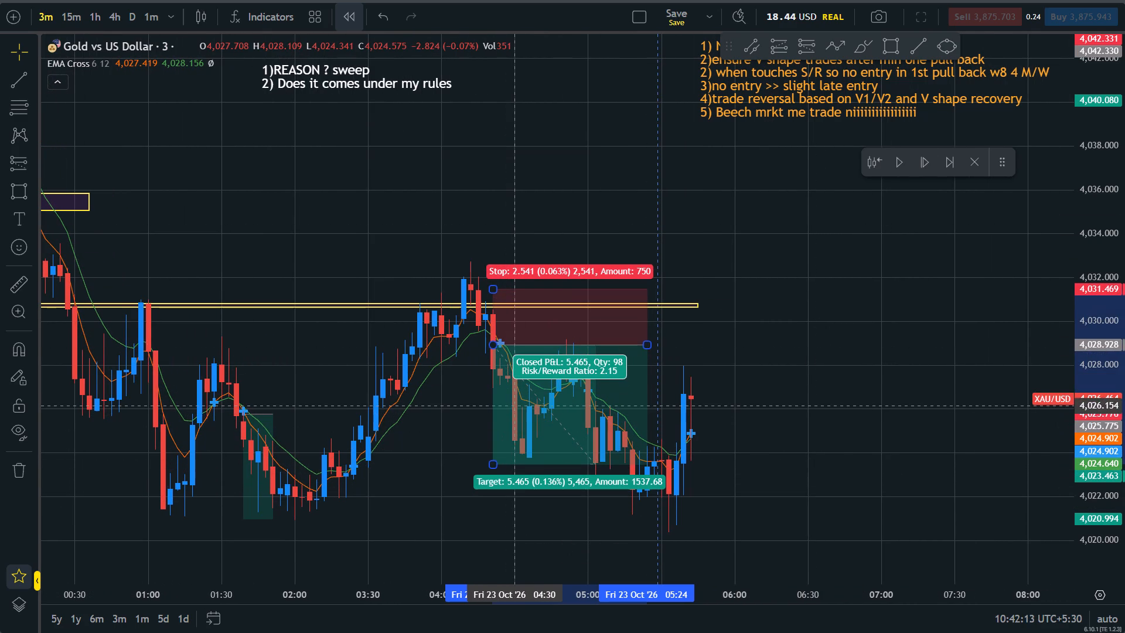
pyautogui.moveTo(514, 406); pyautogui.dragTo(516, 396)
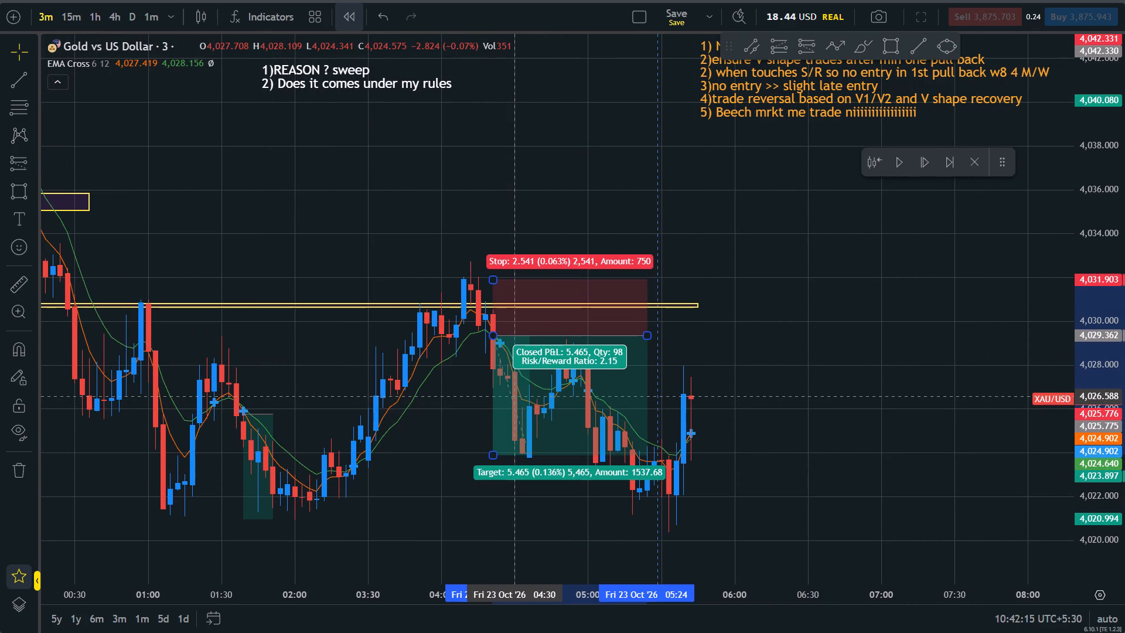
pyautogui.moveTo(516, 396); pyautogui.dragTo(515, 396)
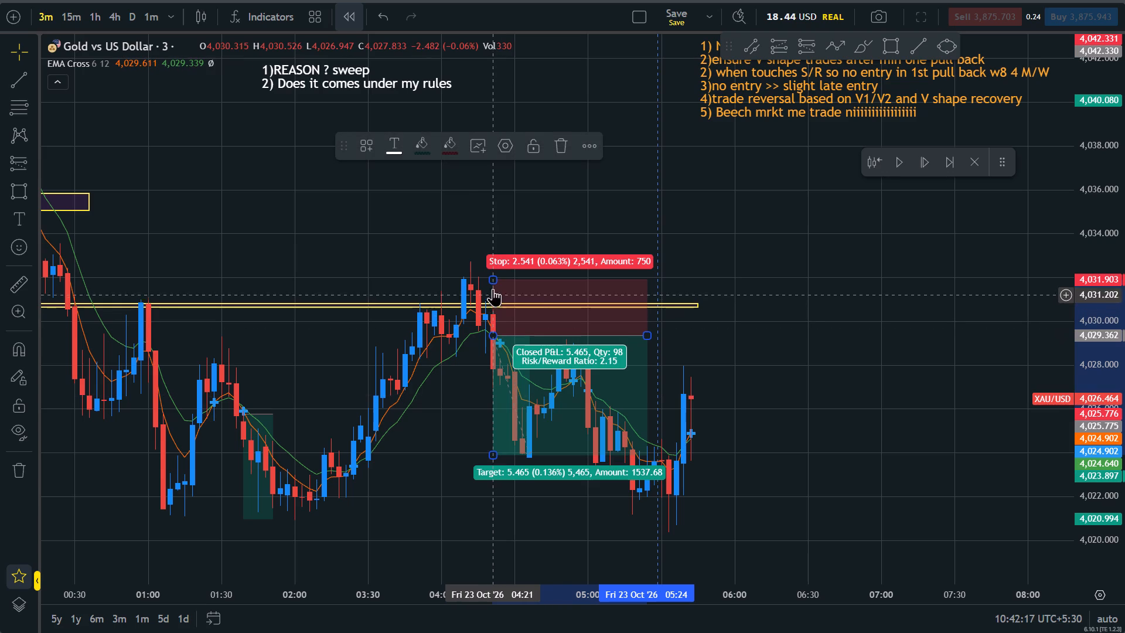
pyautogui.moveTo(493, 281); pyautogui.dragTo(496, 288)
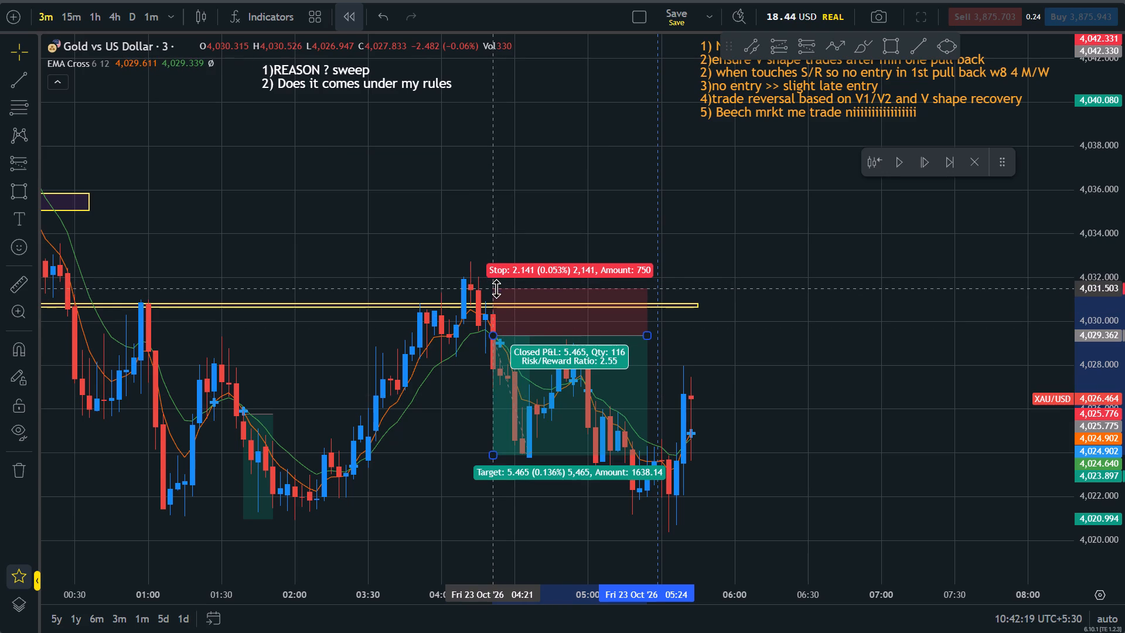
pyautogui.moveTo(496, 288); pyautogui.dragTo(502, 291)
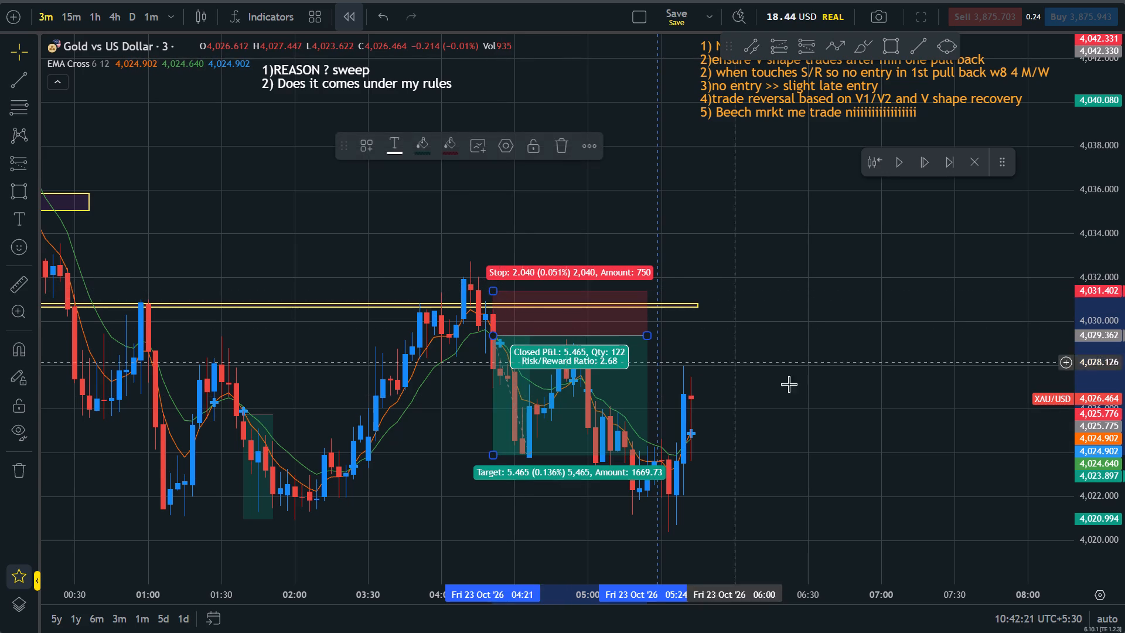
# Extend the 04:21 short's target down to about 4,021.3, near the earlier swing lows.
pyautogui.moveTo(861, 424); pyautogui.dragTo(864, 416)
pyautogui.moveTo(1124, 479); pyautogui.dragTo(1121, 353)
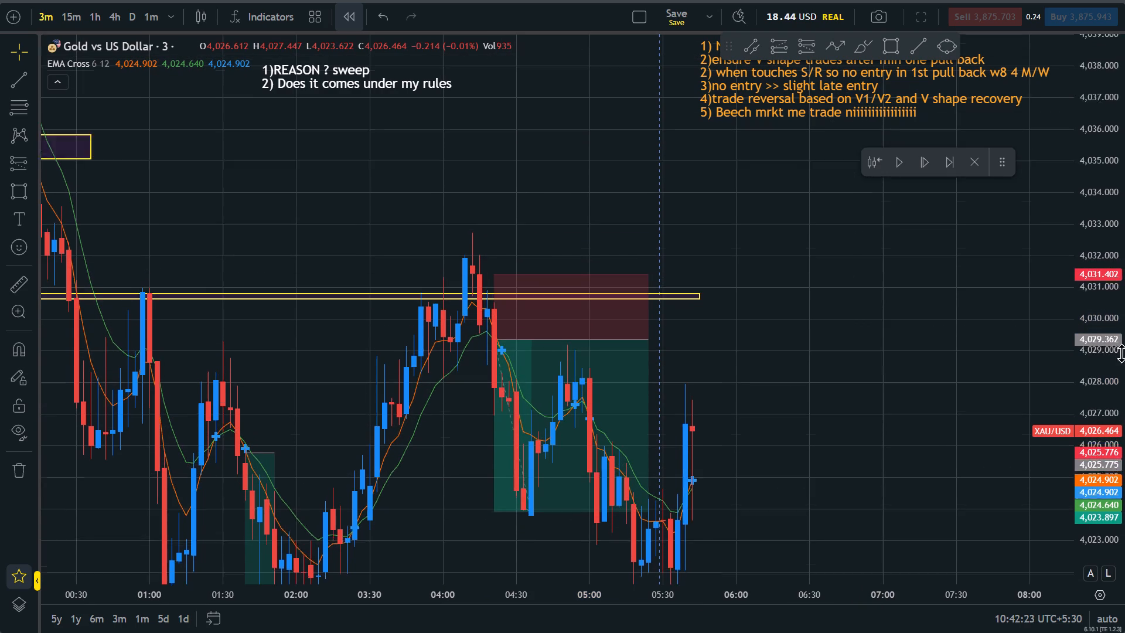
pyautogui.moveTo(1121, 353); pyautogui.dragTo(1121, 353)
pyautogui.moveTo(808, 492); pyautogui.dragTo(834, 282)
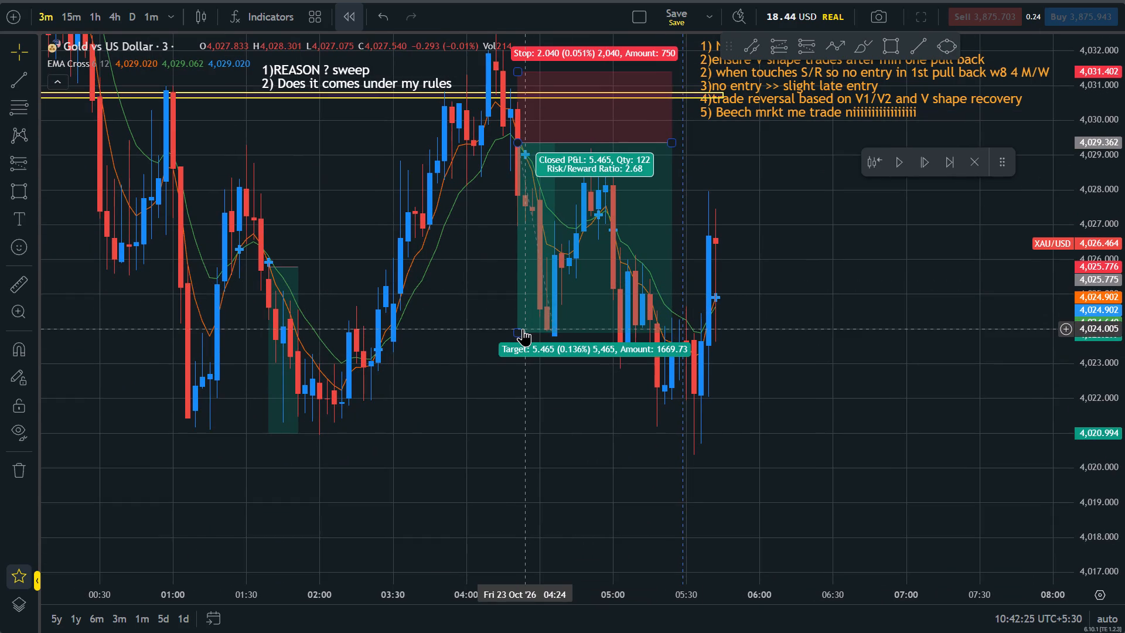
pyautogui.moveTo(516, 334); pyautogui.dragTo(543, 424)
pyautogui.click(360, 480)
# Draw a support zone rectangle between about 4,020.95 and 4,021.43, from 00:54 across the swing lows to 08:00.
pyautogui.click(889, 33)
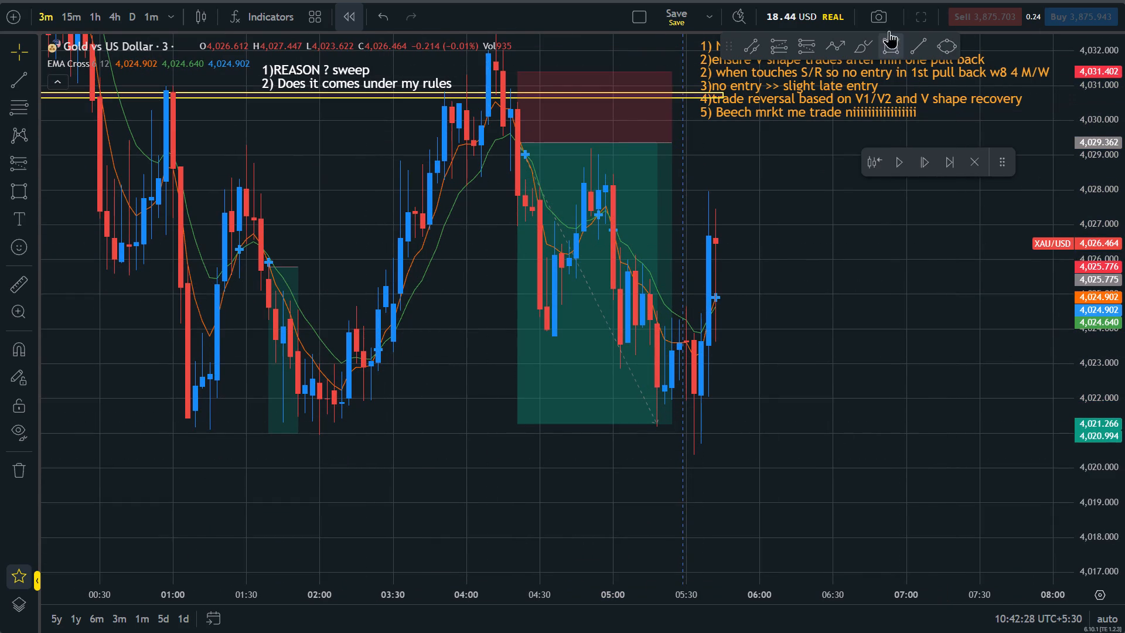
pyautogui.click(905, 43)
pyautogui.click(885, 59)
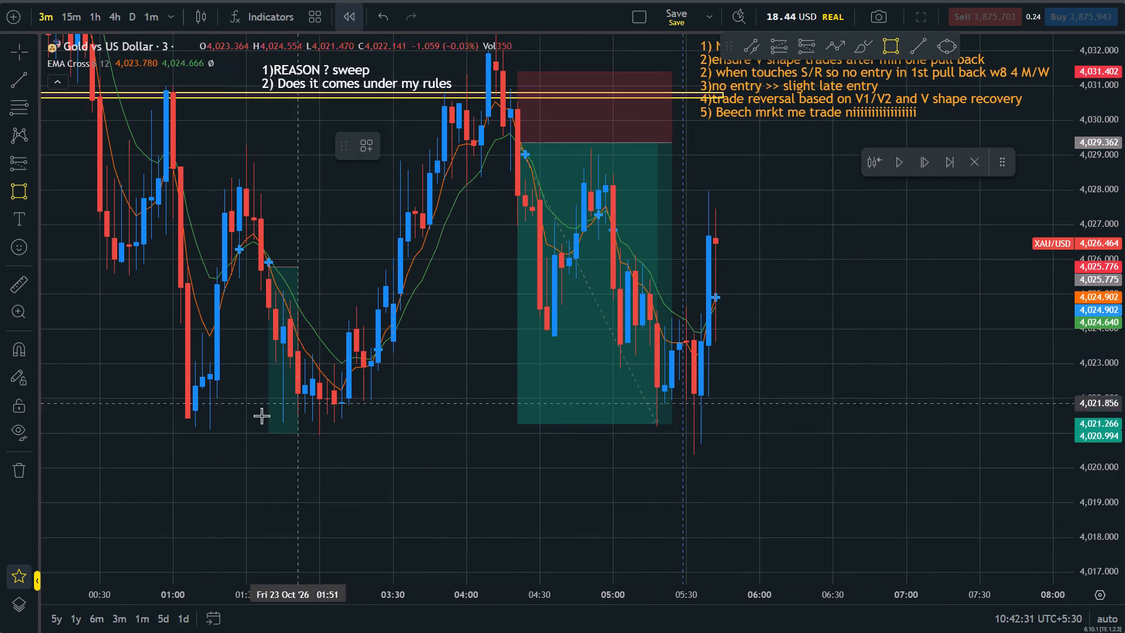
pyautogui.click(162, 435)
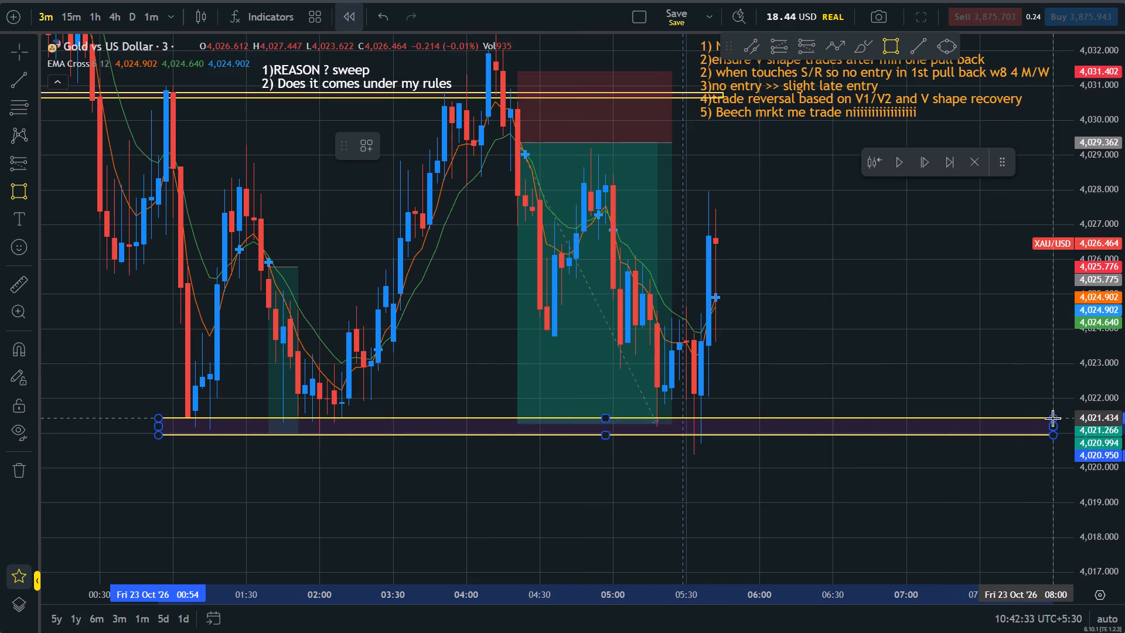
pyautogui.click(1052, 418)
# Examine the 04:21 short and the price action between the 4,030.7 resistance zone and the 4,021 support zone.
pyautogui.moveTo(918, 314); pyautogui.dragTo(923, 455)
pyautogui.scroll(-9, 969, 458)
pyautogui.moveTo(1124, 217); pyautogui.dragTo(1124, 458)
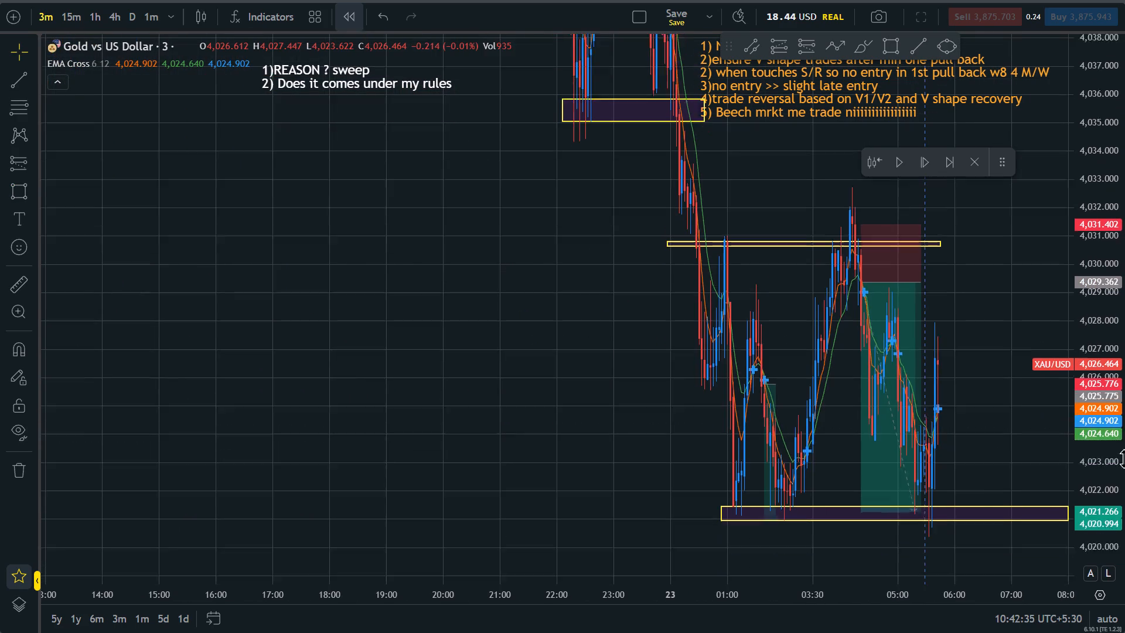
pyautogui.moveTo(1124, 458); pyautogui.dragTo(1124, 542)
pyautogui.scroll(9, 878, 540)
pyautogui.moveTo(1124, 503); pyautogui.dragTo(1096, 0)
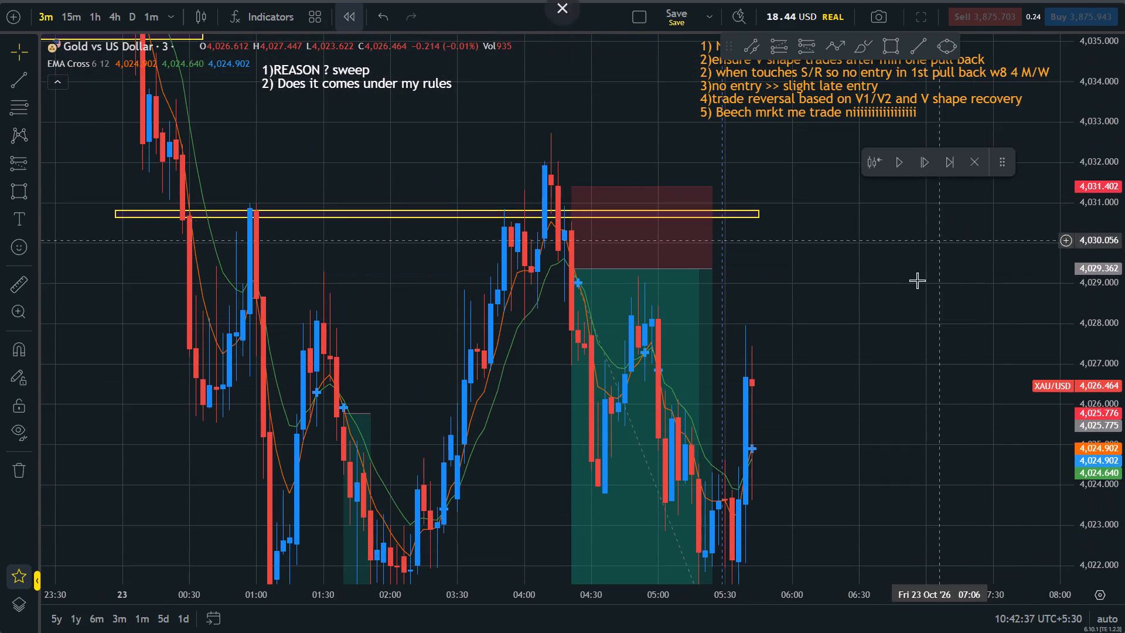
pyautogui.moveTo(887, 309); pyautogui.dragTo(886, 301)
pyautogui.moveTo(1124, 274); pyautogui.dragTo(1124, 409)
pyautogui.scroll(2, 986, 421)
pyautogui.scroll(-4, 970, 412)
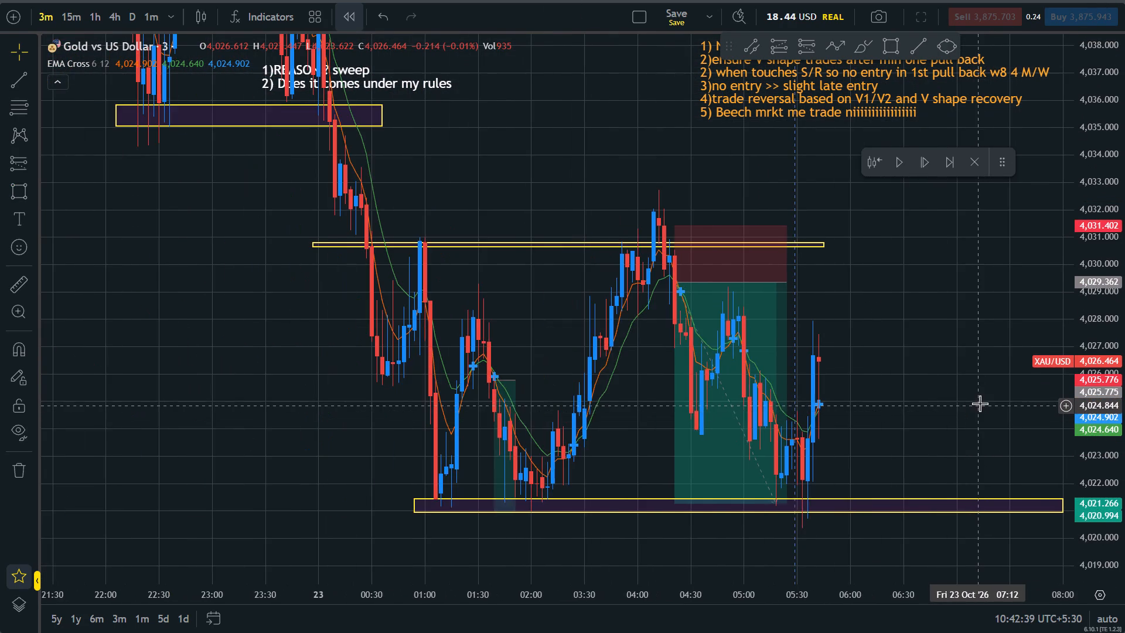
pyautogui.scroll(2, 980, 403)
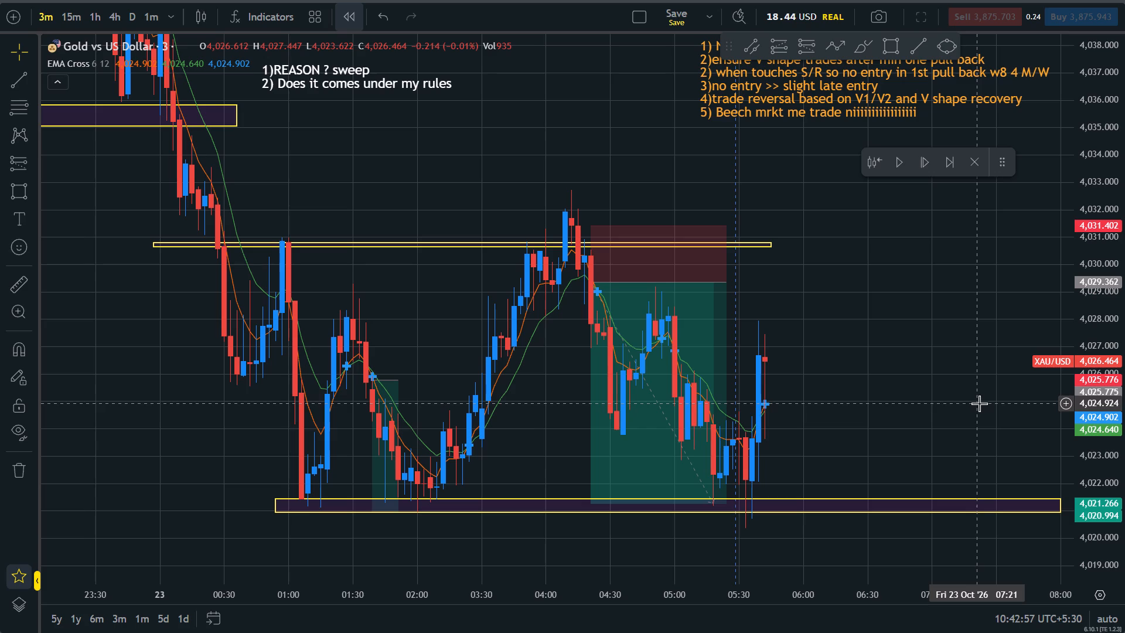
pyautogui.scroll(1, 979, 403)
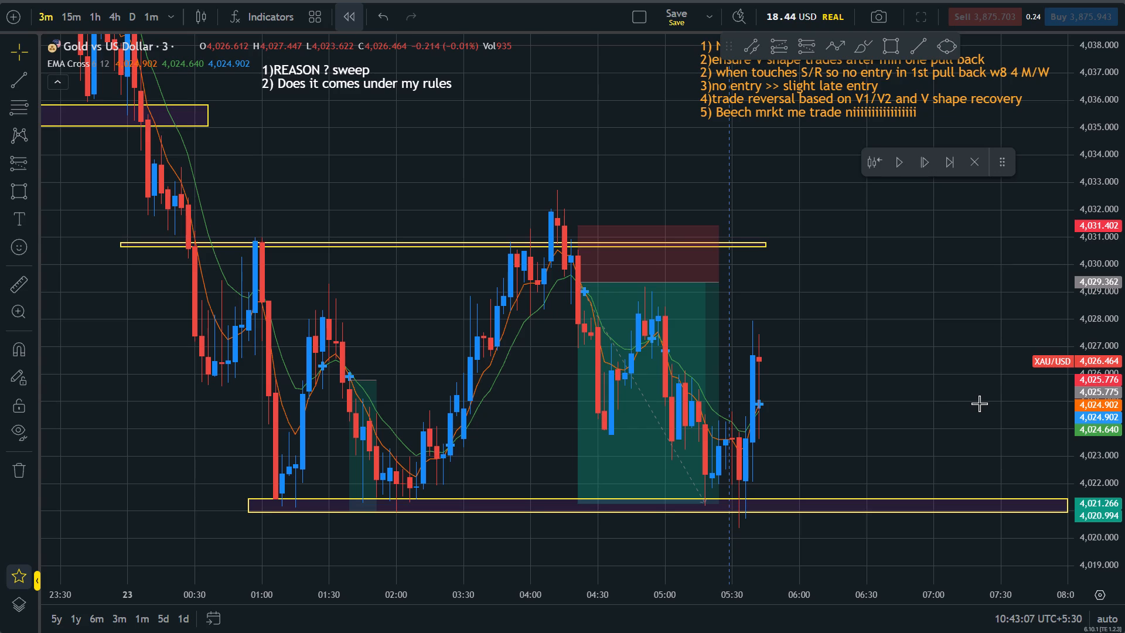
pyautogui.scroll(1, 979, 403)
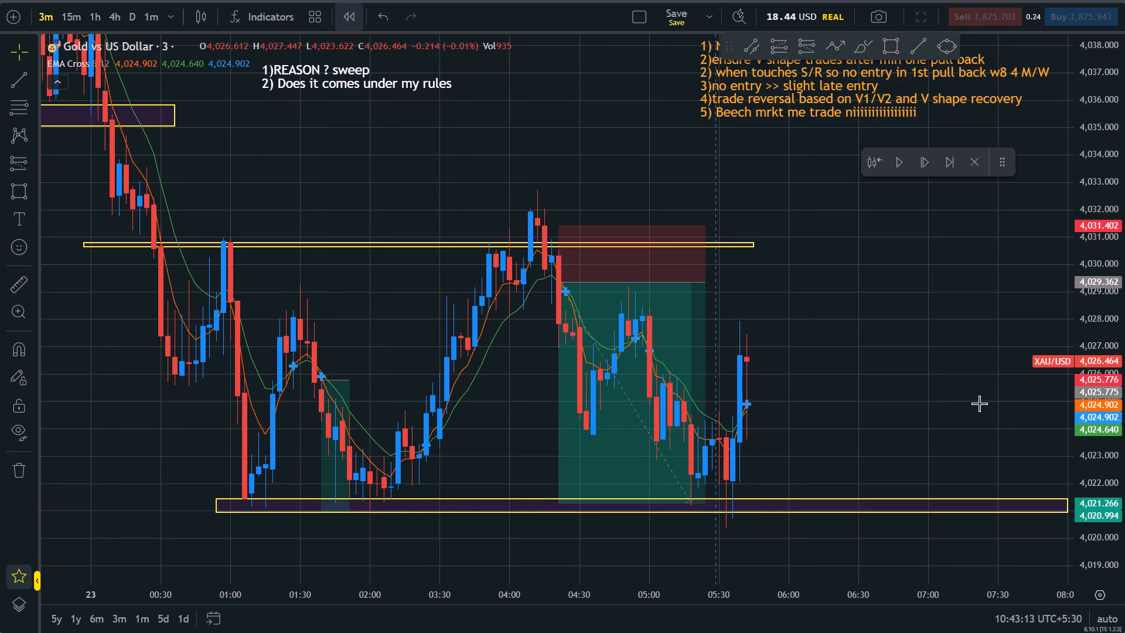
pyautogui.scroll(-1, 979, 403)
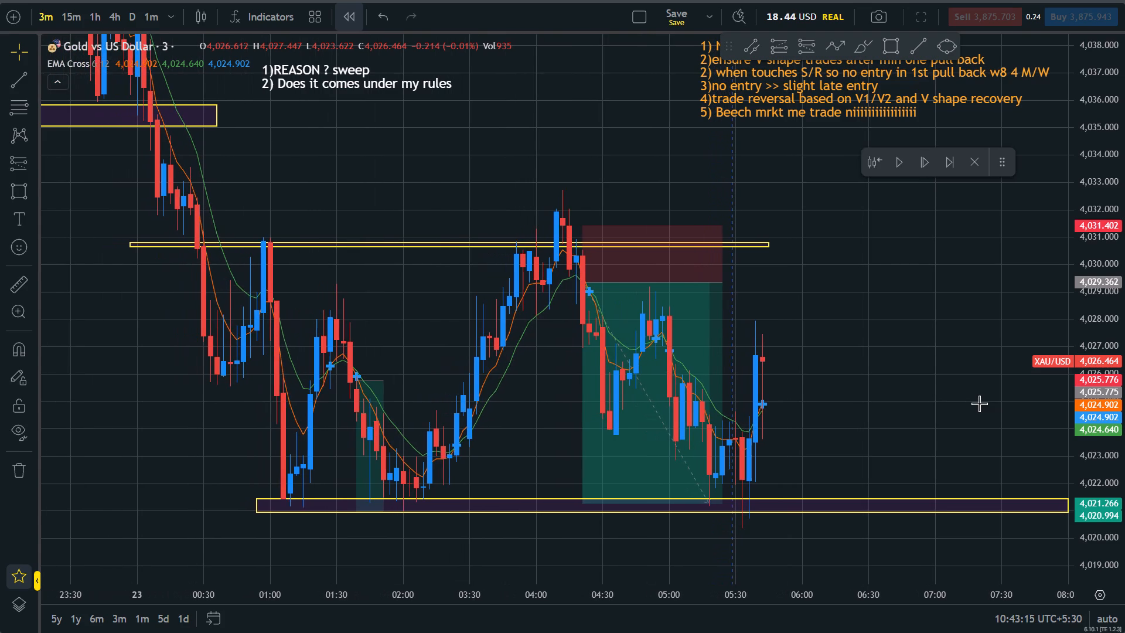
pyautogui.scroll(-1, 979, 403)
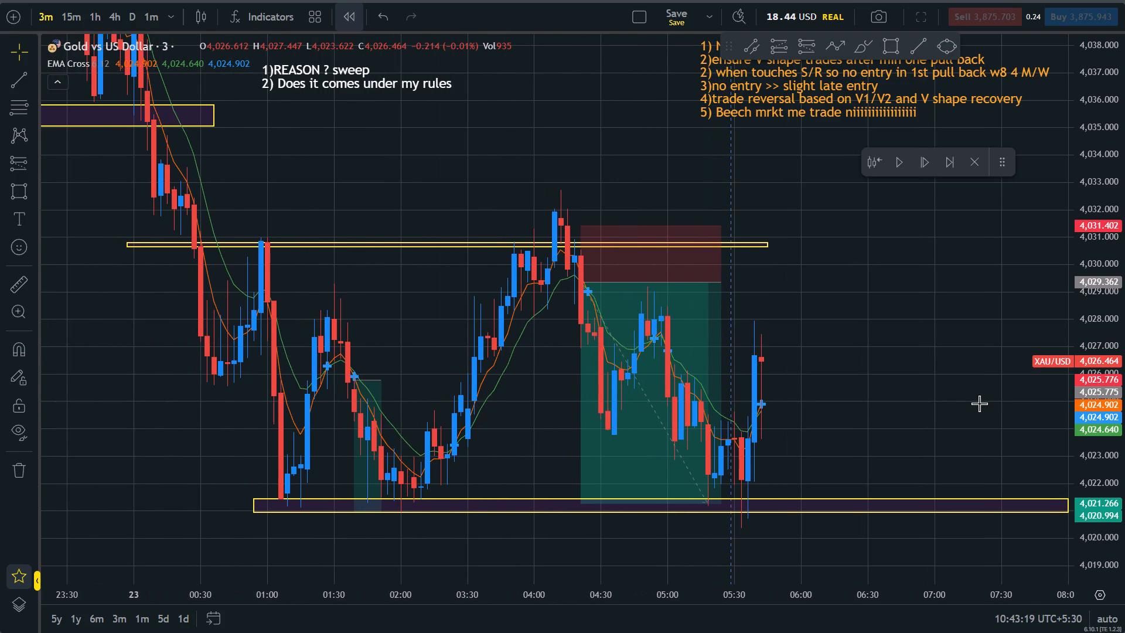
pyautogui.scroll(2, 979, 403)
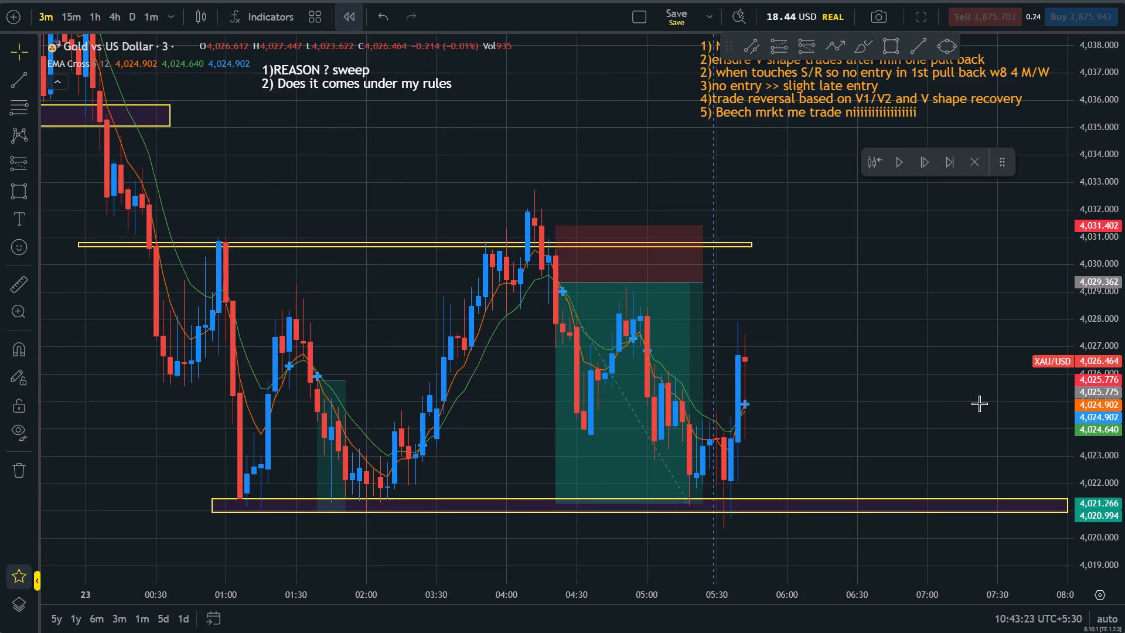
pyautogui.scroll(1, 979, 403)
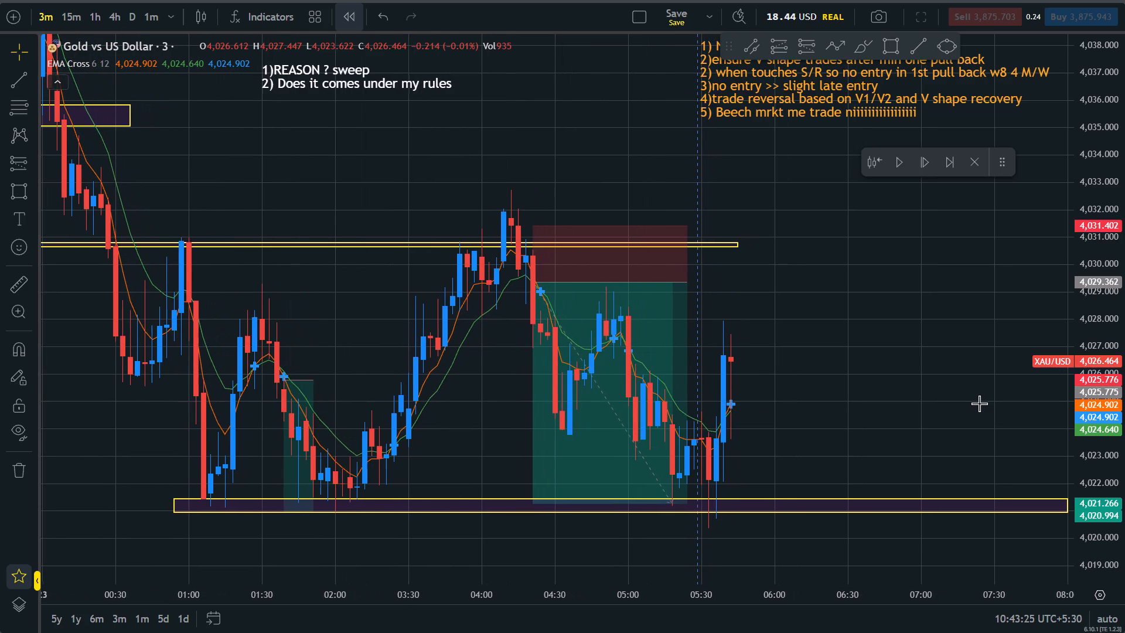
pyautogui.scroll(1, 979, 403)
pyautogui.scroll(-1, 979, 403)
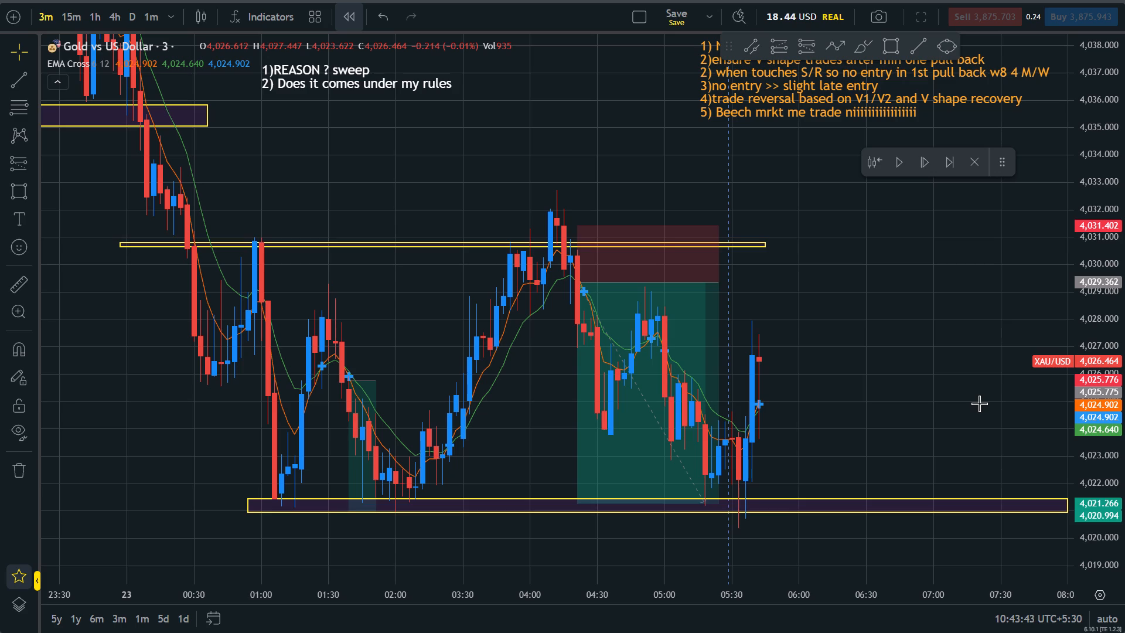
pyautogui.scroll(1, 979, 403)
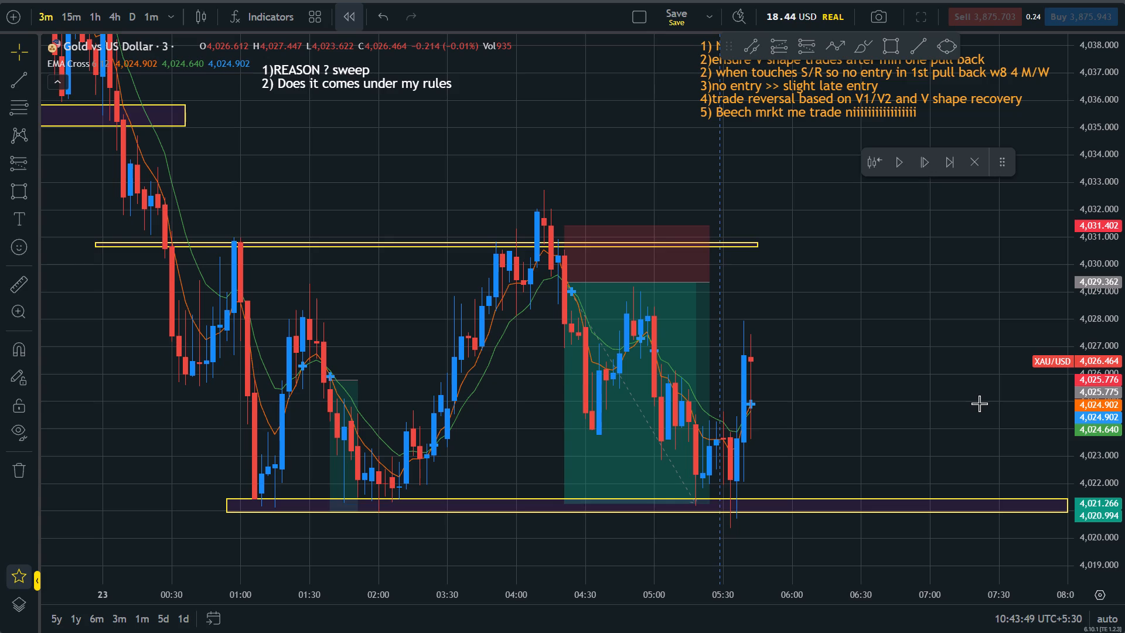
pyautogui.scroll(1, 979, 403)
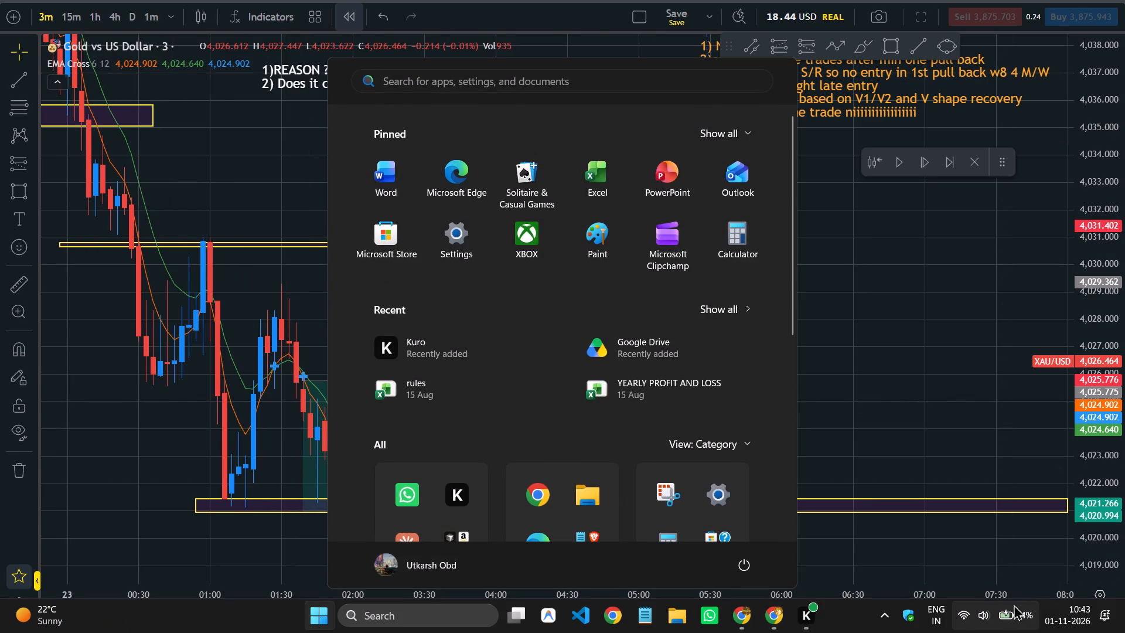
# Pause the song playing through the Windows media controls and return to the chart.
pyautogui.click(985, 632)
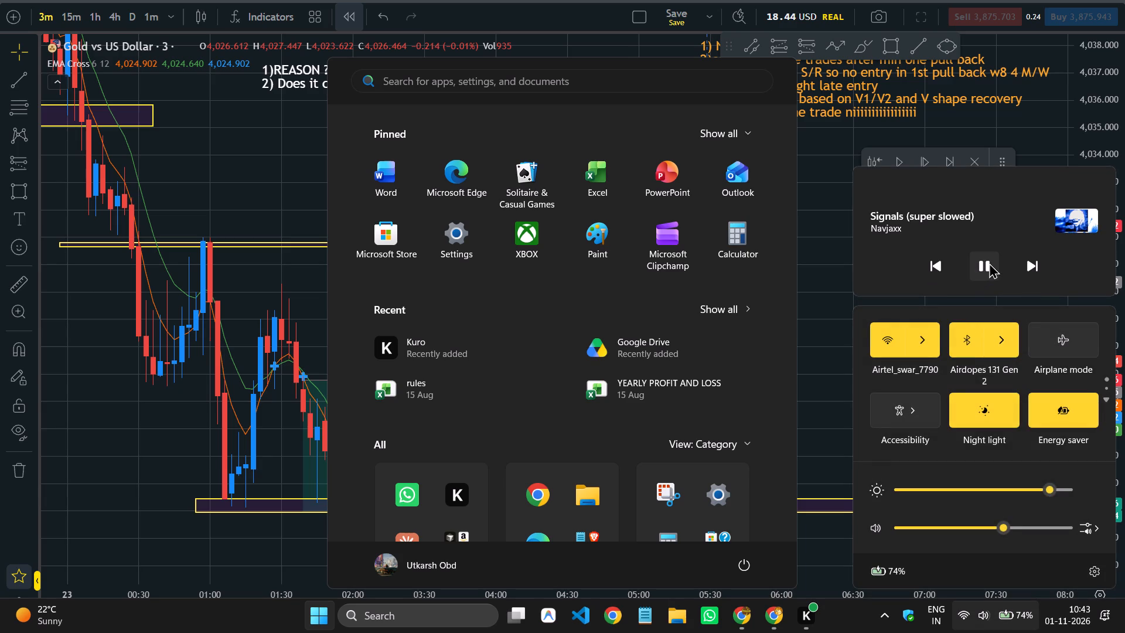
pyautogui.click(984, 271)
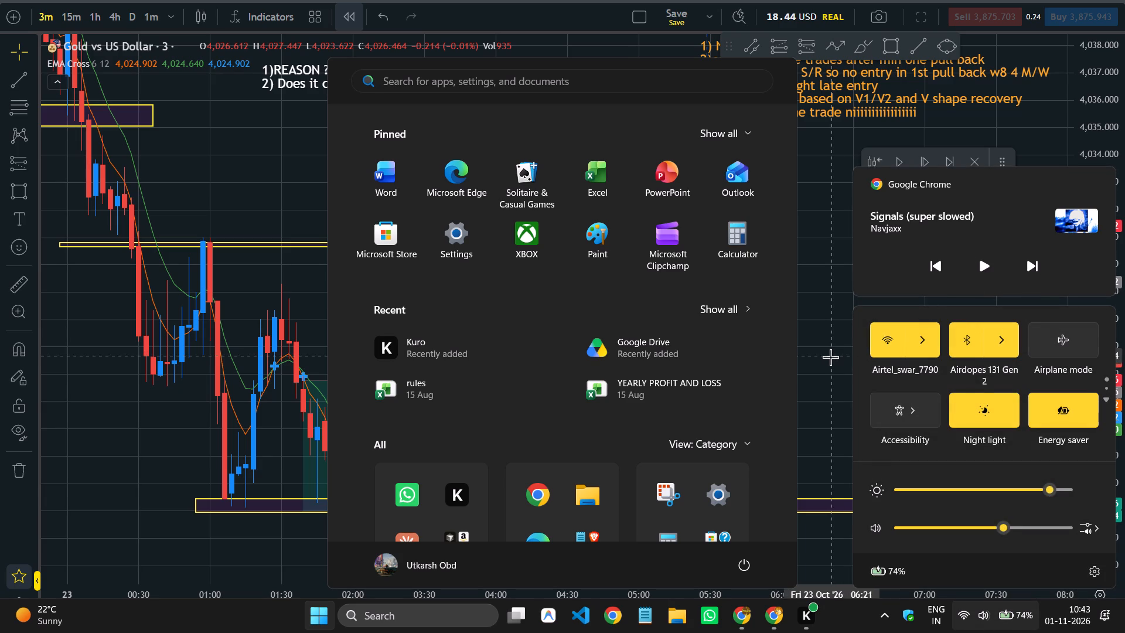
pyautogui.click(830, 357)
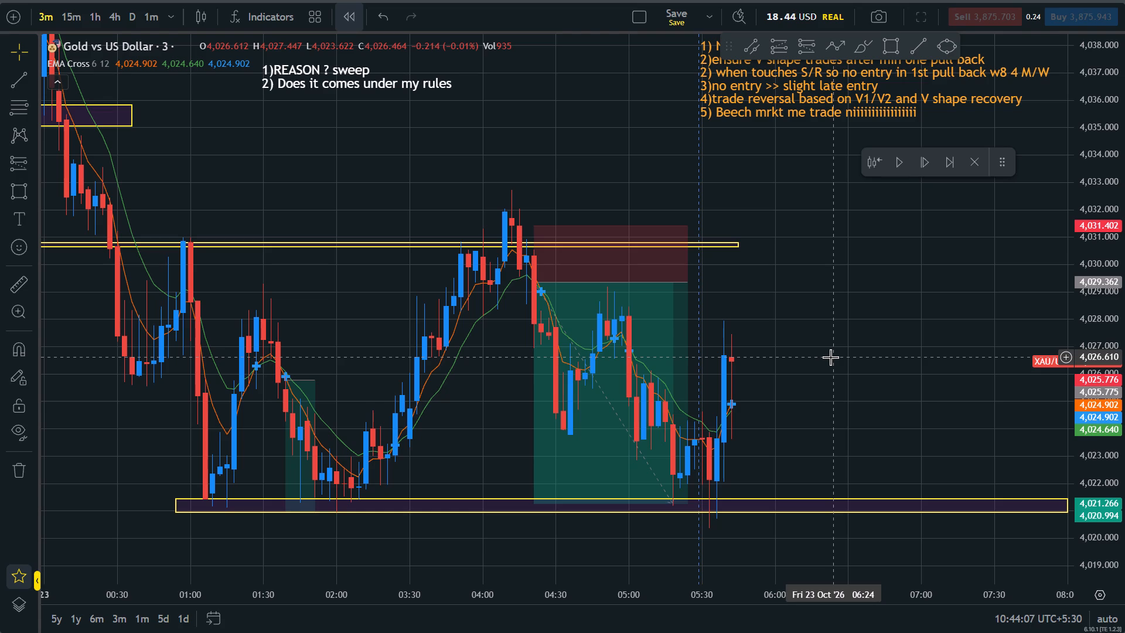
# Advance the replay from the 05:42 candle to the 06:12 candle to check the reaction at the 4,021 support zone.
pyautogui.scroll(-2, 830, 357)
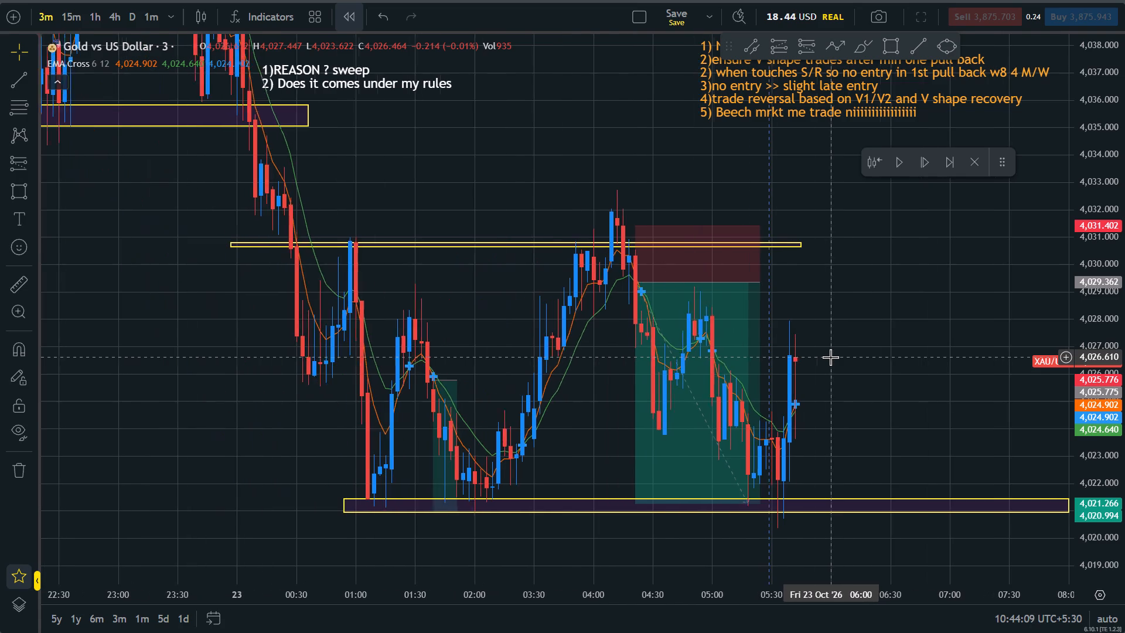
pyautogui.moveTo(1124, 280); pyautogui.dragTo(1124, 330)
pyautogui.moveTo(970, 329); pyautogui.dragTo(940, 319)
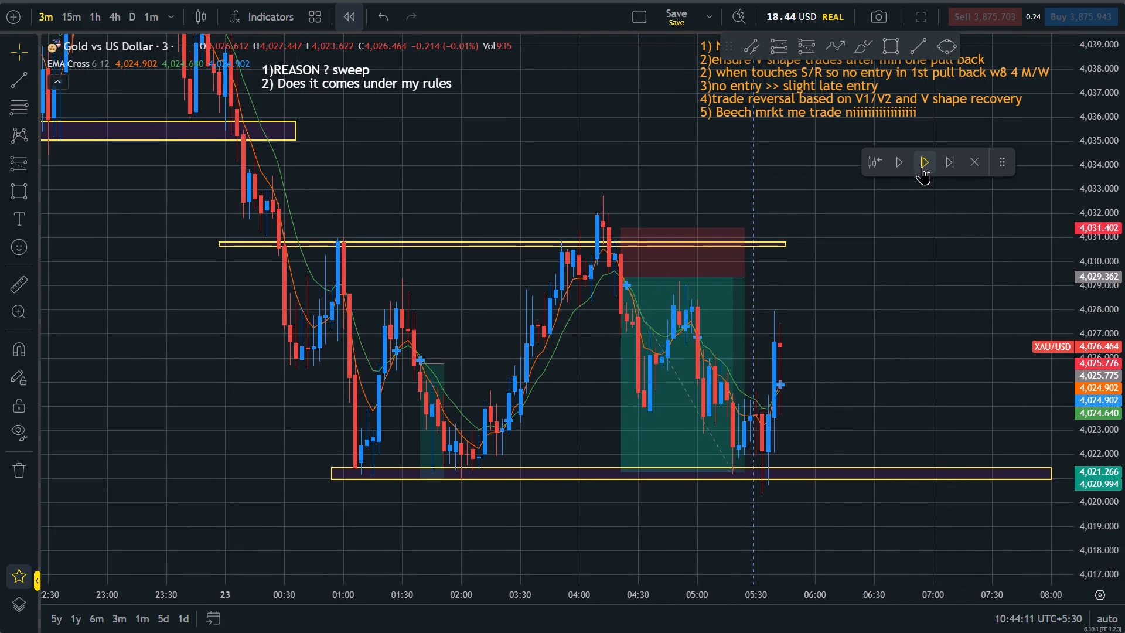
pyautogui.click(922, 165)
pyautogui.click(922, 165)
pyautogui.click(922, 165)
pyautogui.click(922, 165)
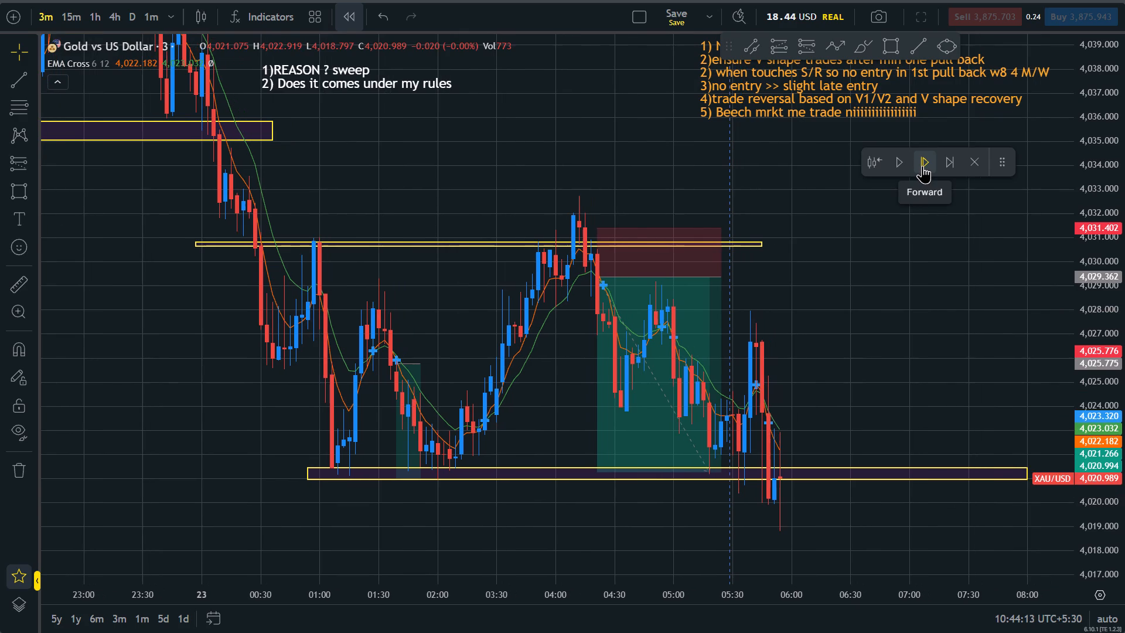
pyautogui.tripleClick(922, 165)
pyautogui.tripleClick(922, 165)
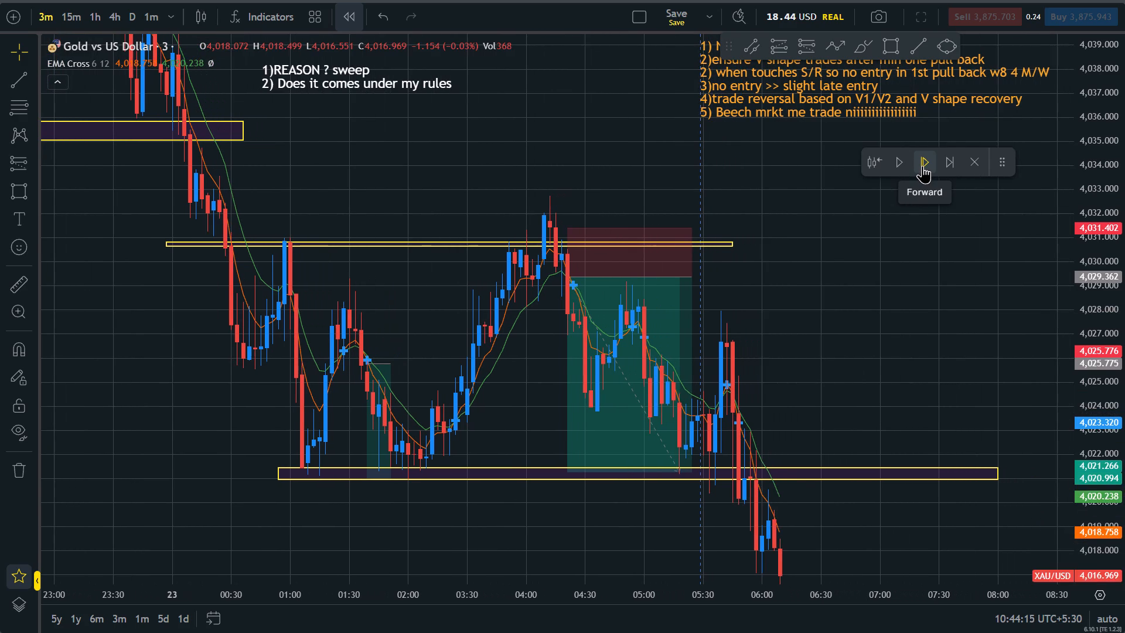
# Advance the replay to about the 06:24 candle to follow price between the support and resistance zones.
pyautogui.moveTo(865, 392); pyautogui.dragTo(857, 243)
pyautogui.scroll(-2, 857, 243)
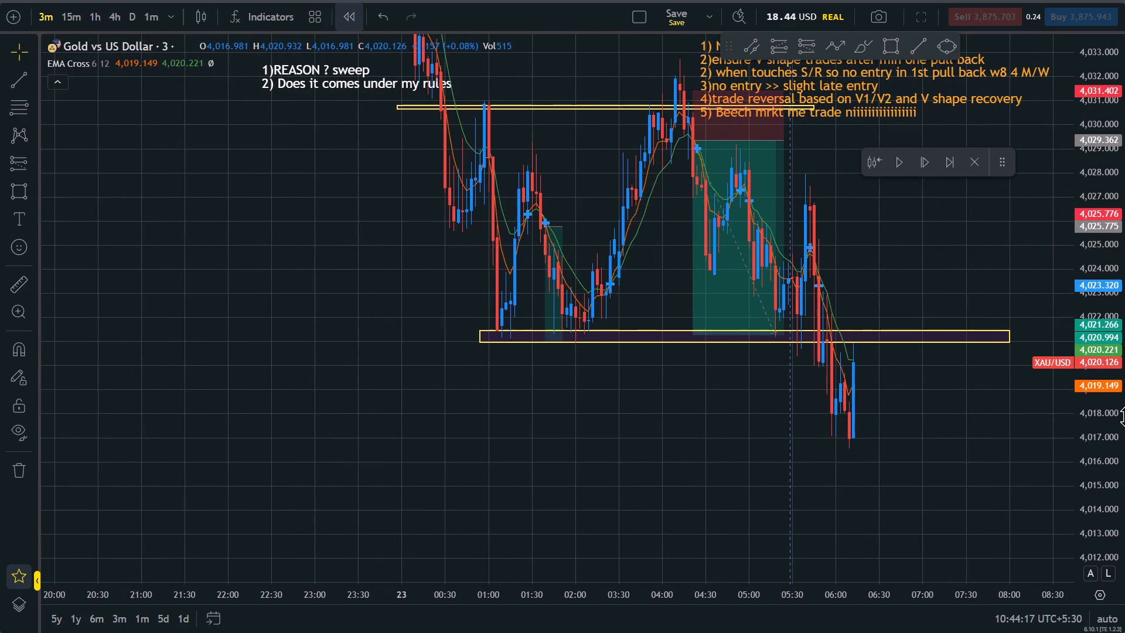
pyautogui.moveTo(1124, 416); pyautogui.dragTo(1124, 505)
pyautogui.scroll(2, 870, 426)
pyautogui.tripleClick(928, 171)
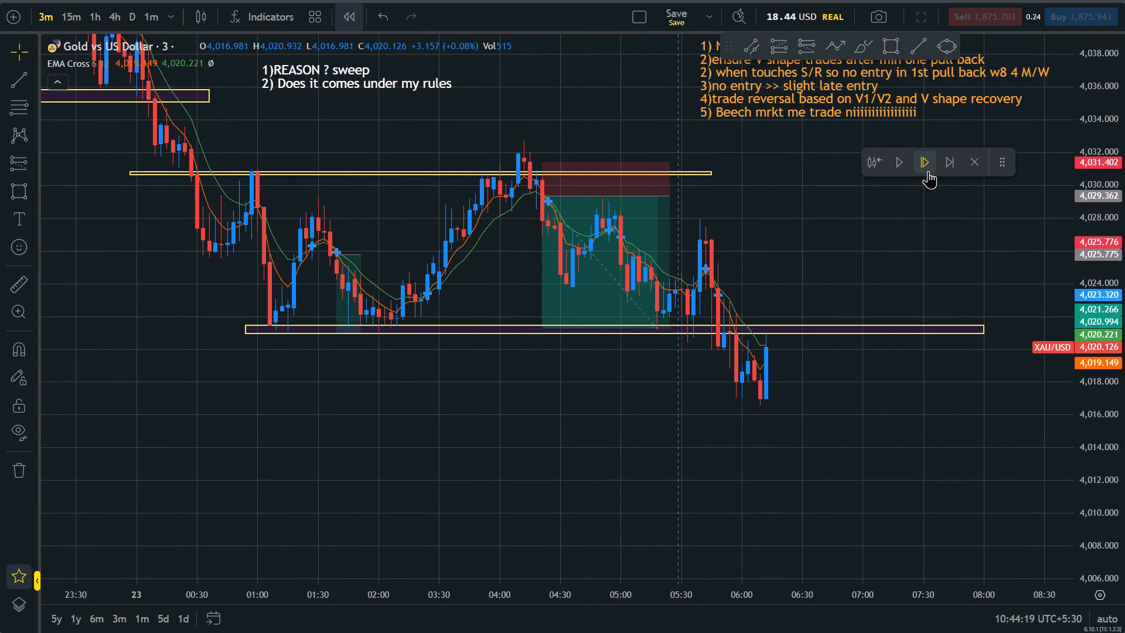
pyautogui.click(928, 171)
pyautogui.click(928, 171)
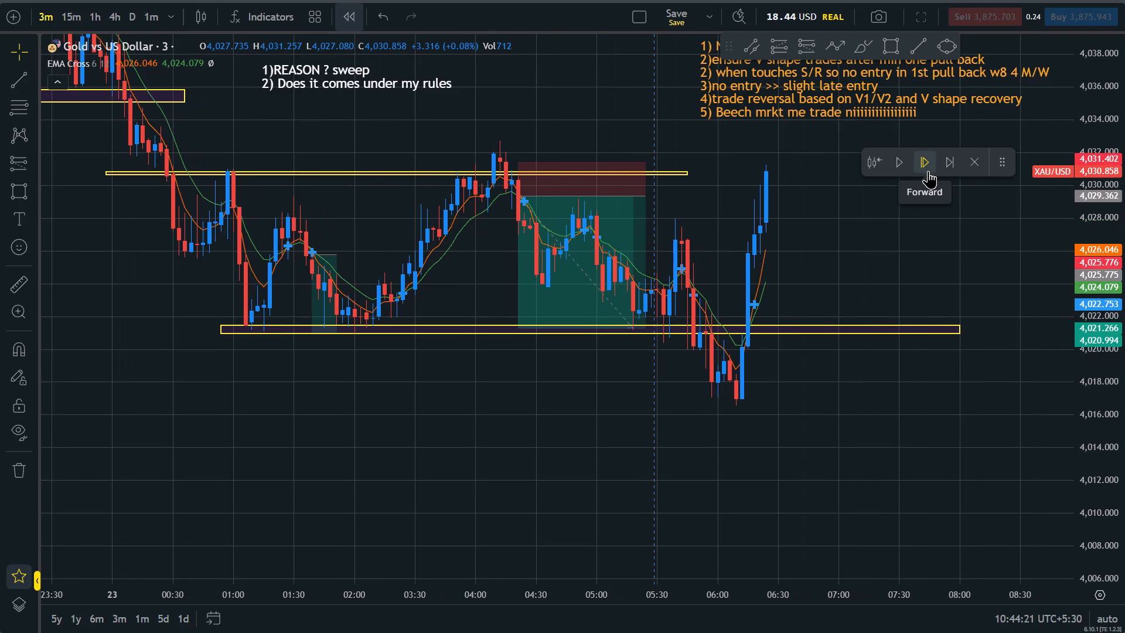
# Advance the replay by one candle to 06:30.
pyautogui.click(928, 171)
pyautogui.moveTo(851, 260); pyautogui.dragTo(838, 366)
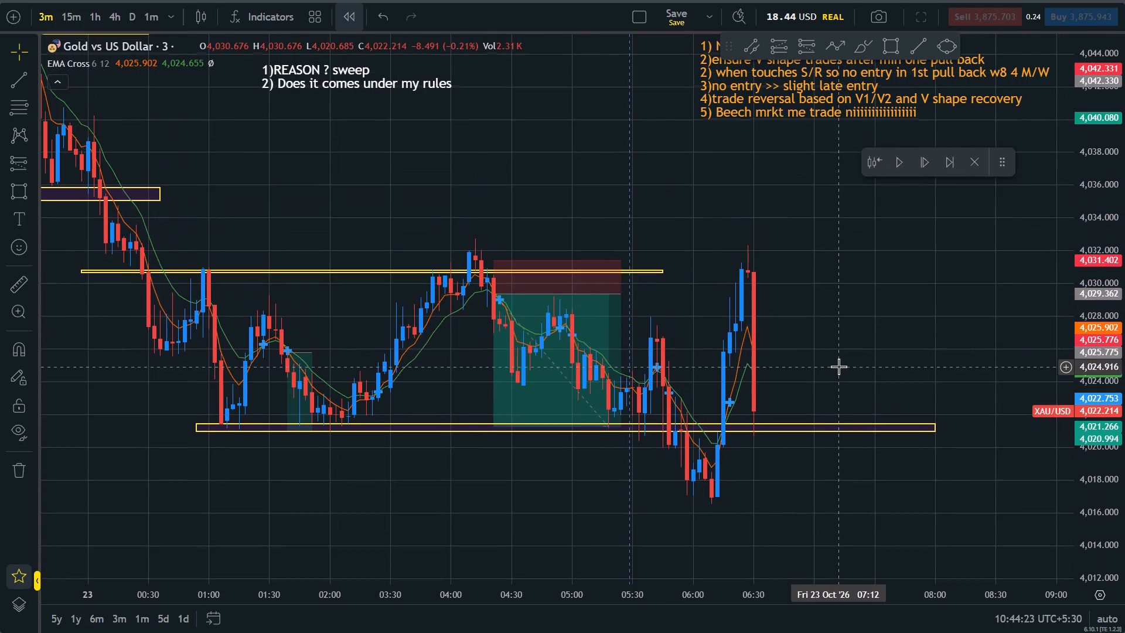
# Extend the 4,030 resistance zone to about 07:21, with its lower edge at about 4,030.19.
pyautogui.moveTo(664, 272); pyautogui.dragTo(858, 280)
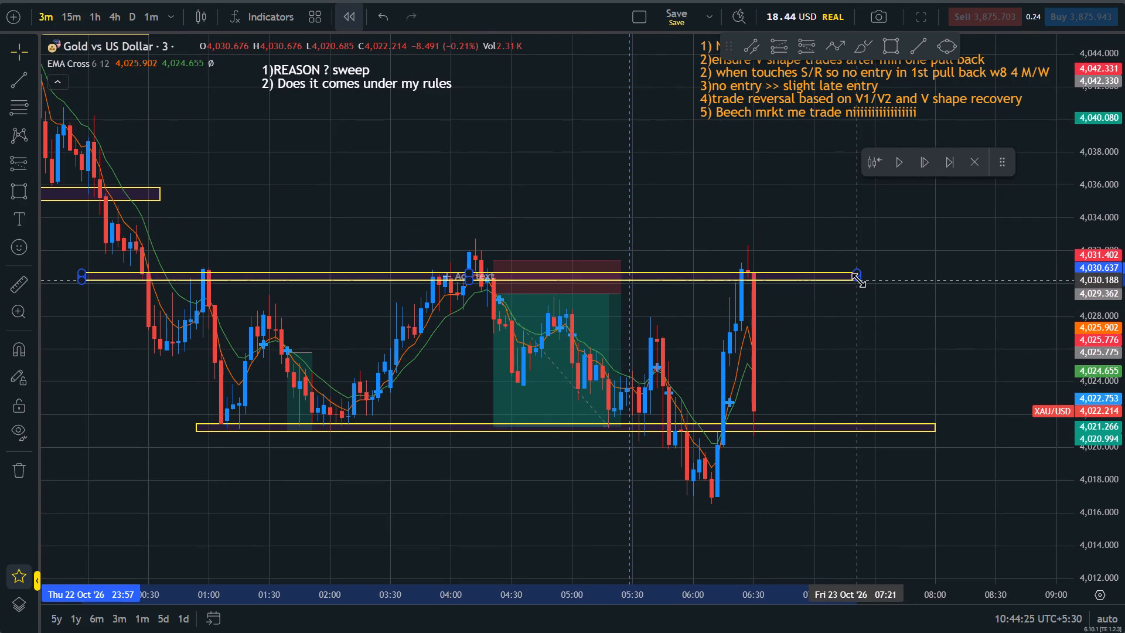
pyautogui.click(864, 325)
# Examine the price action between the 4,030 resistance zone and the 4,021 support zone up to the 06:30 candle.
pyautogui.scroll(1, 864, 325)
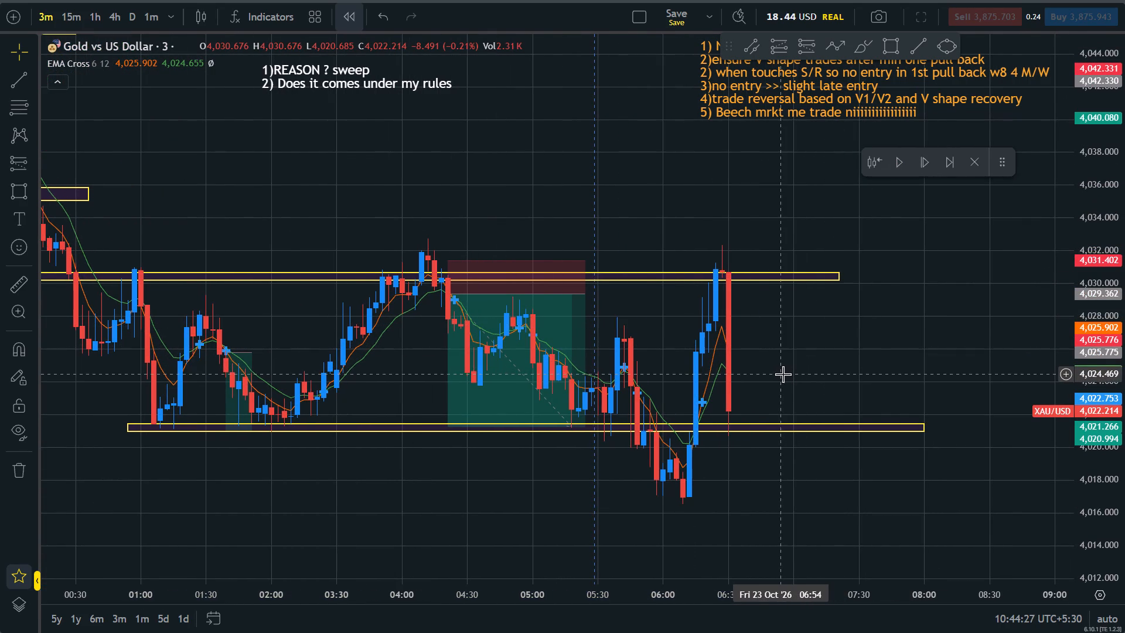
pyautogui.scroll(-2, 783, 373)
pyautogui.moveTo(1124, 234); pyautogui.dragTo(1124, 281)
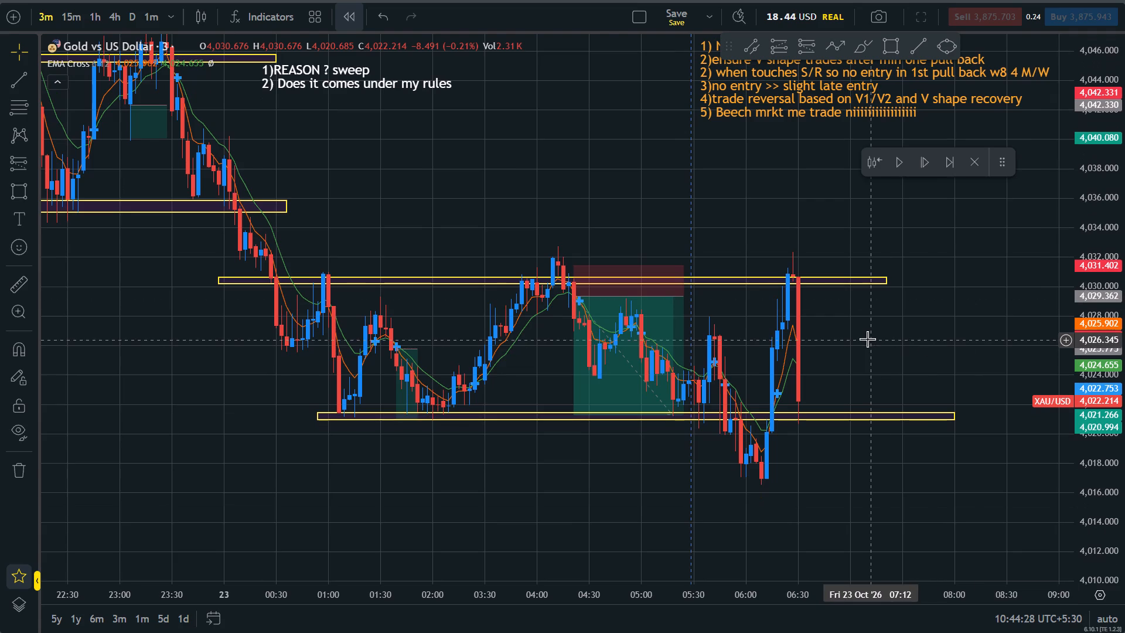
pyautogui.scroll(2, 867, 339)
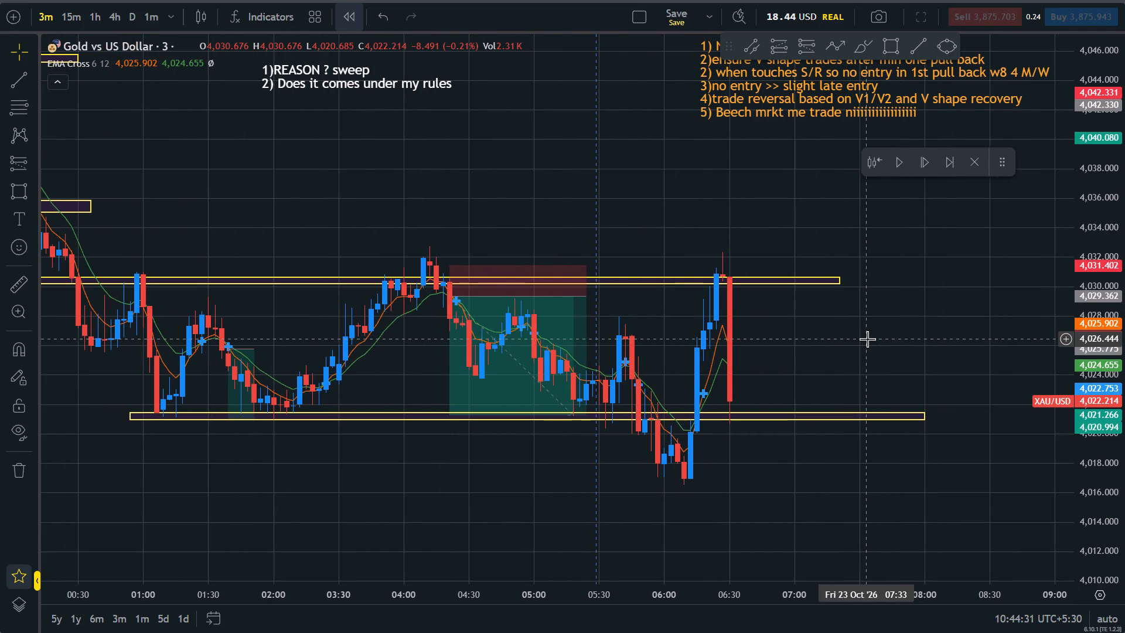
pyautogui.scroll(-2, 867, 339)
pyautogui.moveTo(894, 367); pyautogui.dragTo(873, 326)
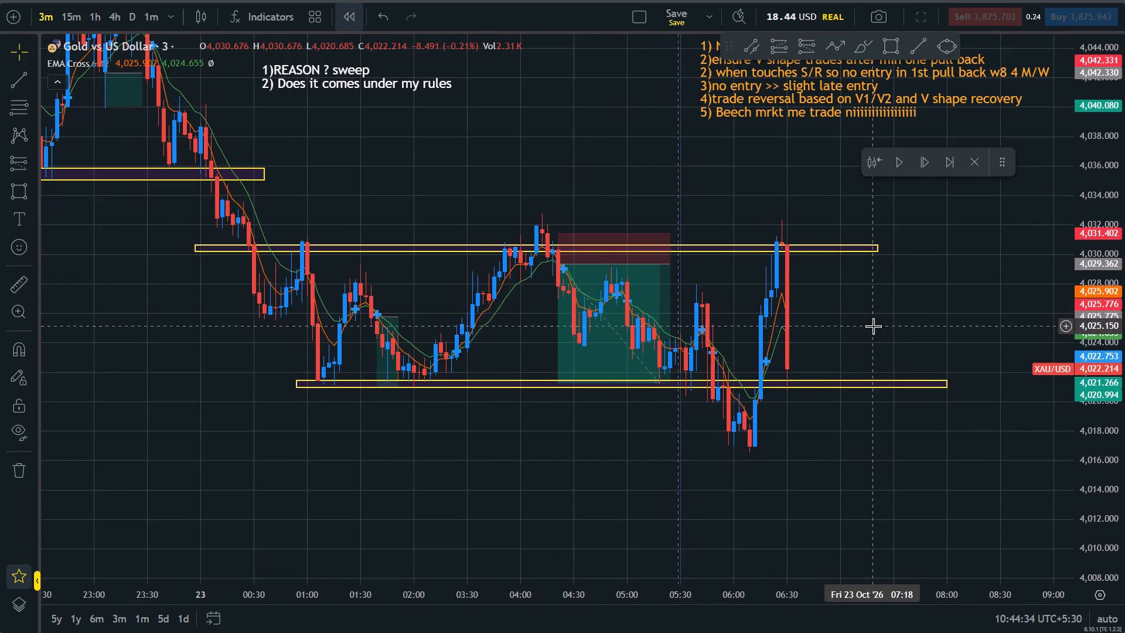
pyautogui.moveTo(873, 326); pyautogui.dragTo(898, 385)
# Advance the replay from the 06:30 candle to the 06:57 candle to follow price around the 4,021 support zone.
pyautogui.click(928, 164)
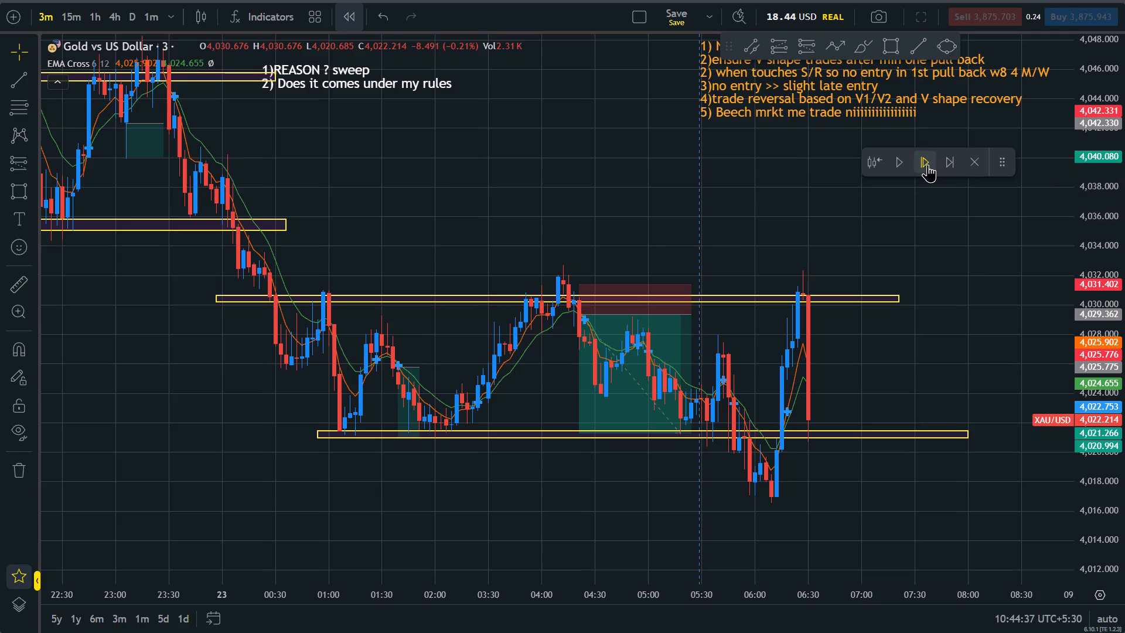
pyautogui.moveTo(901, 403); pyautogui.dragTo(827, 287)
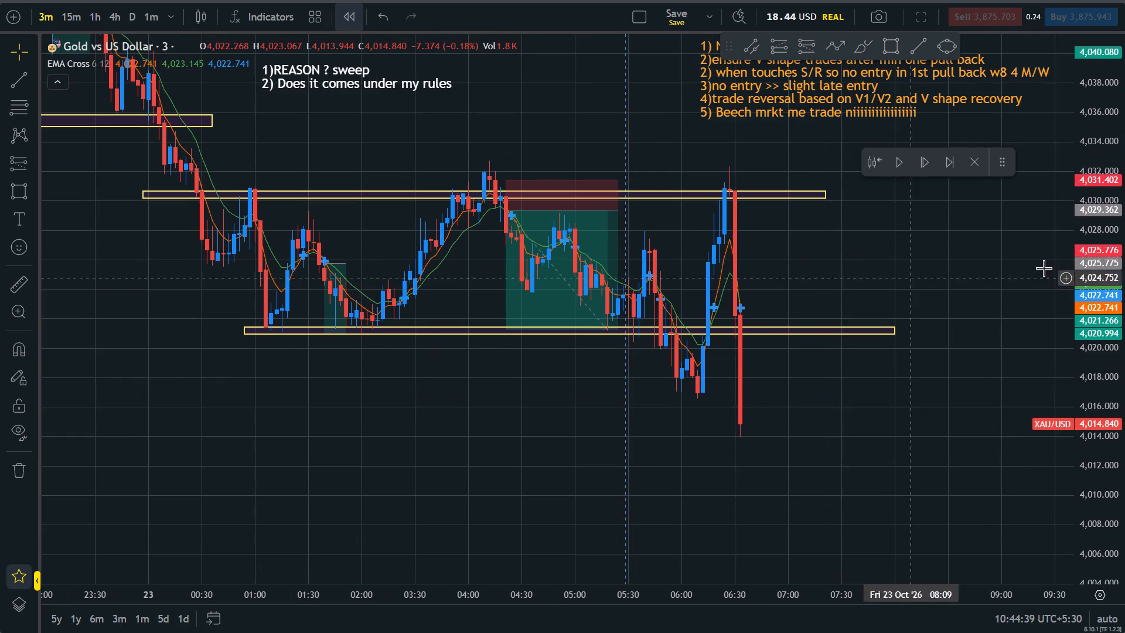
pyautogui.moveTo(1124, 338); pyautogui.dragTo(1124, 394)
pyautogui.scroll(1, 860, 413)
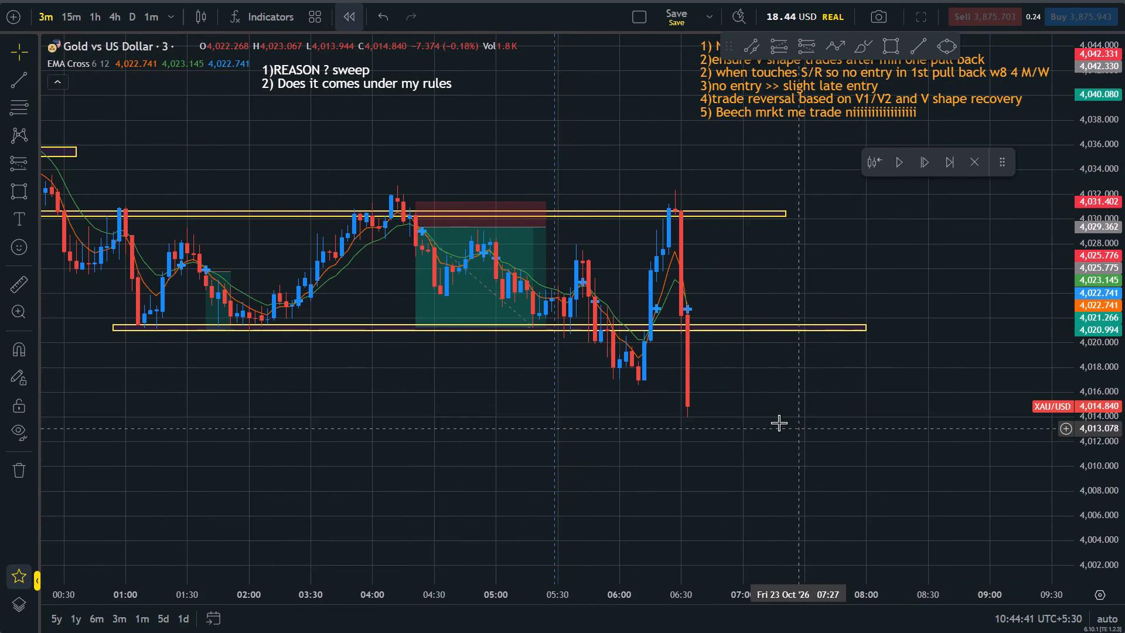
pyautogui.click(741, 410)
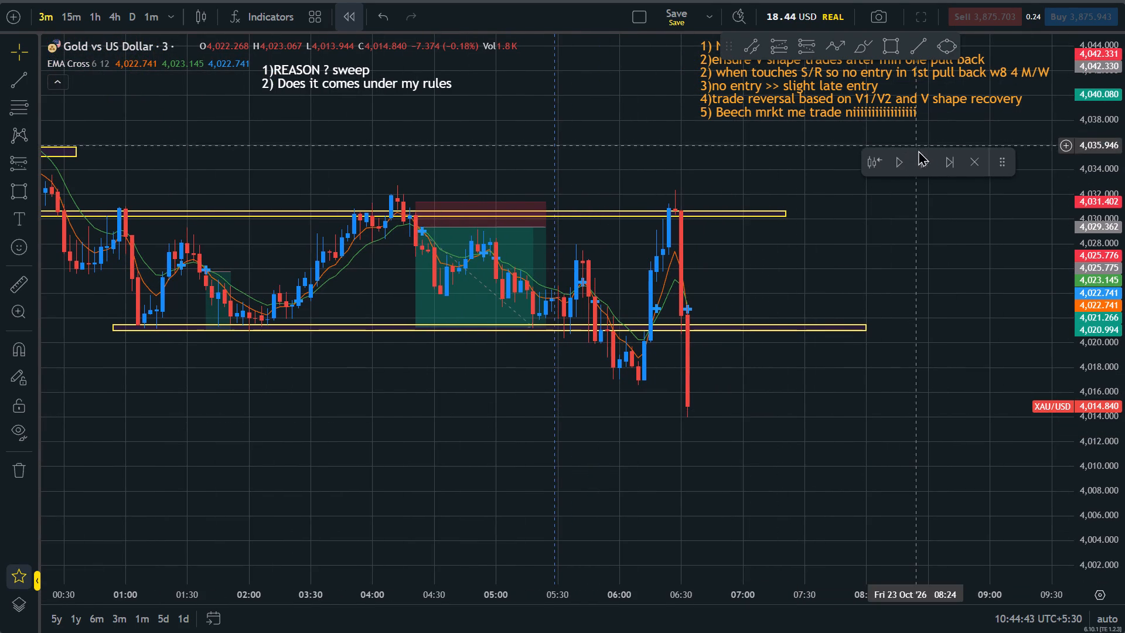
pyautogui.click(918, 160)
pyautogui.click(918, 160)
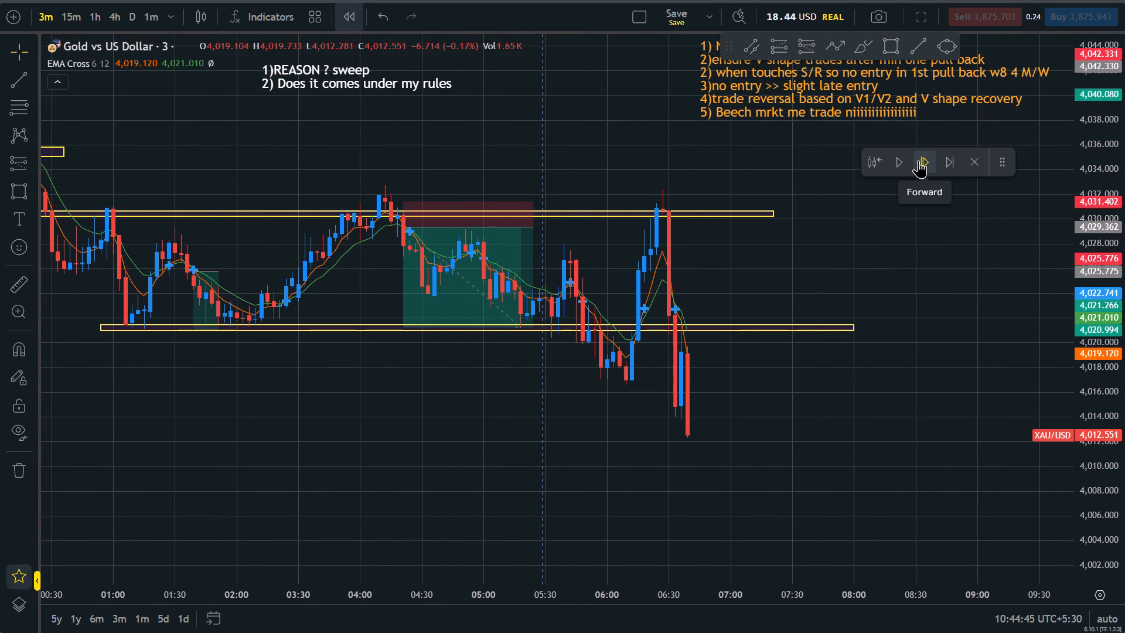
pyautogui.click(918, 160)
pyautogui.click(918, 160)
pyautogui.click(918, 160)
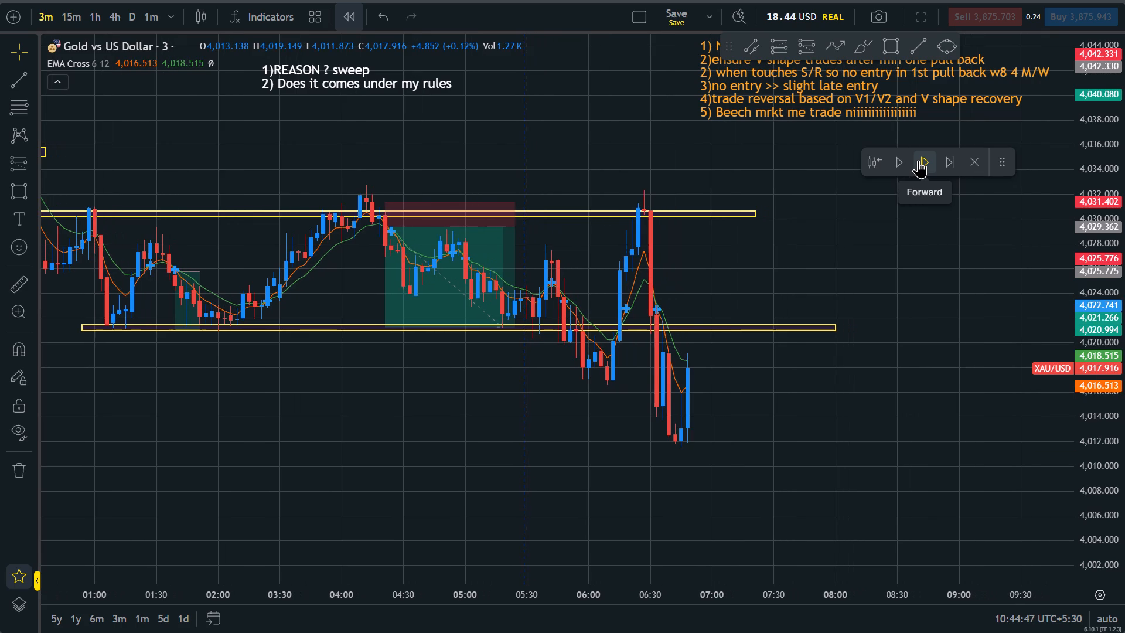
pyautogui.click(918, 160)
pyautogui.click(918, 160)
pyautogui.click(918, 160)
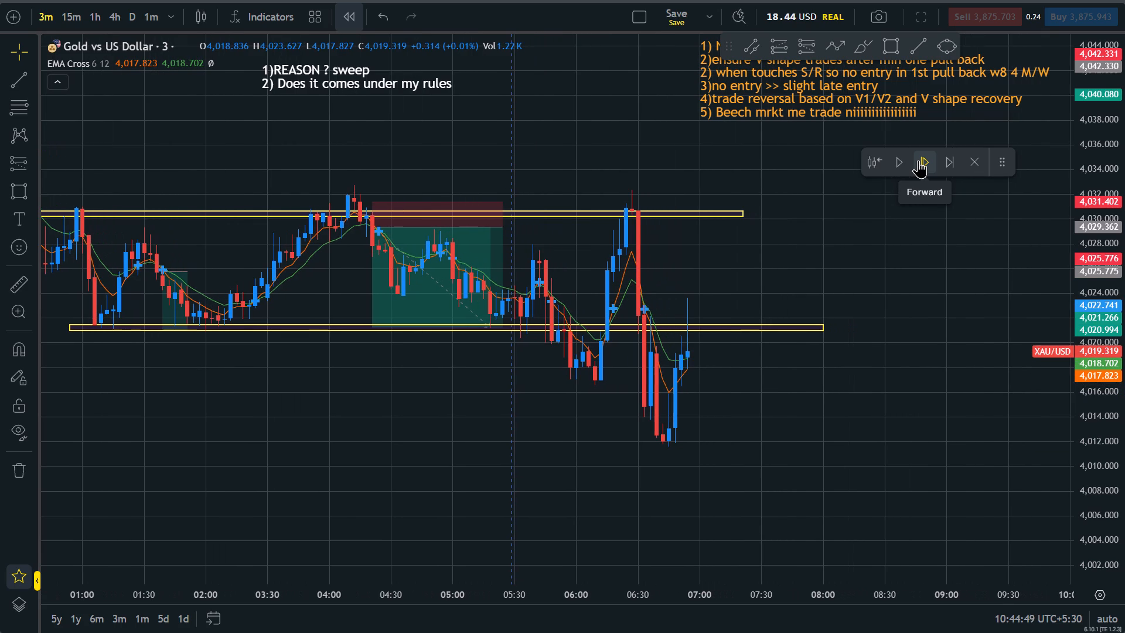
# Examine the candles from 06:30 to 06:57 in relation to the 4,021 support zone and the EMA lines.
pyautogui.moveTo(762, 426); pyautogui.dragTo(879, 343)
pyautogui.scroll(1, 879, 343)
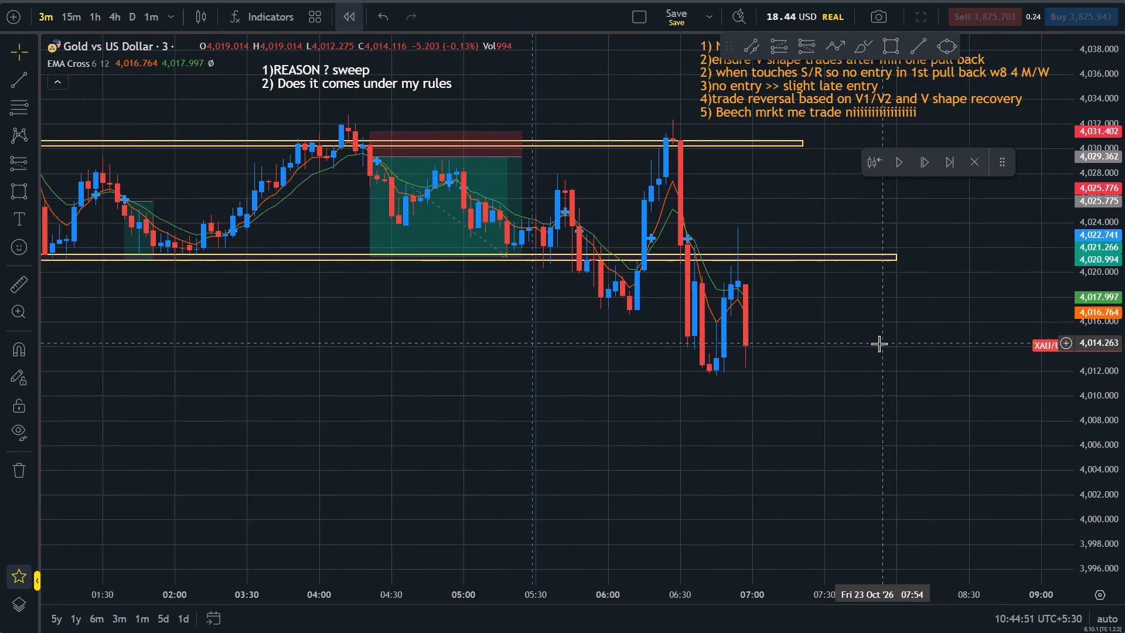
pyautogui.scroll(1, 879, 343)
pyautogui.moveTo(829, 307); pyautogui.dragTo(924, 387)
pyautogui.scroll(1, 924, 387)
pyautogui.moveTo(1124, 471); pyautogui.dragTo(1124, 324)
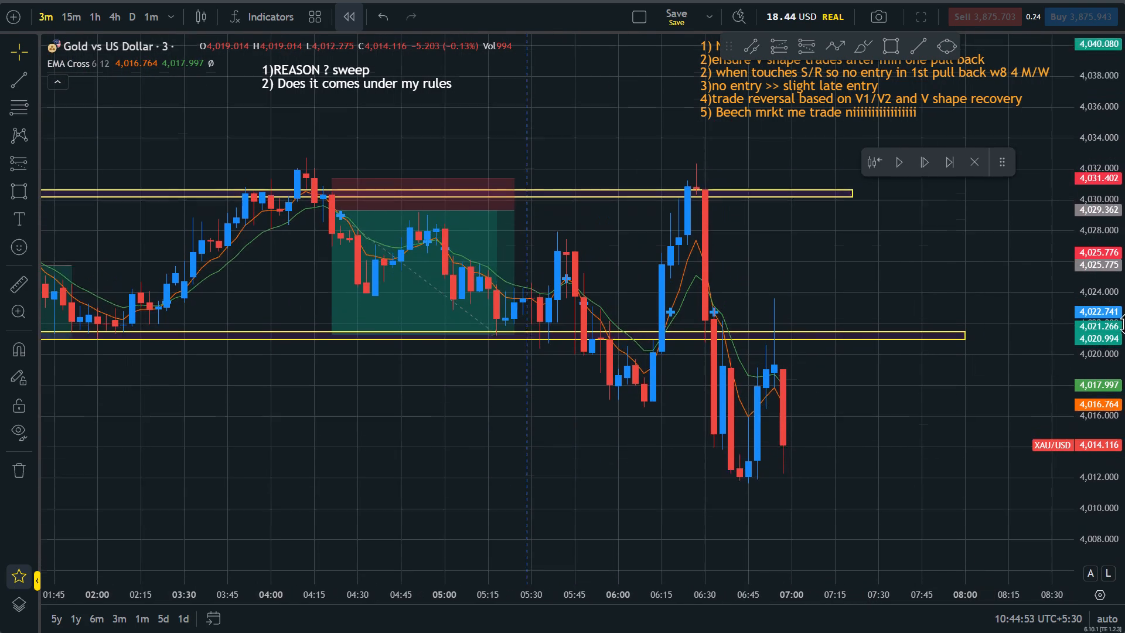
pyautogui.moveTo(1124, 324); pyautogui.dragTo(1123, 294)
pyautogui.scroll(1, 910, 444)
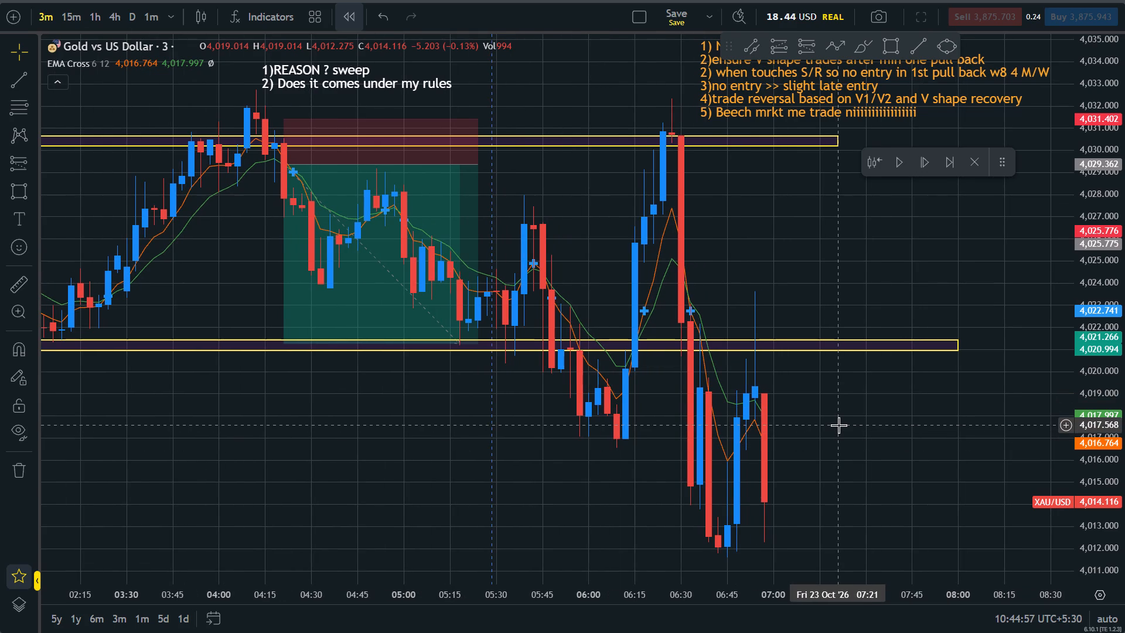
pyautogui.scroll(1, 838, 425)
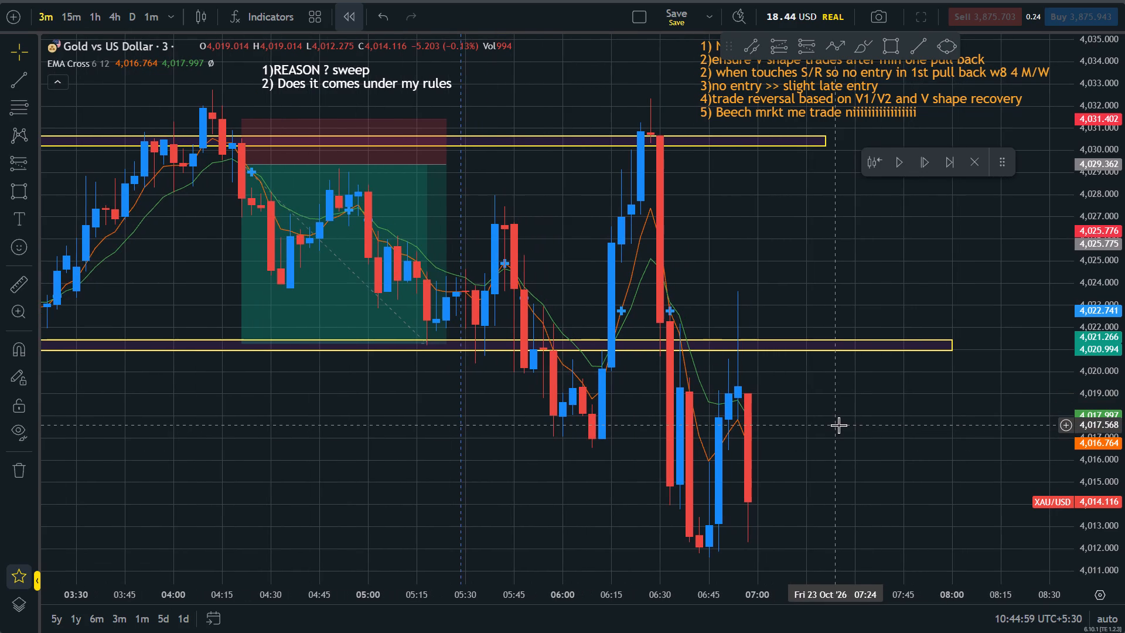
pyautogui.scroll(-1, 838, 425)
pyautogui.moveTo(1124, 284); pyautogui.dragTo(1124, 369)
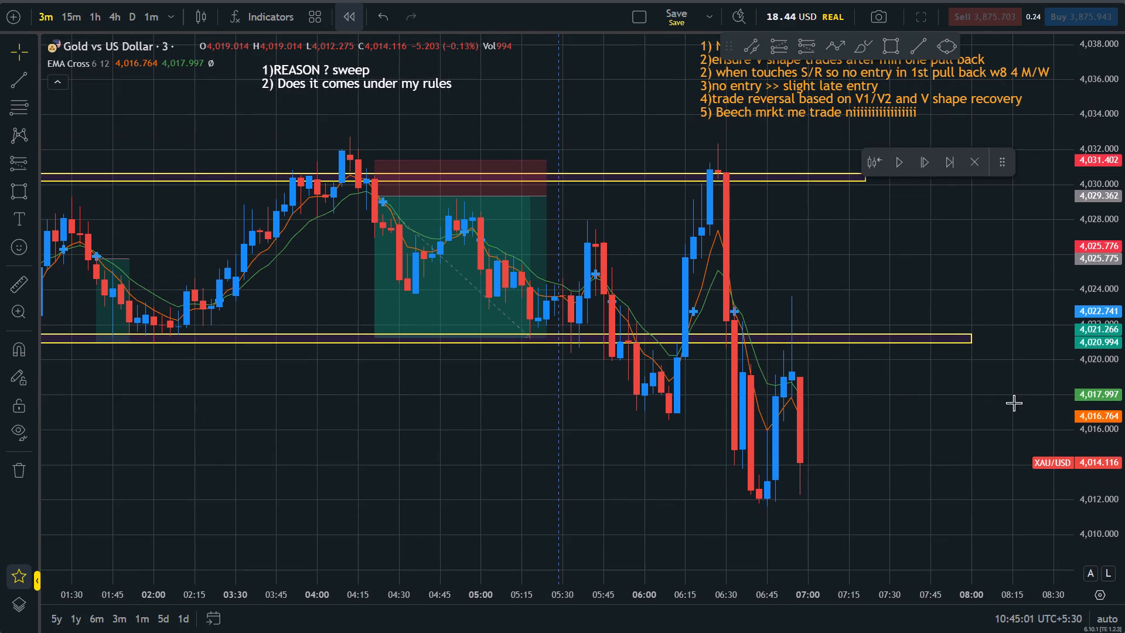
# Advance the replay from the 06:57 candle to the 07:18 candle to follow price below the 4,021 zone.
pyautogui.scroll(1, 896, 395)
pyautogui.click(922, 160)
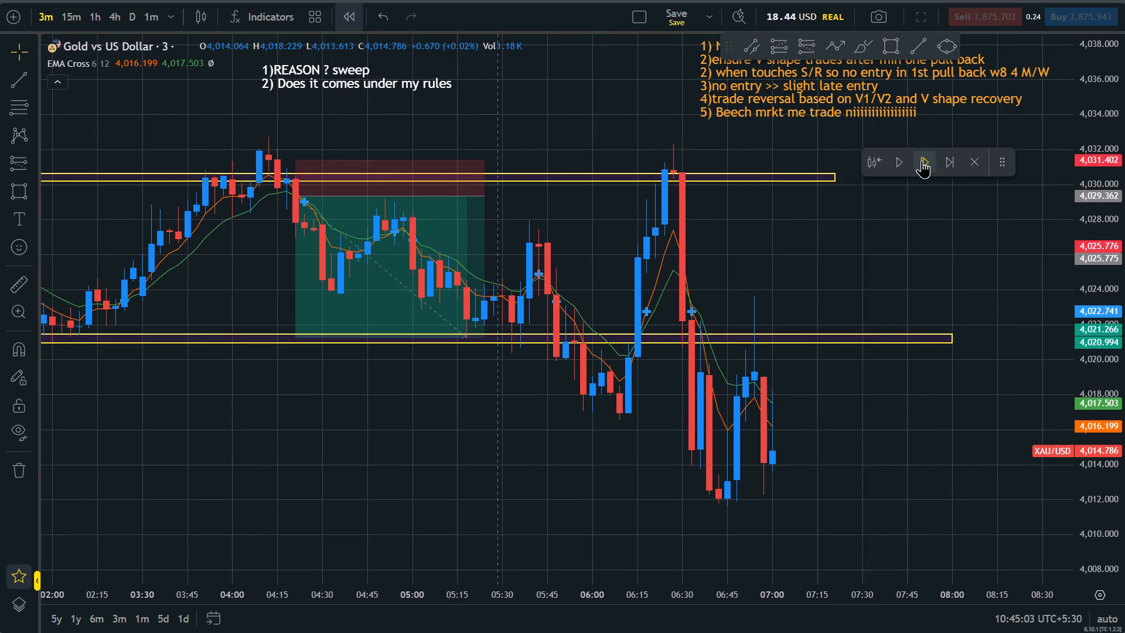
pyautogui.click(922, 160)
pyautogui.click(922, 160)
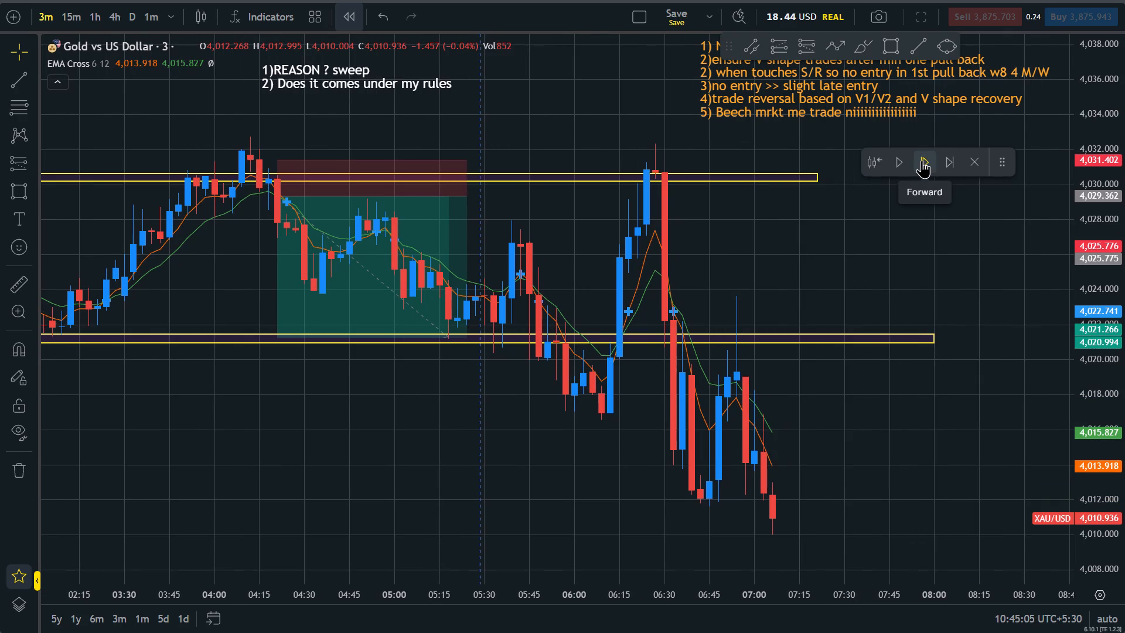
pyautogui.click(922, 160)
pyautogui.click(922, 160)
pyautogui.click(922, 160)
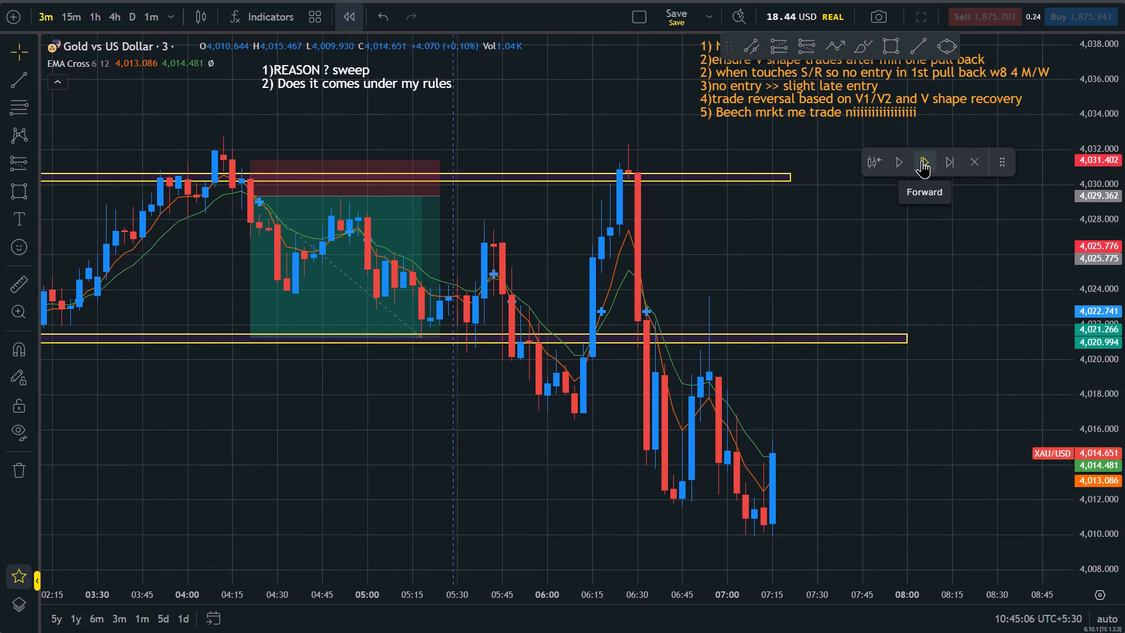
pyautogui.click(922, 160)
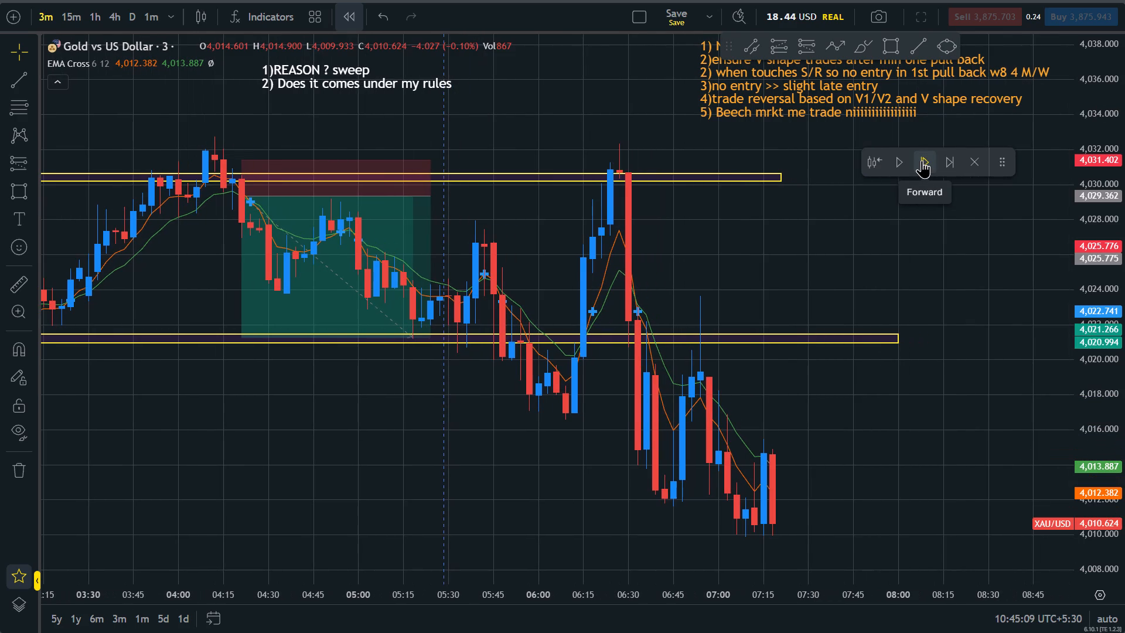
# Draw a rectangular support zone from 06:36 to about 07:30, between about 4,012.2 and 4,011.6.
pyautogui.moveTo(964, 477); pyautogui.dragTo(879, 355)
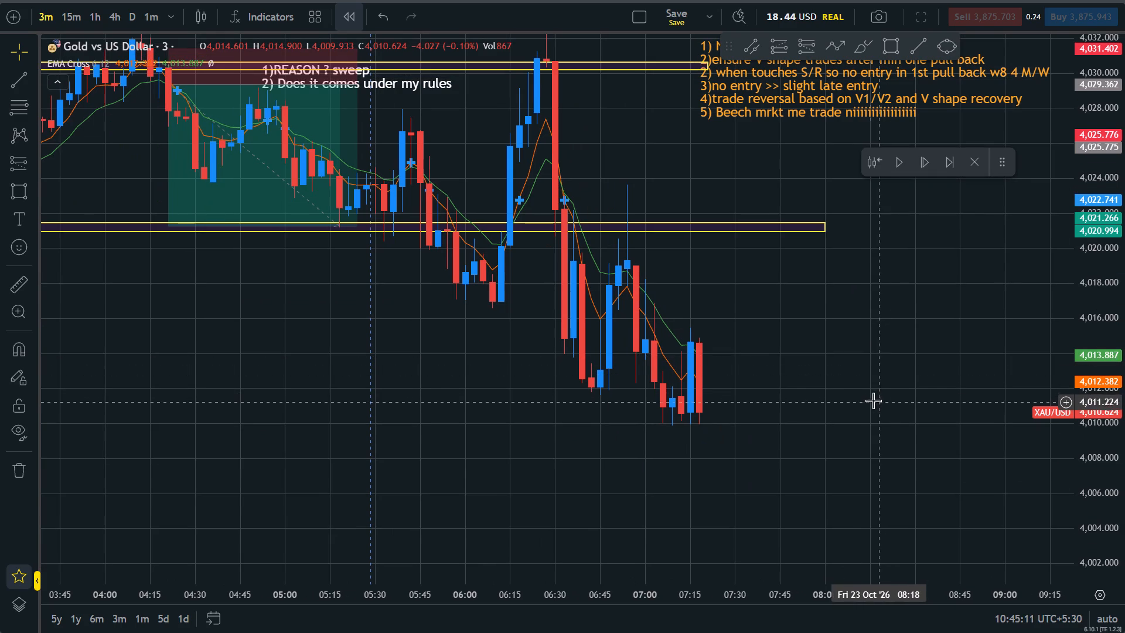
pyautogui.moveTo(870, 389); pyautogui.dragTo(895, 410)
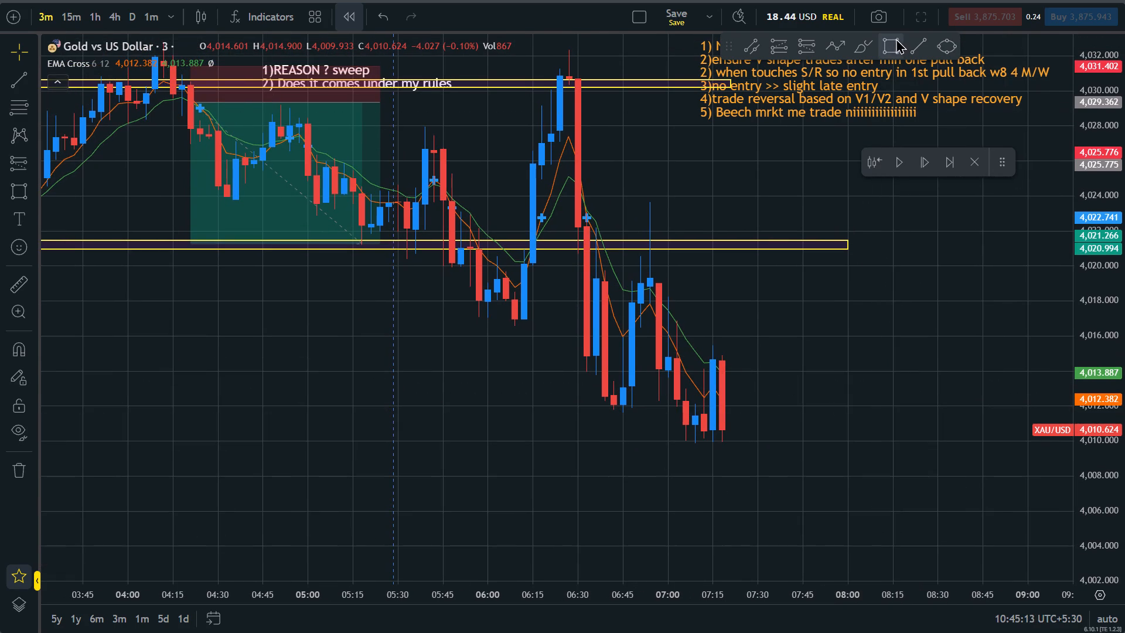
pyautogui.click(893, 45)
pyautogui.click(599, 403)
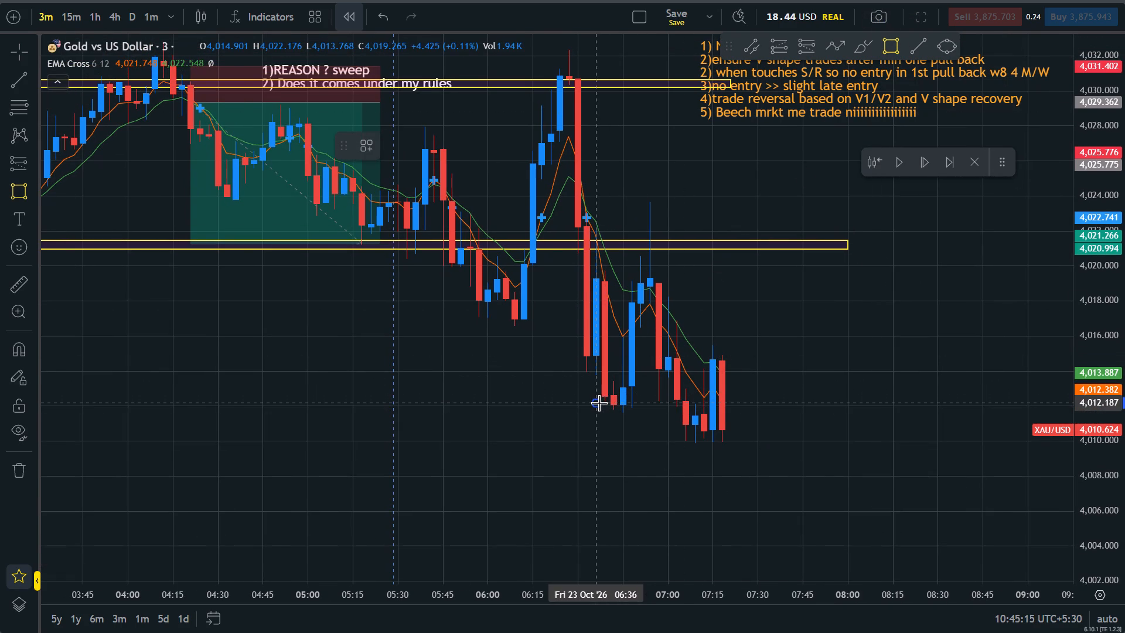
pyautogui.click(758, 413)
pyautogui.click(800, 428)
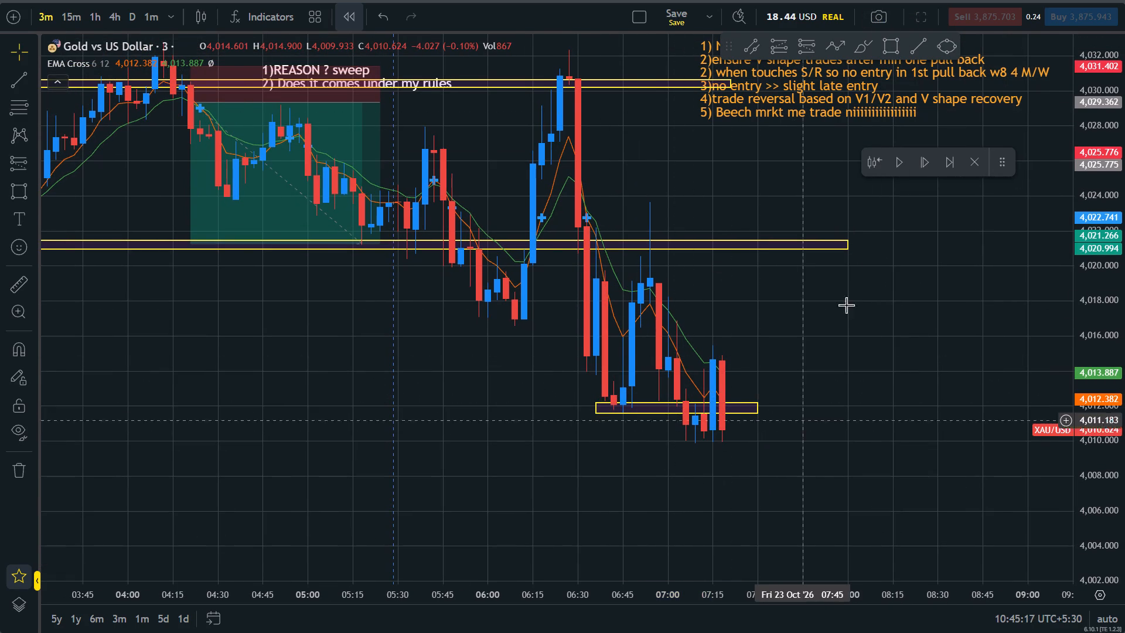
# Advance the replay to the 07:21 candle and check the reaction at the 4,012 support zone.
pyautogui.click(922, 165)
pyautogui.moveTo(845, 399); pyautogui.dragTo(939, 270)
pyautogui.scroll(-3, 939, 270)
pyautogui.moveTo(1124, 326); pyautogui.dragTo(1120, 503)
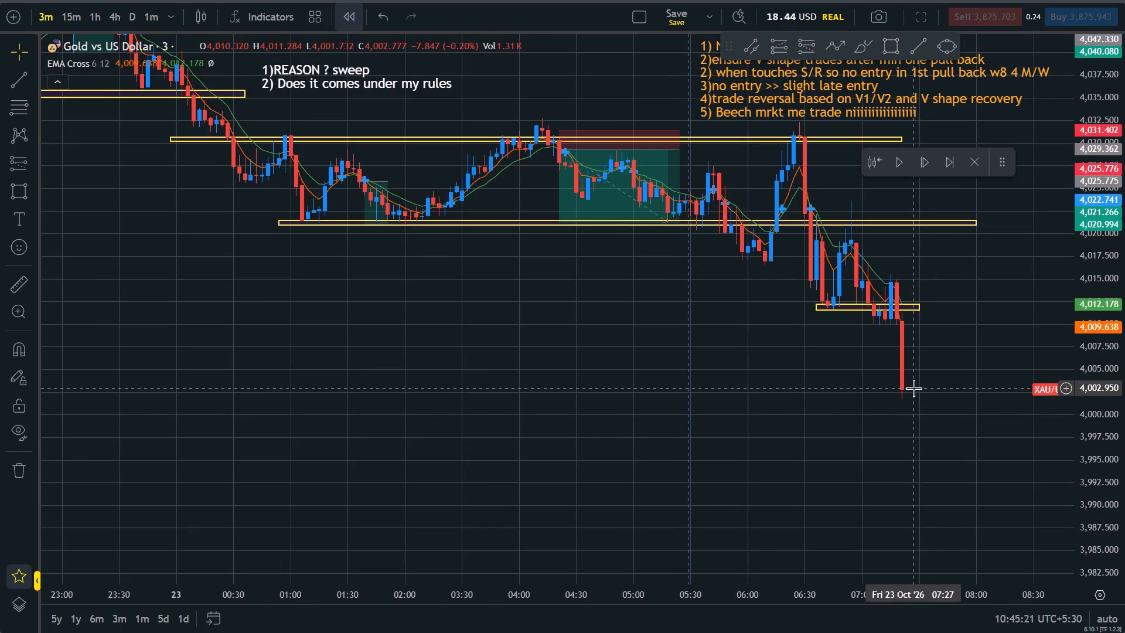
pyautogui.scroll(3, 913, 388)
pyautogui.moveTo(1124, 475); pyautogui.dragTo(1074, 117)
pyautogui.moveTo(951, 324); pyautogui.dragTo(963, 494)
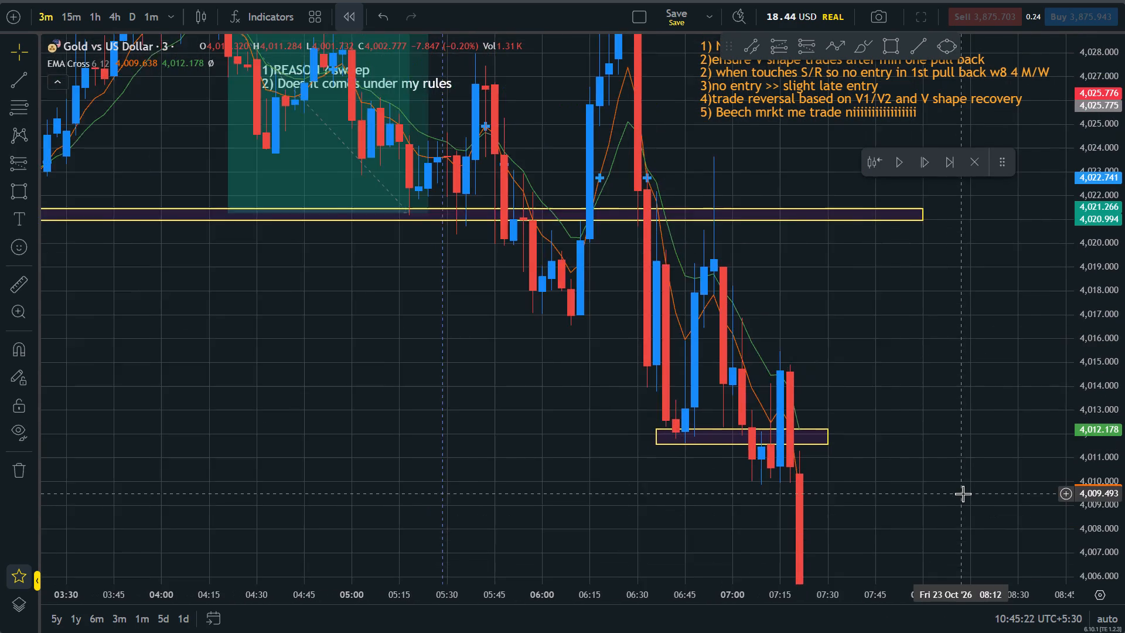
pyautogui.scroll(-3, 963, 494)
pyautogui.moveTo(1124, 201); pyautogui.dragTo(1124, 467)
pyautogui.scroll(3, 934, 395)
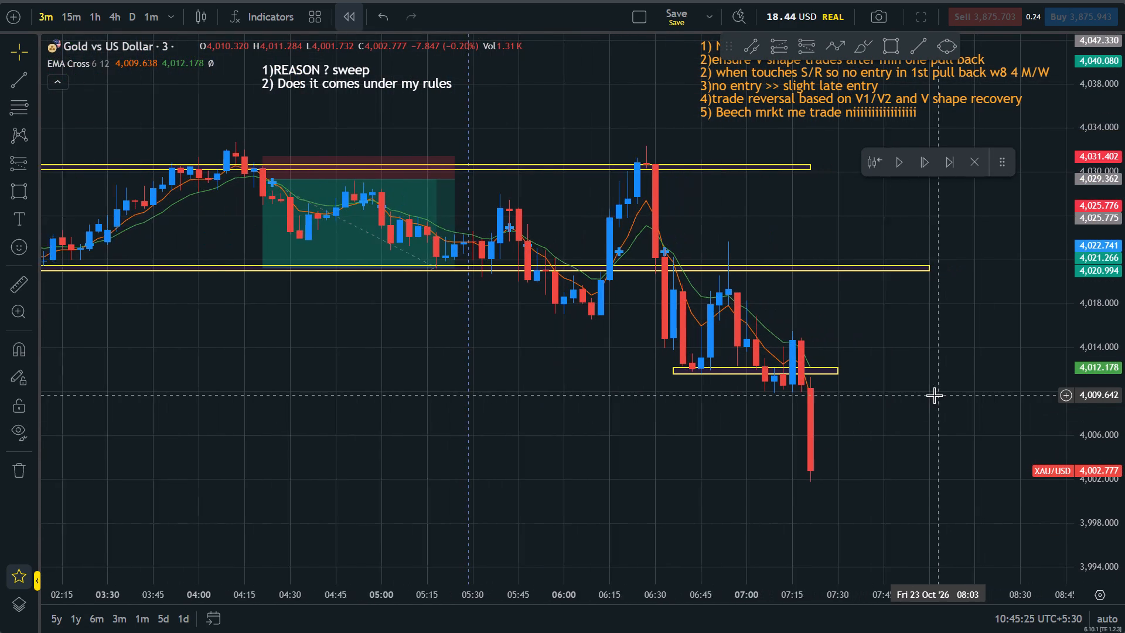
# Resize the 4,012 support zone to end at about 07:21 with its lower edge at about 4,011.31.
pyautogui.moveTo(825, 371); pyautogui.dragTo(831, 376)
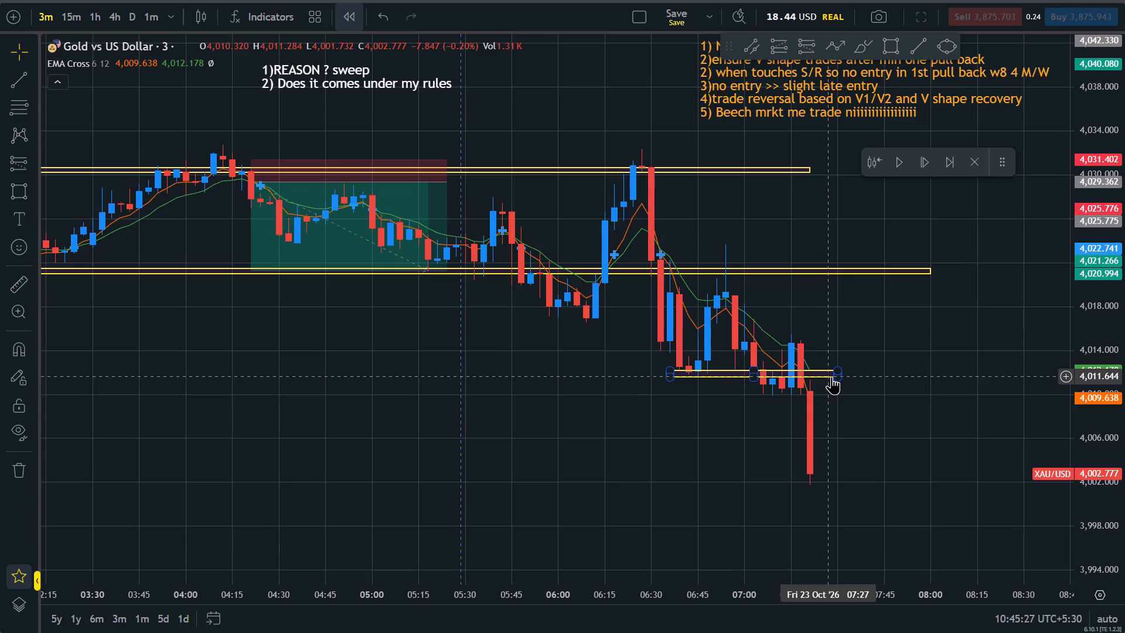
pyautogui.moveTo(840, 376); pyautogui.dragTo(841, 384)
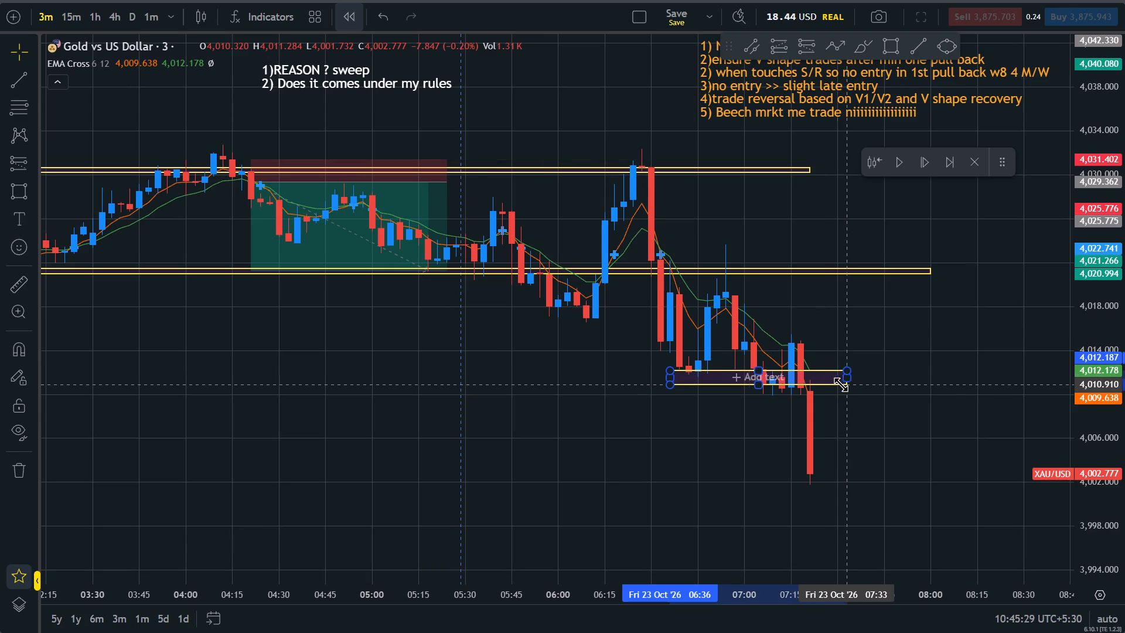
pyautogui.moveTo(841, 384); pyautogui.dragTo(811, 380)
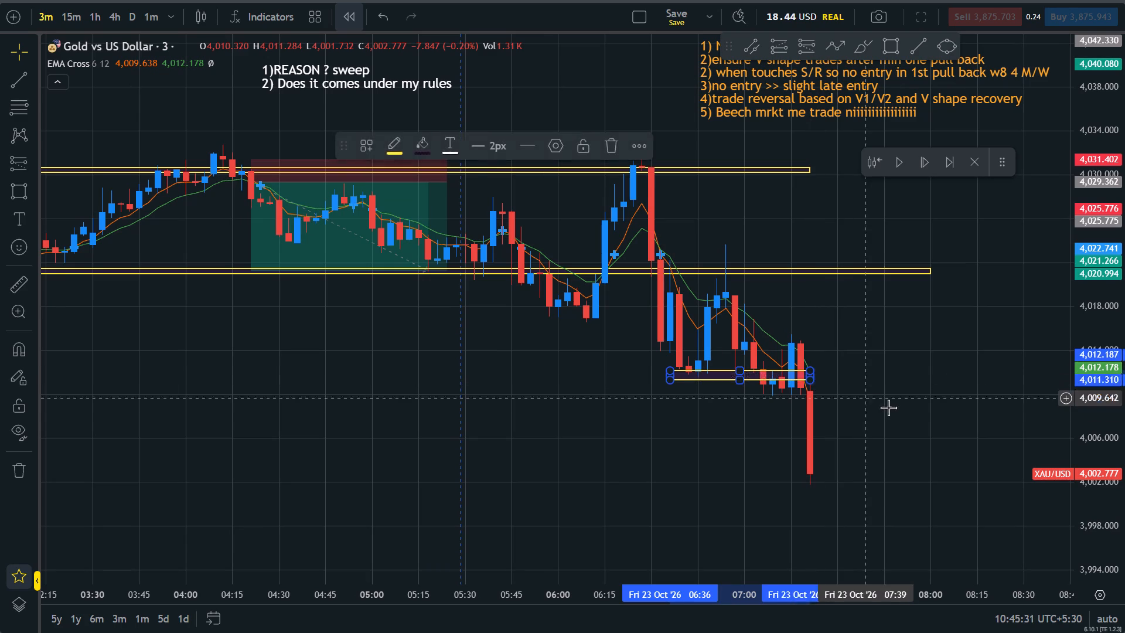
pyautogui.click(891, 409)
# Advance the replay to the 07:24 candle to follow price below the 4,012 support zone.
pyautogui.scroll(1, 891, 409)
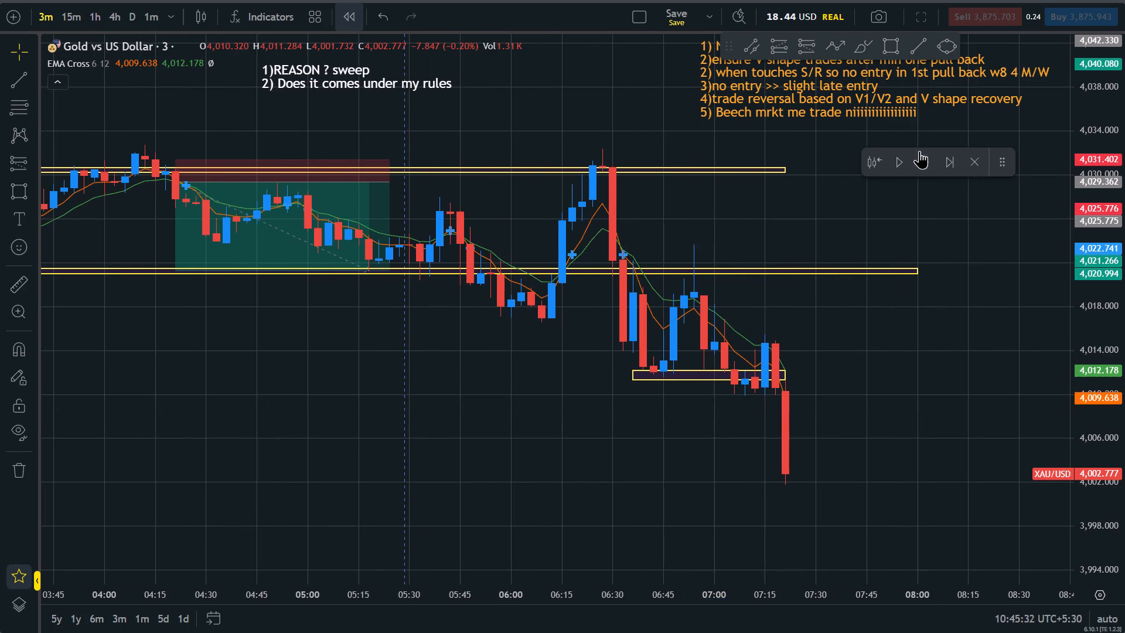
pyautogui.click(923, 158)
pyautogui.scroll(-2, 924, 450)
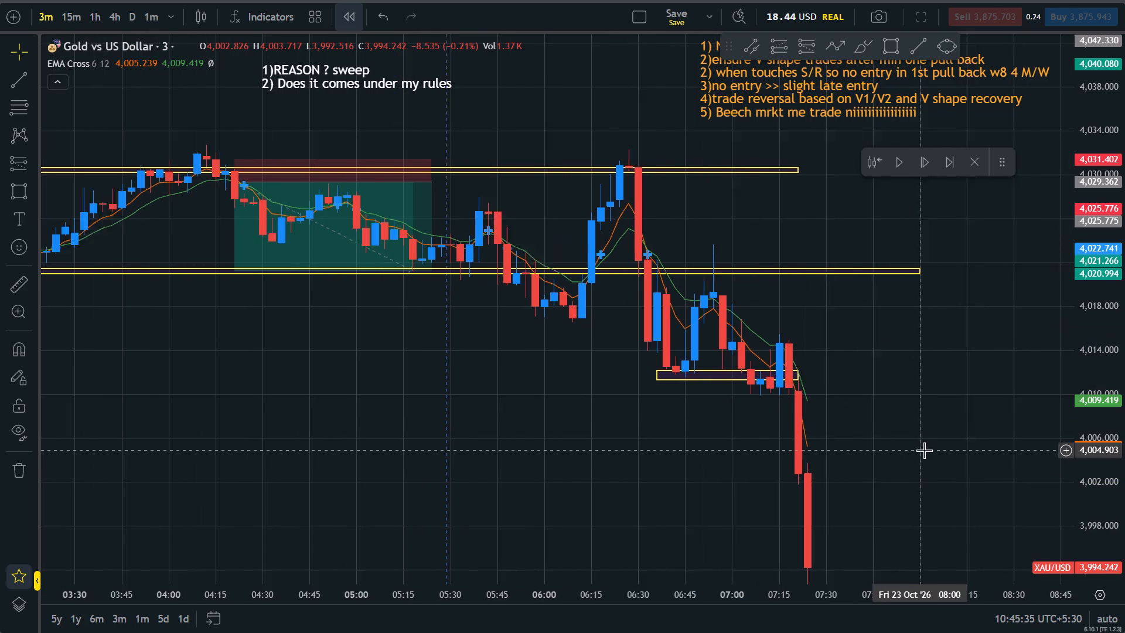
pyautogui.scroll(-2, 924, 450)
pyautogui.moveTo(1124, 309); pyautogui.dragTo(1124, 385)
pyautogui.moveTo(1000, 491); pyautogui.dragTo(925, 373)
pyautogui.scroll(1, 925, 373)
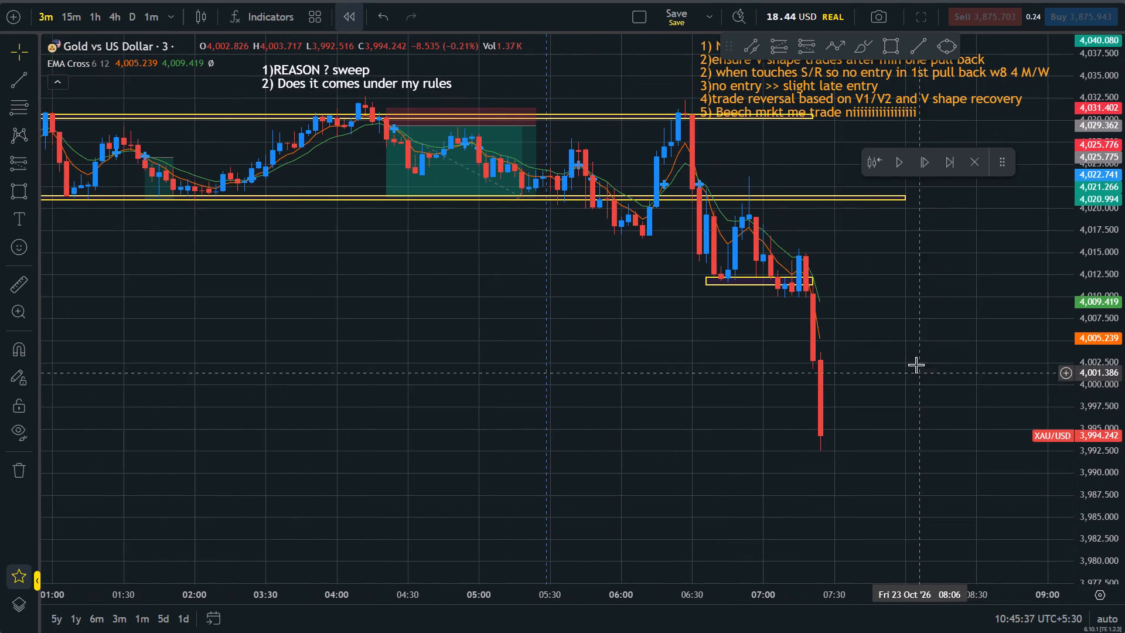
# Advance the replay to the 07:30 candle to follow the drop below the 4,012 zone.
pyautogui.click(921, 165)
pyautogui.scroll(1, 930, 409)
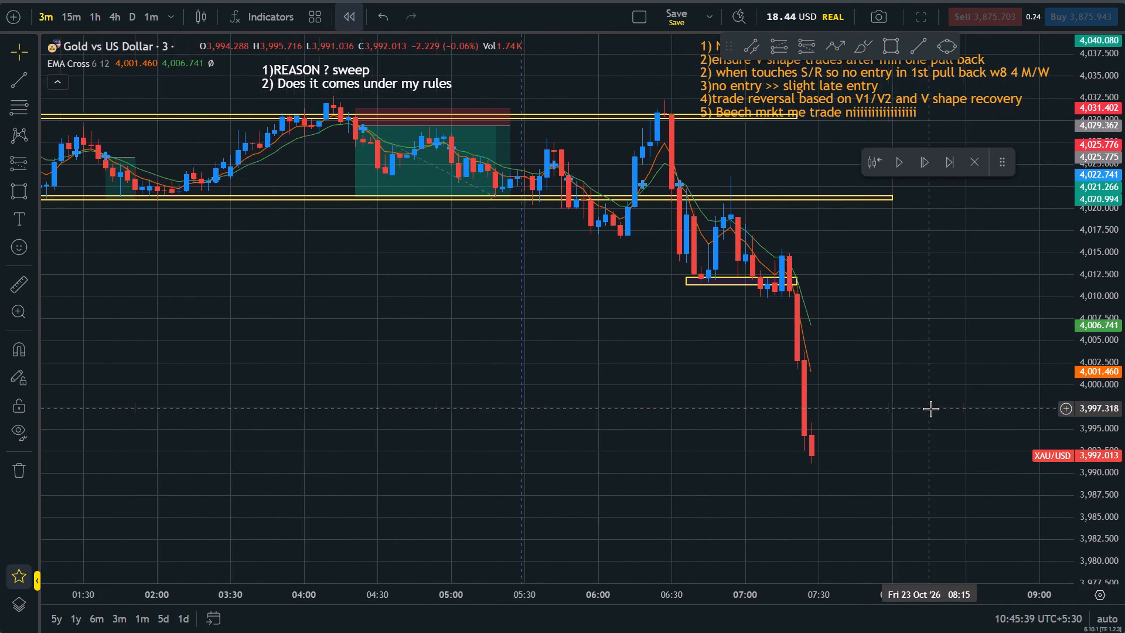
pyautogui.scroll(1, 930, 409)
pyautogui.click(922, 157)
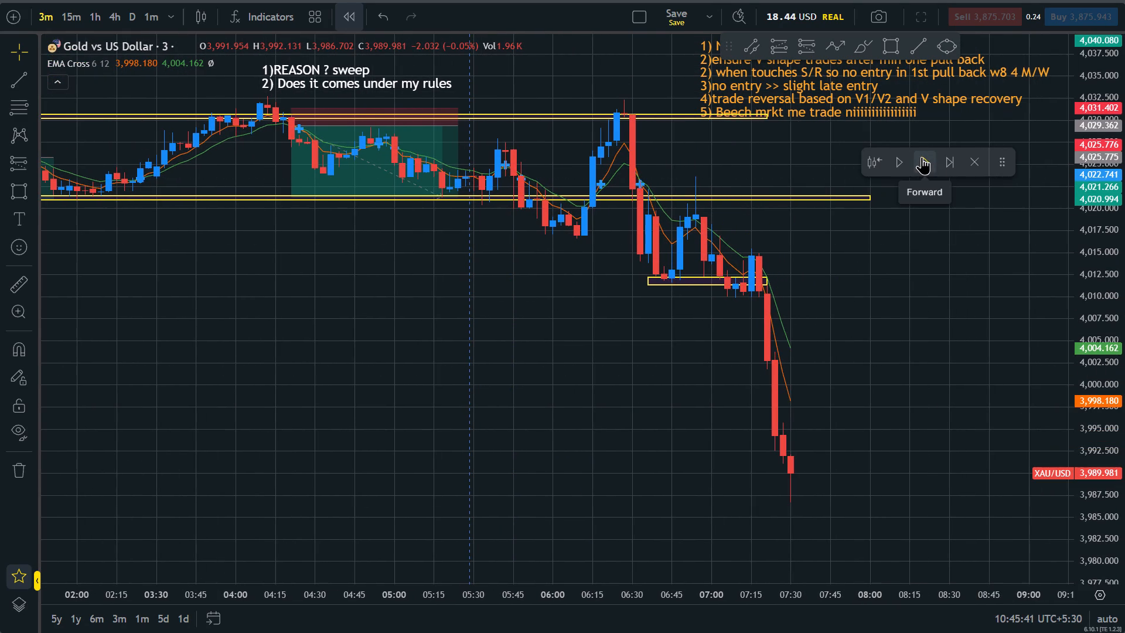
pyautogui.scroll(1, 979, 458)
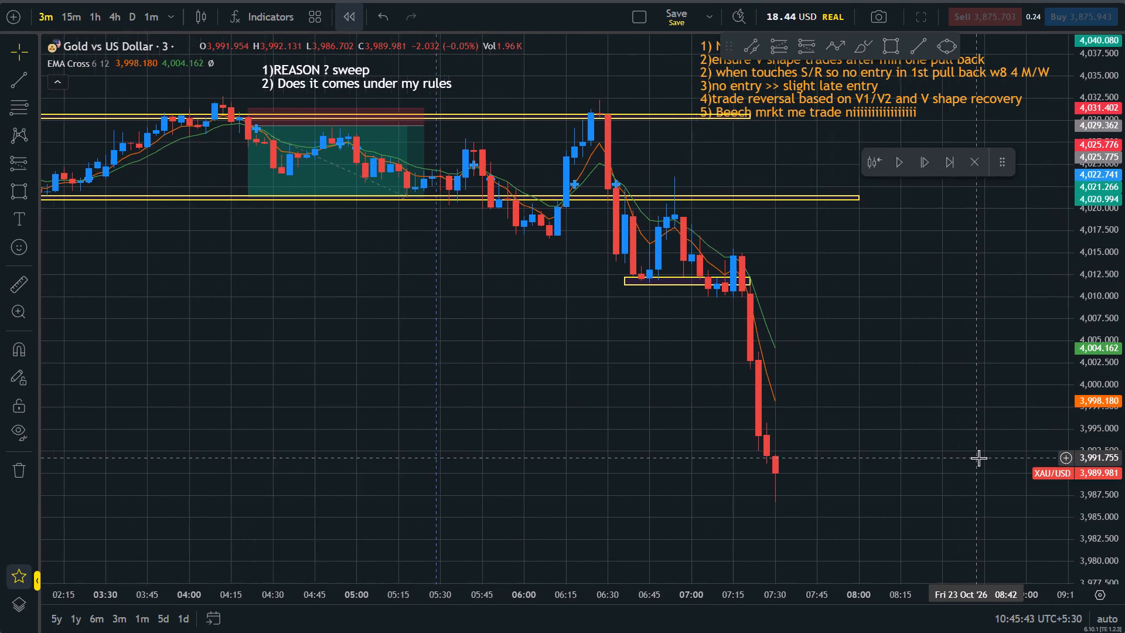
pyautogui.scroll(1, 979, 458)
# Advance the replay from 07:30 to the 08:00 candle to follow the recovery toward the 4,021 zone.
pyautogui.click(924, 165)
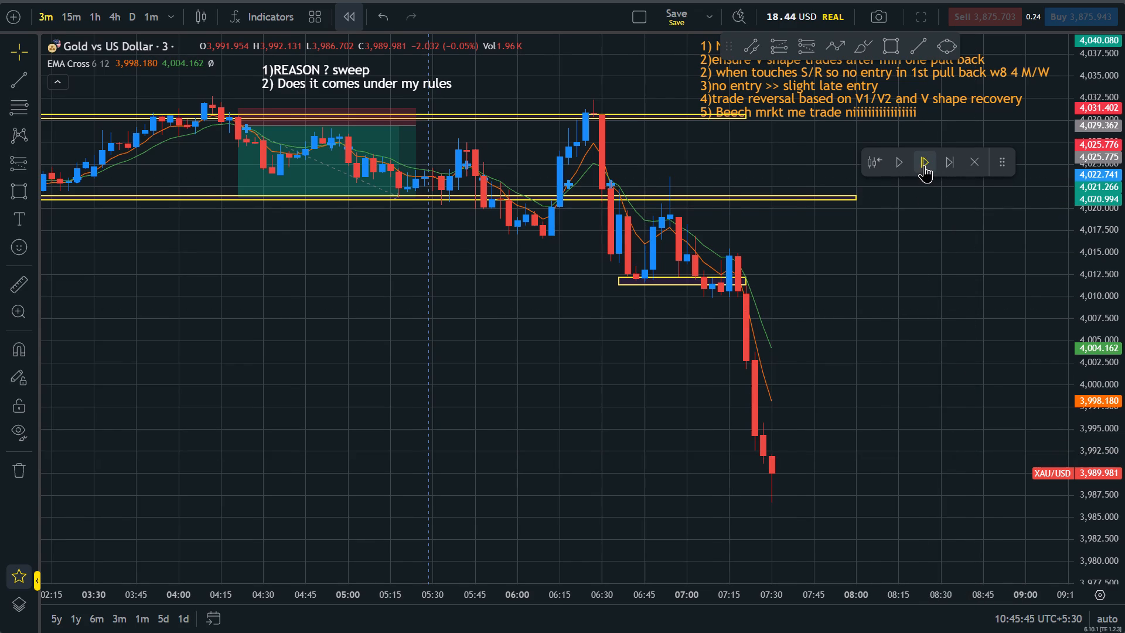
pyautogui.click(925, 154)
pyautogui.click(926, 156)
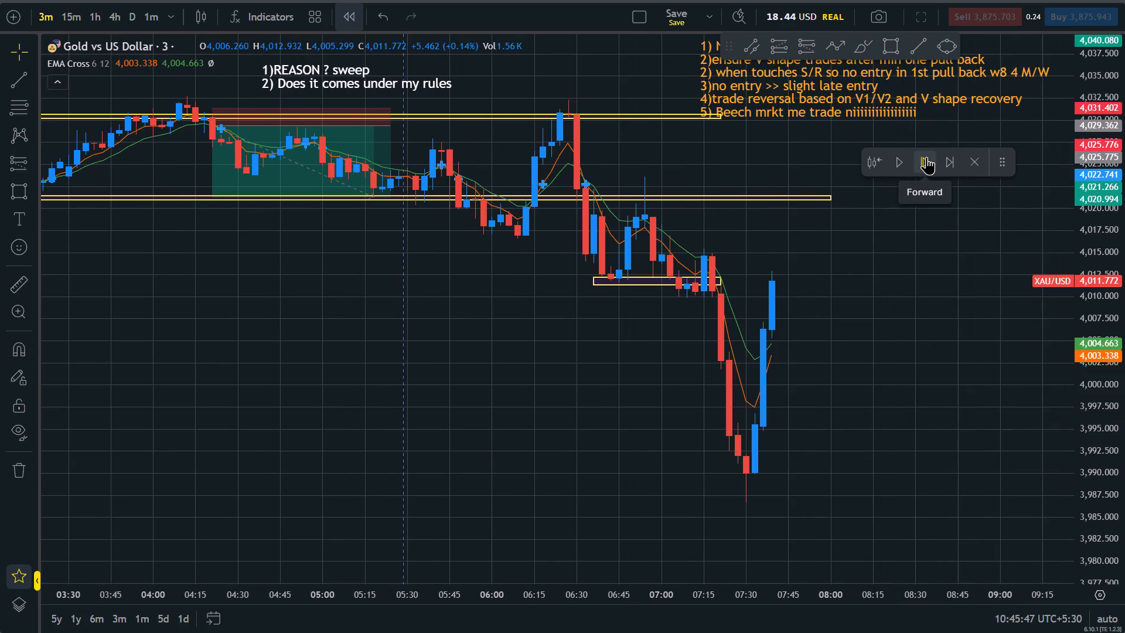
pyautogui.click(927, 159)
pyautogui.click(927, 159)
pyautogui.click(928, 162)
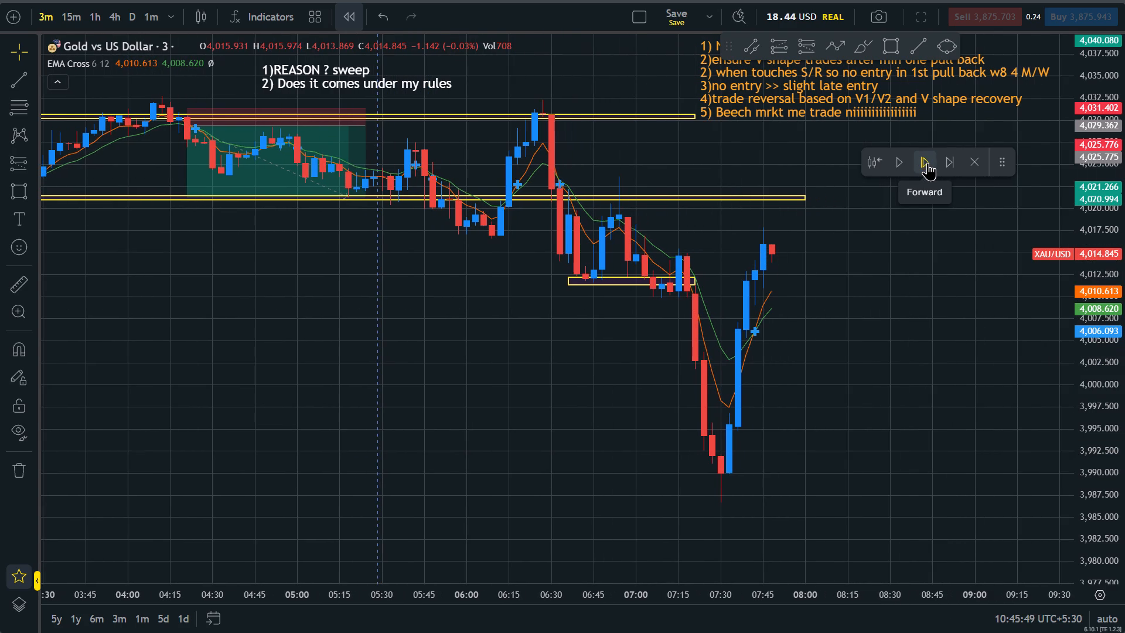
pyautogui.click(928, 166)
pyautogui.click(928, 166)
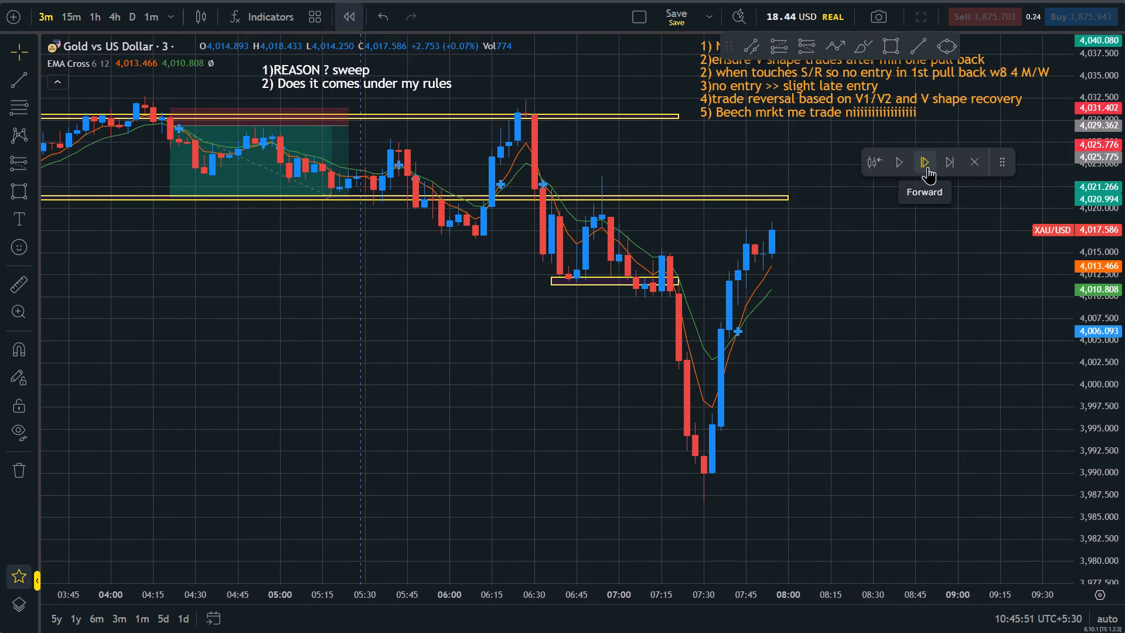
pyautogui.click(928, 166)
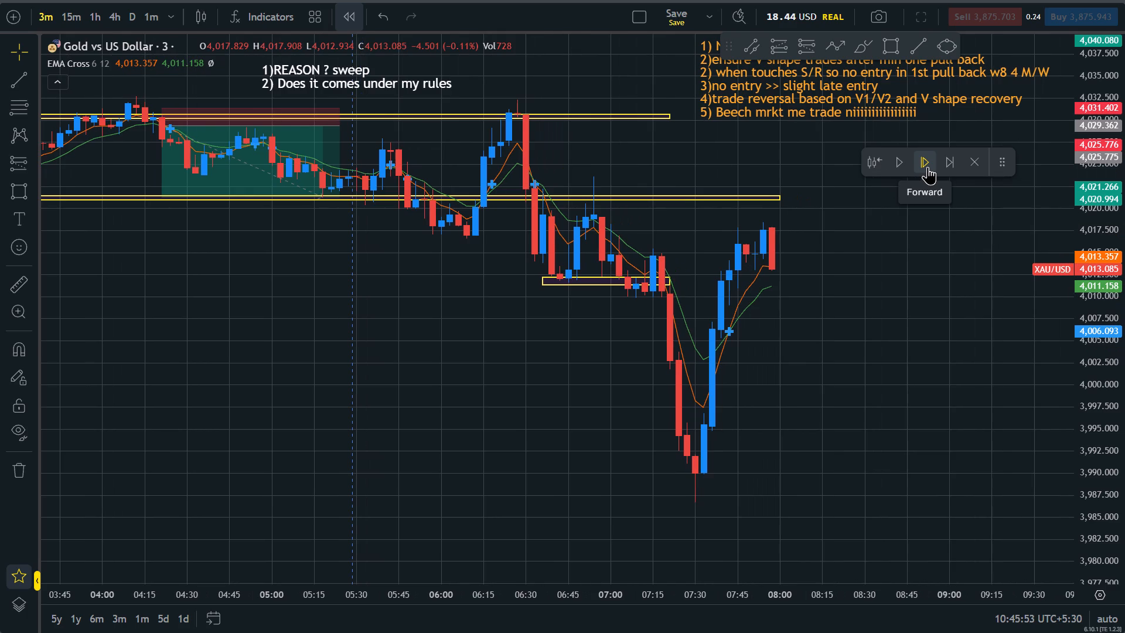
pyautogui.click(928, 166)
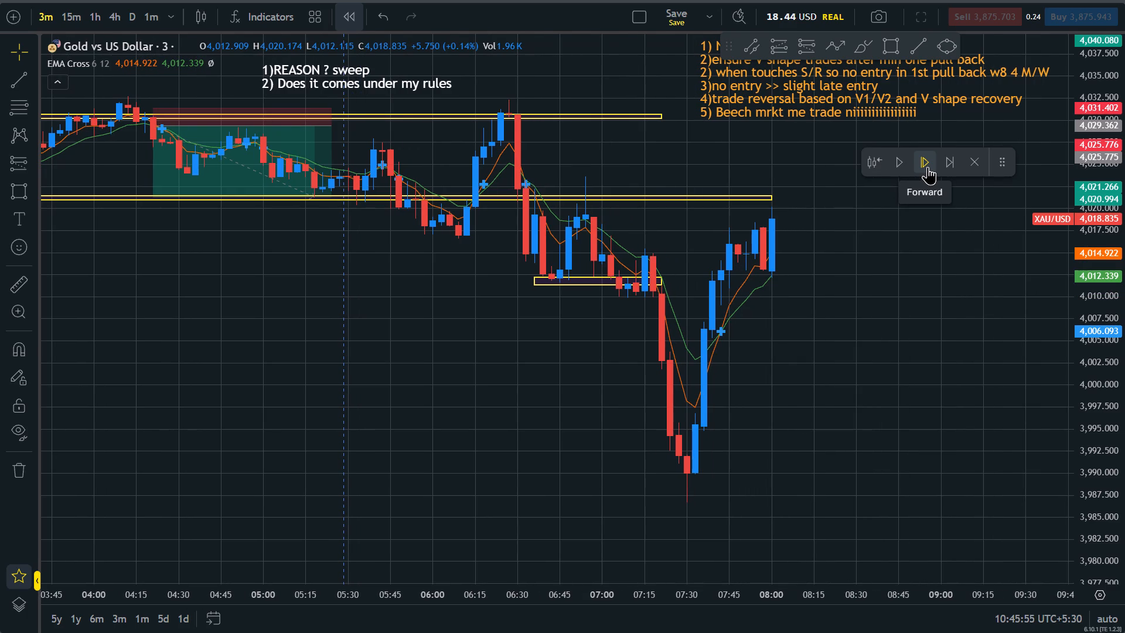
# Extend the zone near 4,012 to about 08:42, placing its edges at about 4,011.3 and 4,009.6.
pyautogui.moveTo(812, 289); pyautogui.dragTo(792, 343)
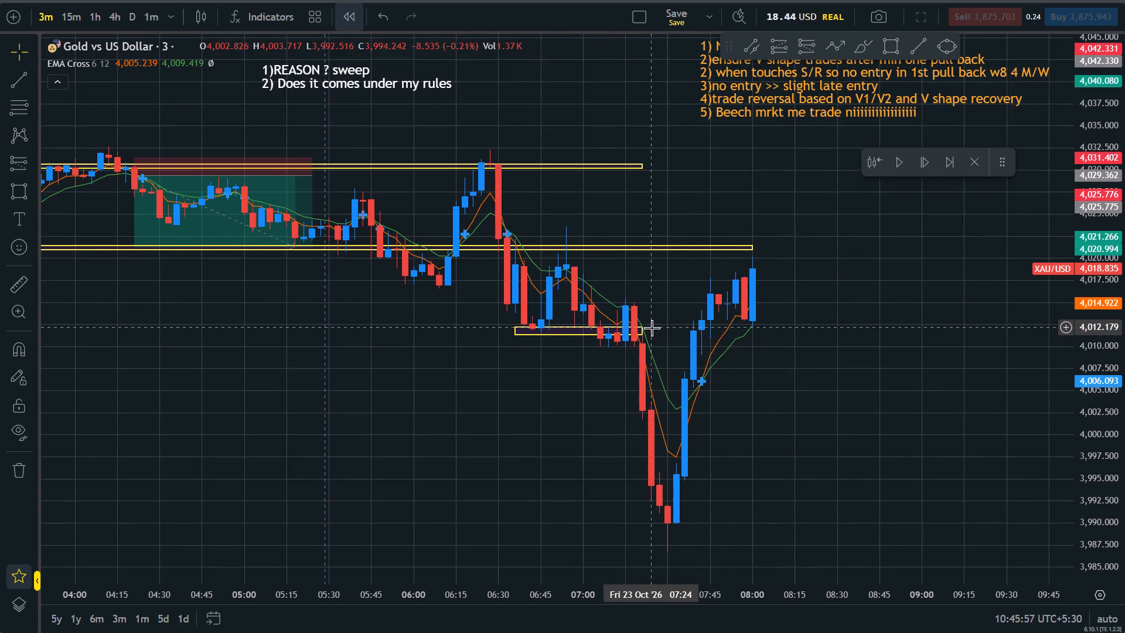
pyautogui.click(649, 329)
pyautogui.moveTo(643, 329); pyautogui.dragTo(854, 330)
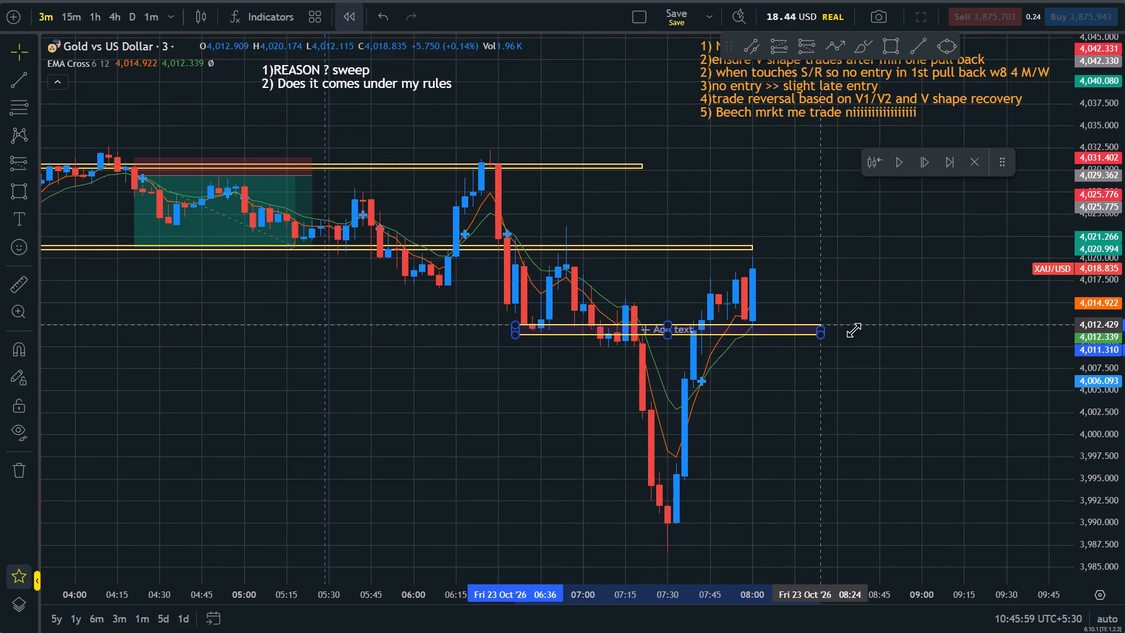
pyautogui.moveTo(854, 330); pyautogui.dragTo(870, 350)
pyautogui.click(802, 404)
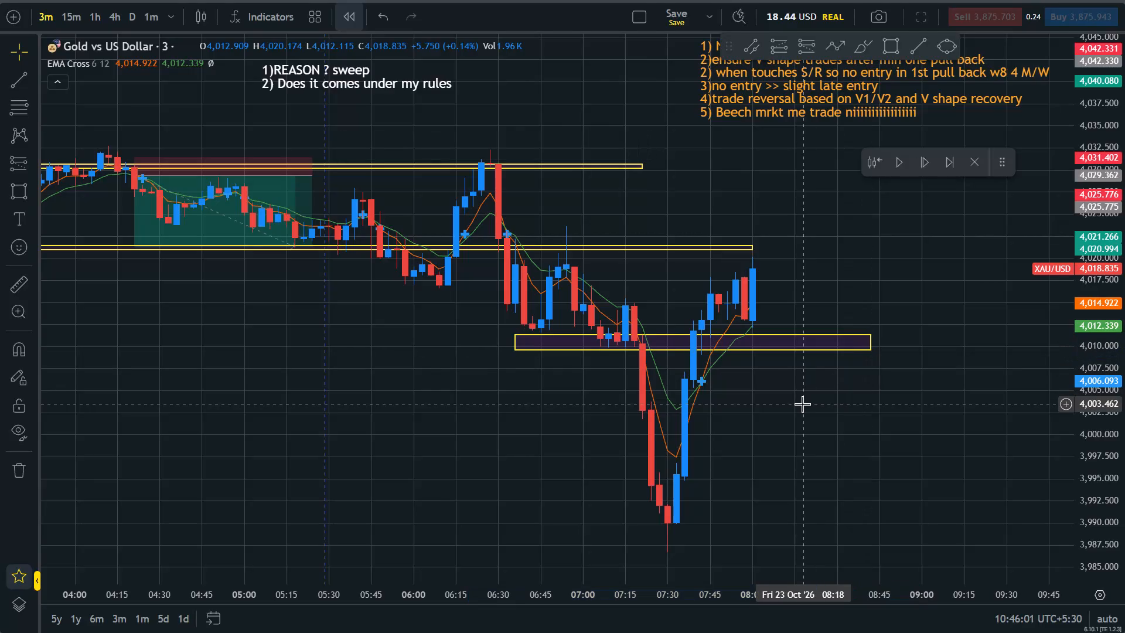
# Extend the 4,021 zone to about 08:51 and place its lower edge at about 4,020.0.
pyautogui.scroll(-2, 802, 404)
pyautogui.scroll(1, 802, 404)
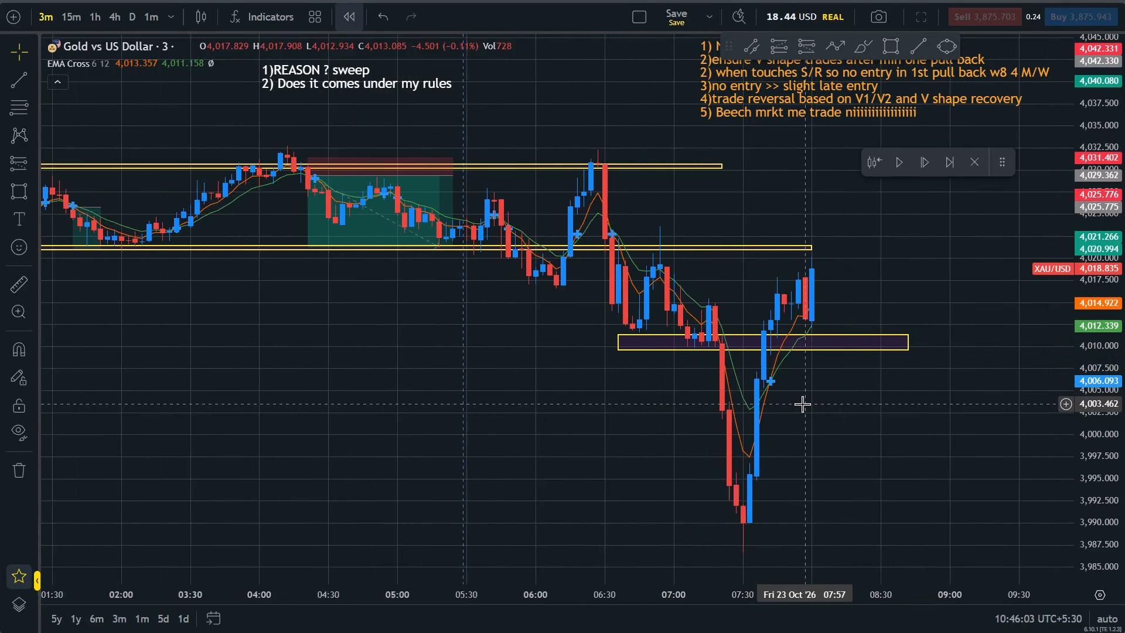
pyautogui.scroll(1, 802, 404)
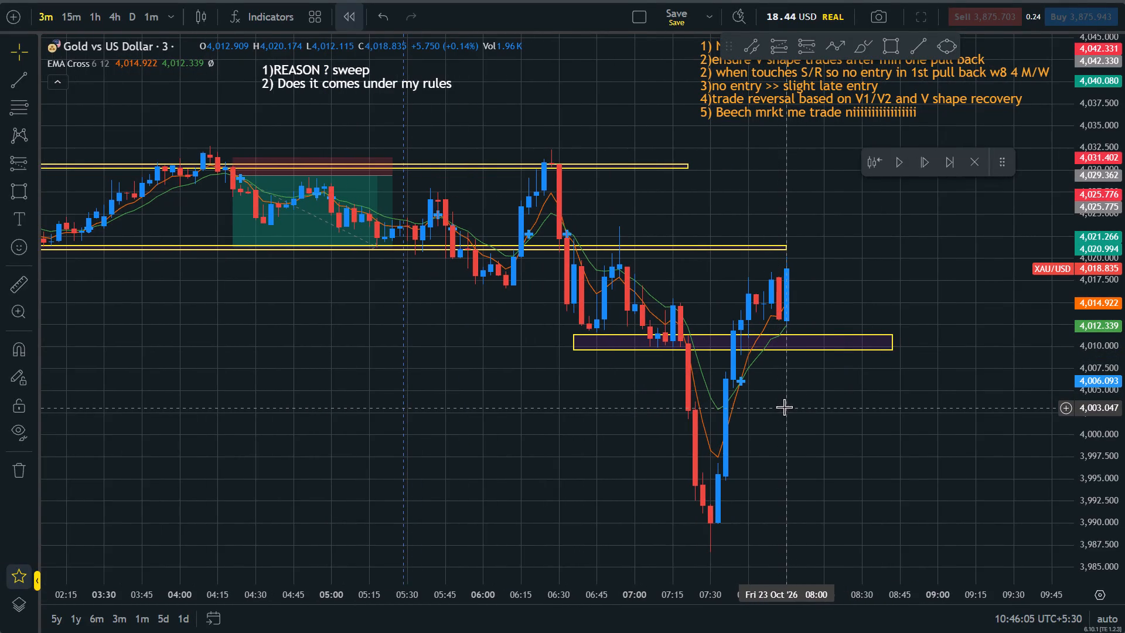
pyautogui.click(784, 405)
pyautogui.click(826, 405)
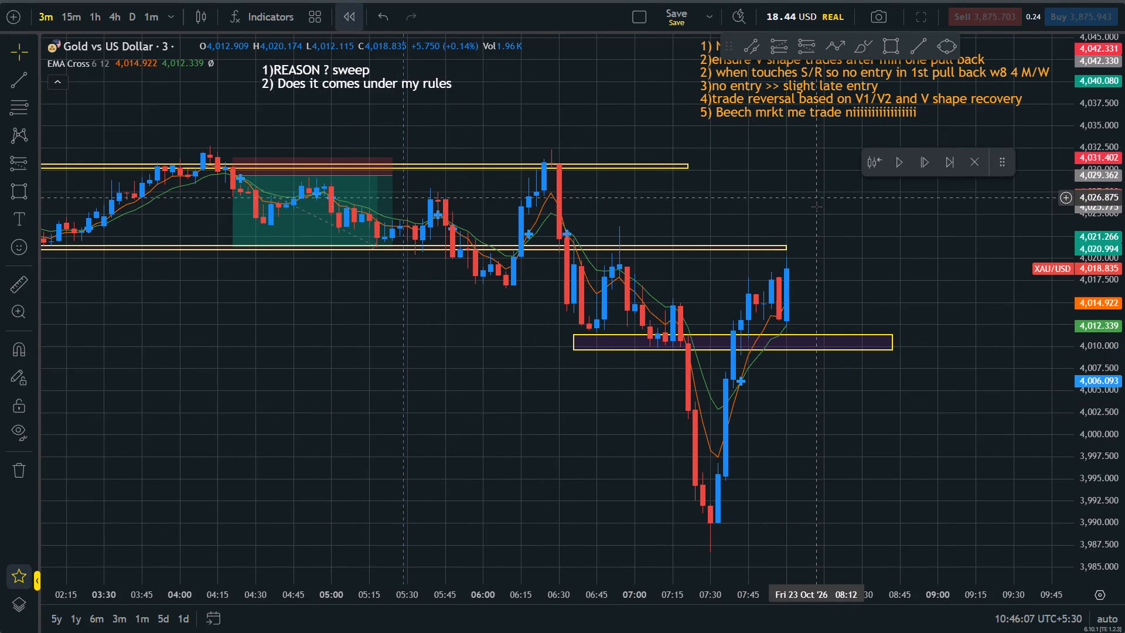
pyautogui.moveTo(823, 288); pyautogui.dragTo(823, 307)
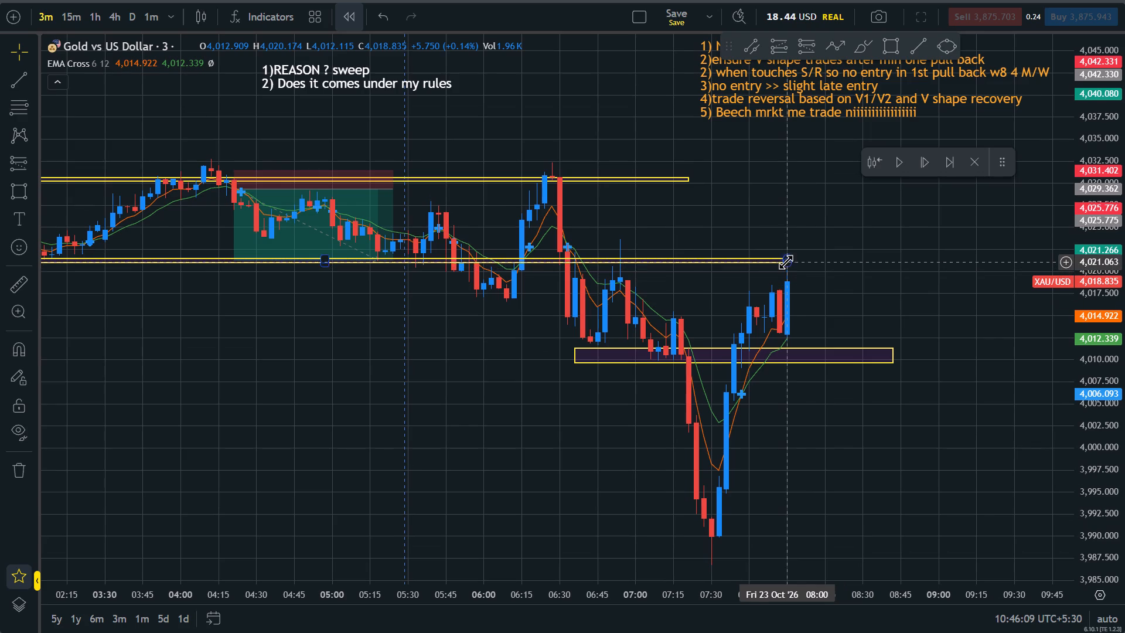
pyautogui.click(806, 263)
pyautogui.moveTo(792, 261); pyautogui.dragTo(880, 267)
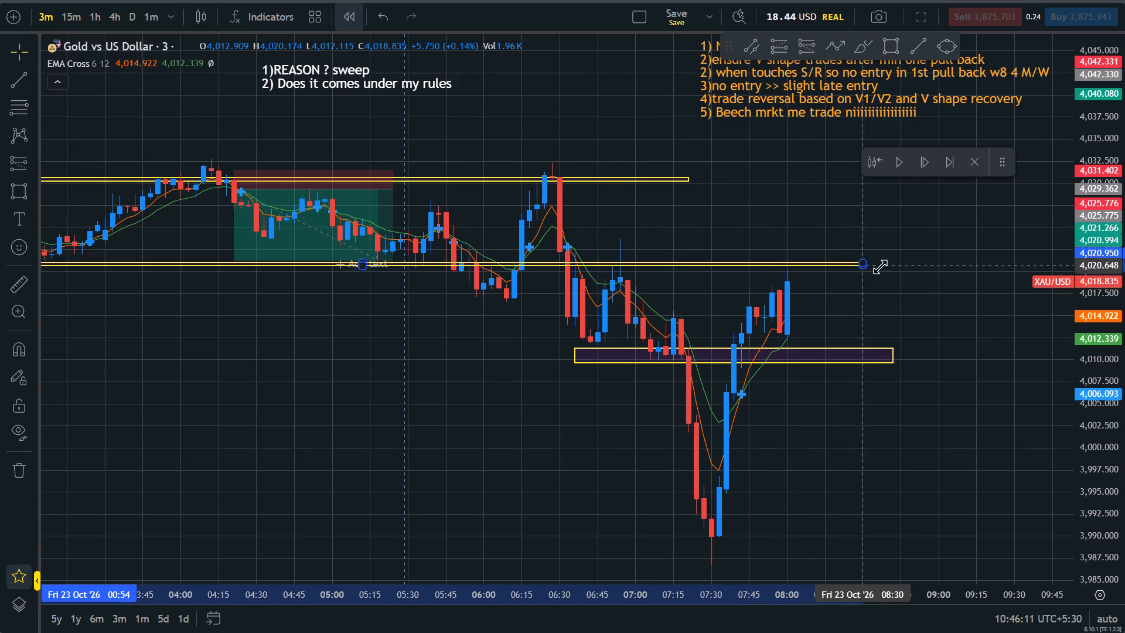
pyautogui.moveTo(880, 267); pyautogui.dragTo(916, 271)
pyautogui.click(943, 336)
# Examine how price approaches the 4,021 zone at 08:00 compared with the earlier swings and marked levels.
pyautogui.scroll(-4, 943, 336)
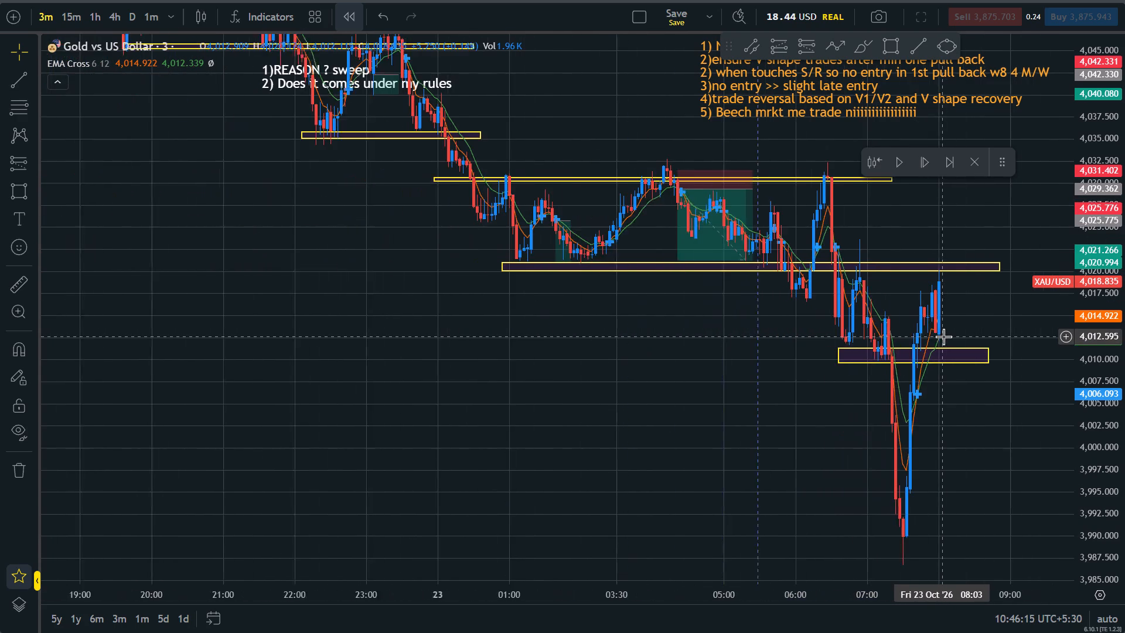
pyautogui.scroll(4, 943, 336)
pyautogui.moveTo(1124, 450); pyautogui.dragTo(1119, 353)
pyautogui.moveTo(937, 290); pyautogui.dragTo(955, 355)
pyautogui.scroll(1, 955, 355)
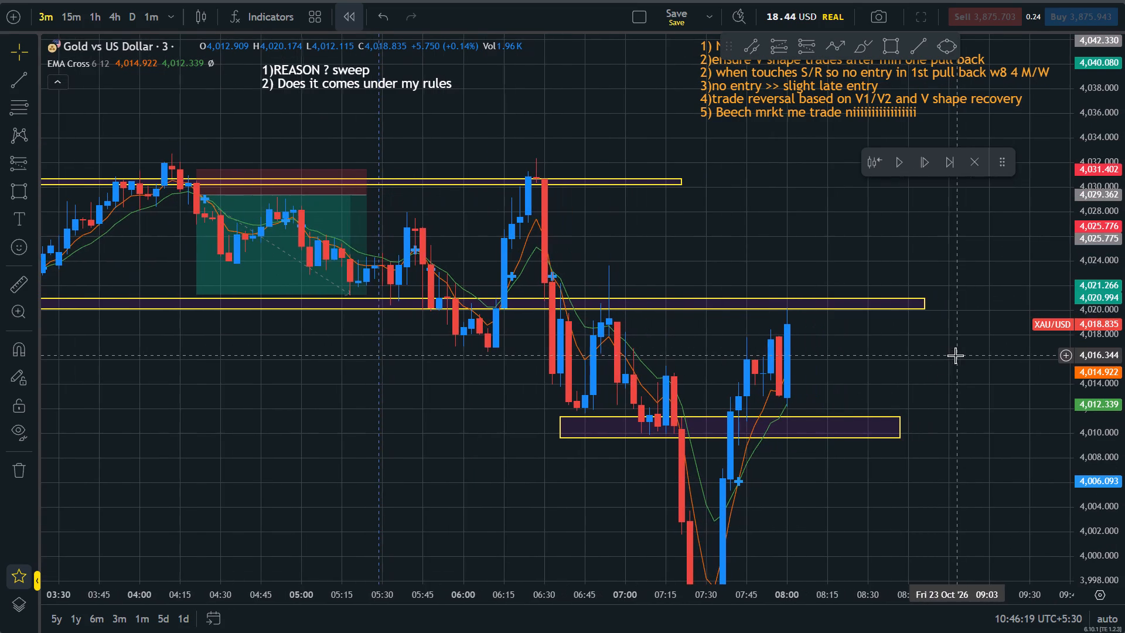
pyautogui.moveTo(855, 236); pyautogui.dragTo(860, 264)
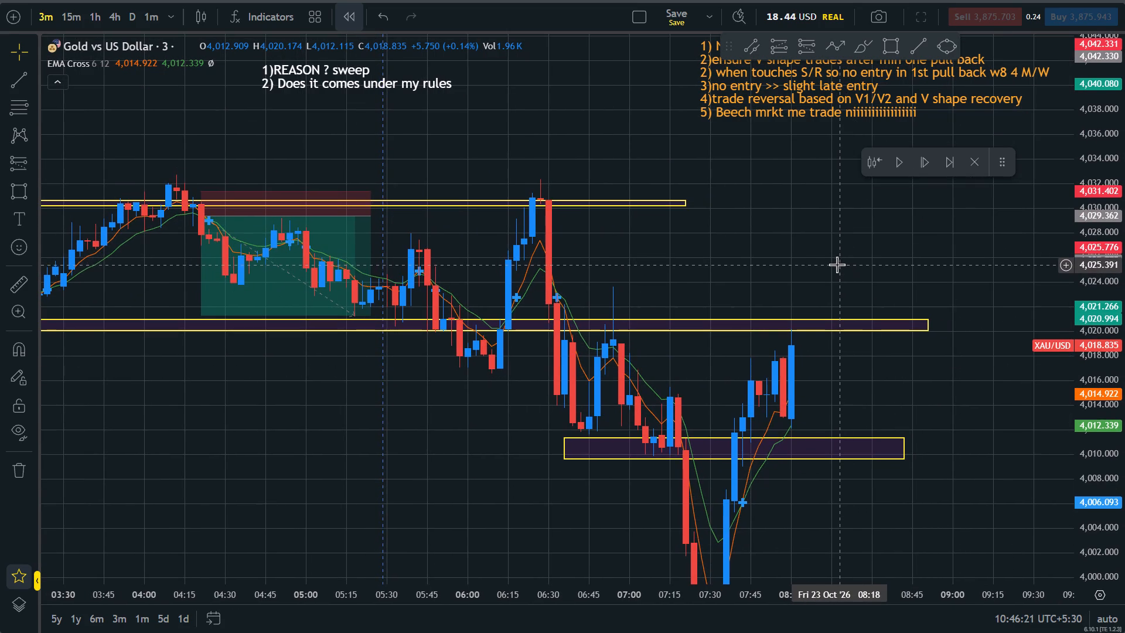
pyautogui.moveTo(832, 264); pyautogui.dragTo(804, 168)
pyautogui.click(810, 172)
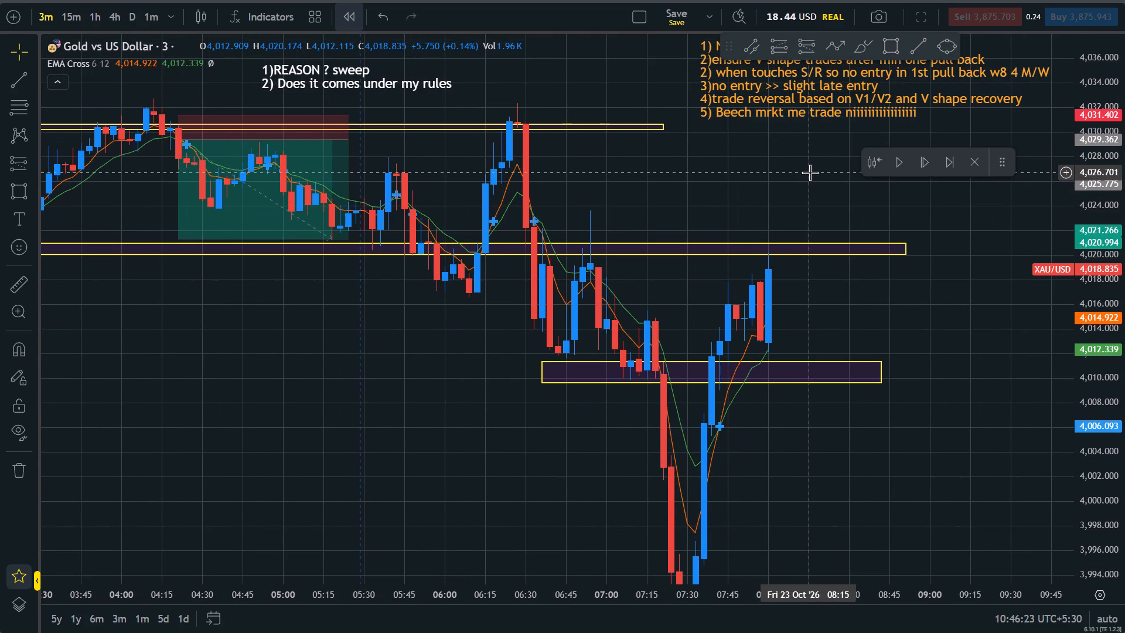
pyautogui.scroll(1, 810, 172)
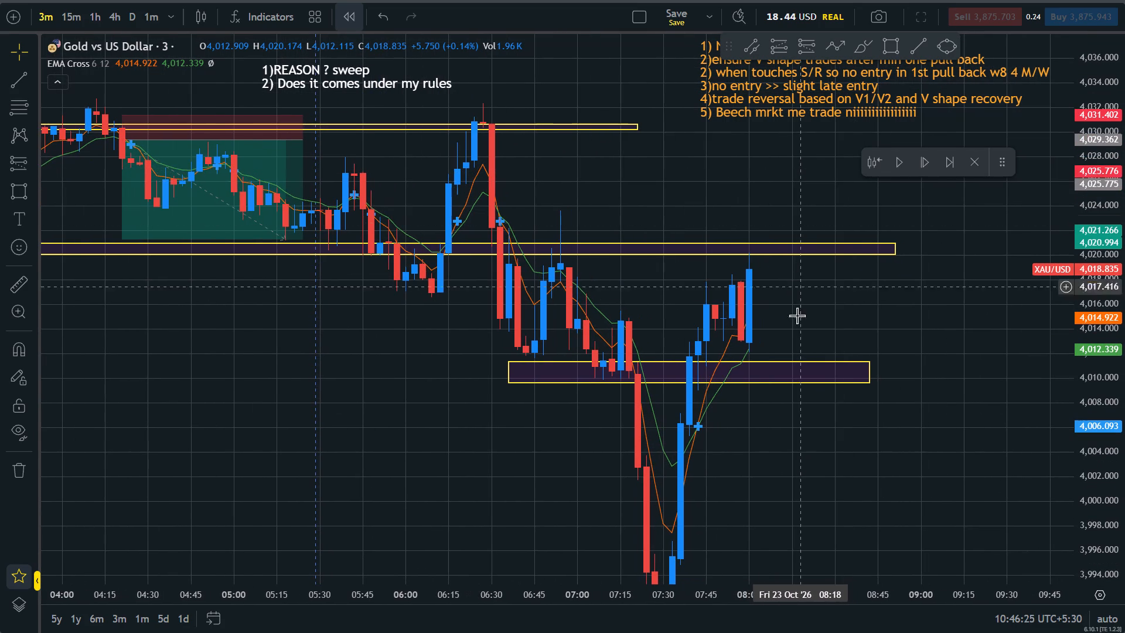
pyautogui.click(792, 317)
pyautogui.scroll(-3, 792, 317)
pyautogui.moveTo(1124, 249); pyautogui.dragTo(1124, 339)
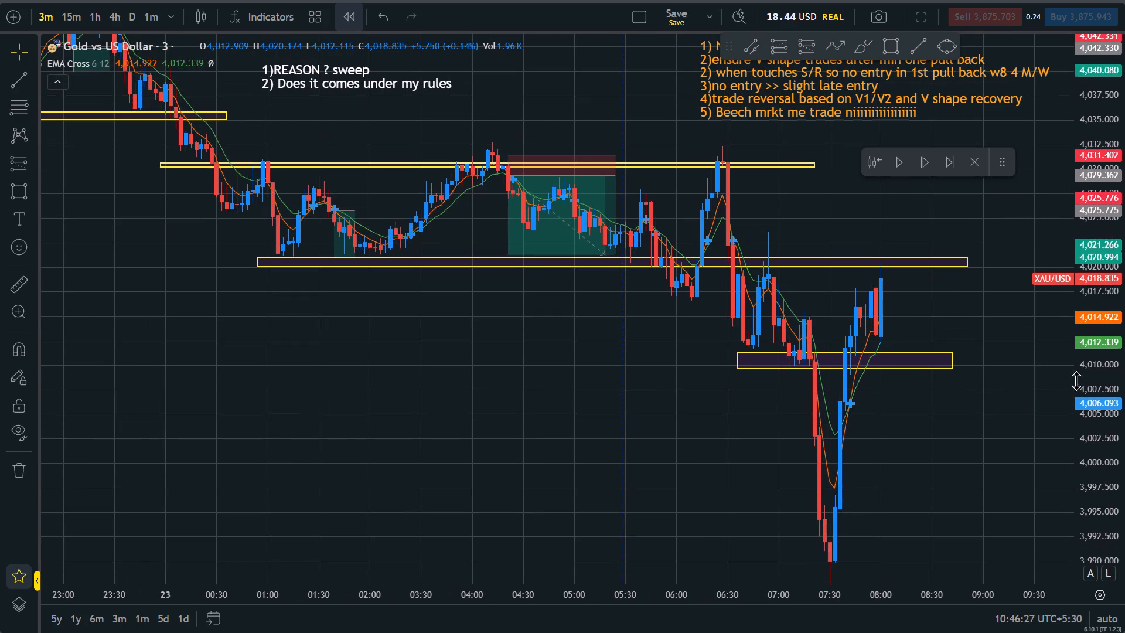
pyautogui.scroll(1, 946, 445)
# Advance the replay to the 08:15 candle to check the reaction at the 4,021 zone.
pyautogui.click(928, 158)
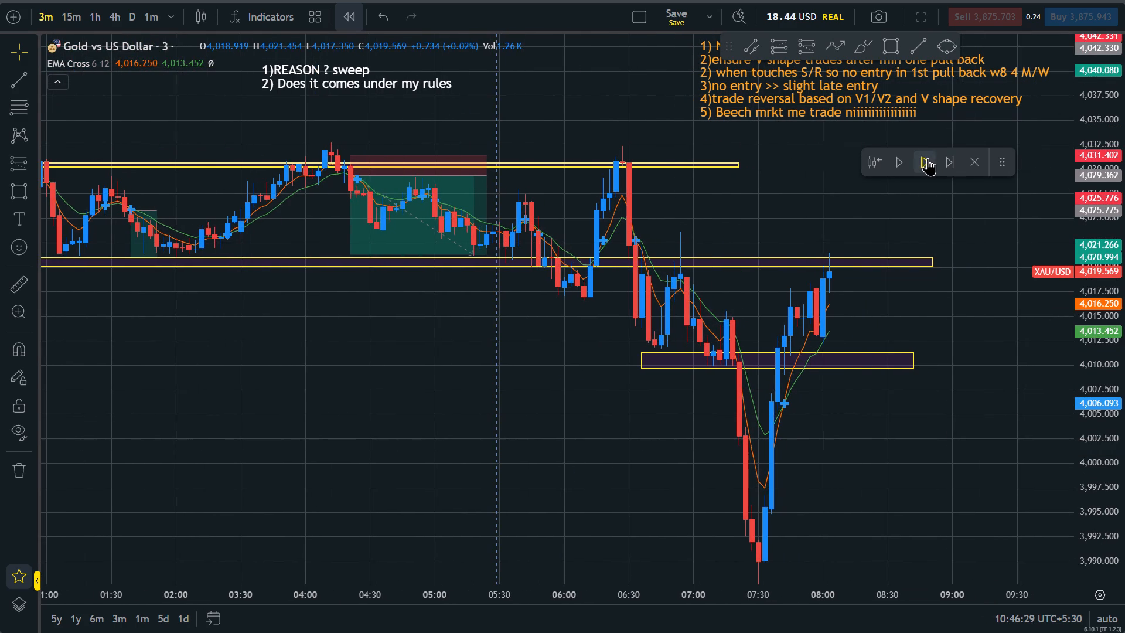
pyautogui.click(925, 159)
pyautogui.click(922, 162)
pyautogui.click(922, 162)
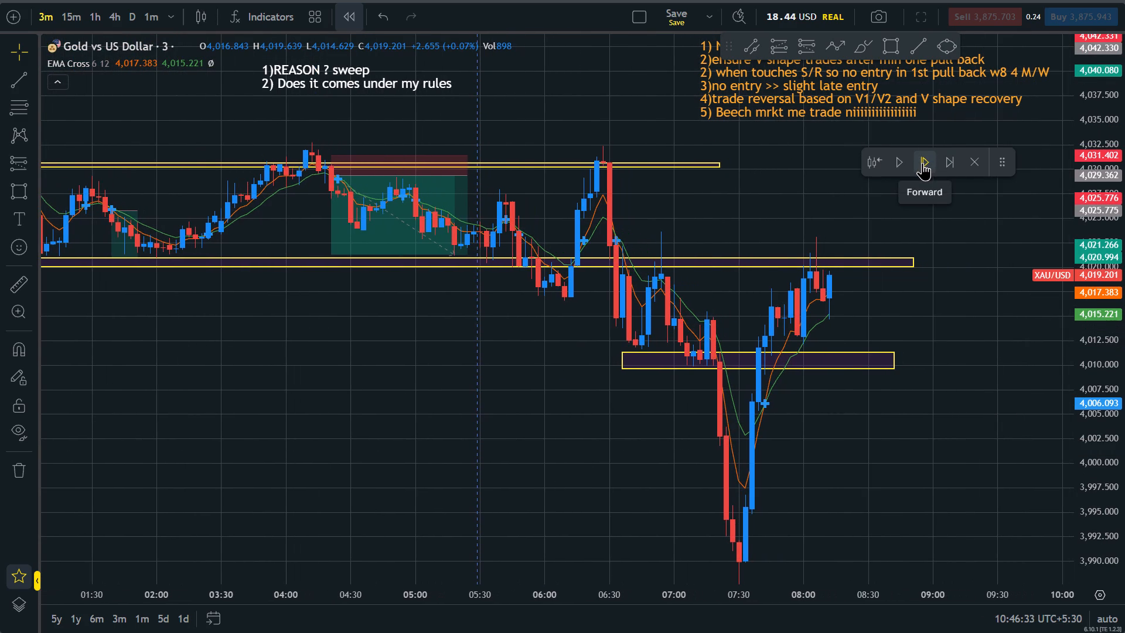
pyautogui.click(922, 162)
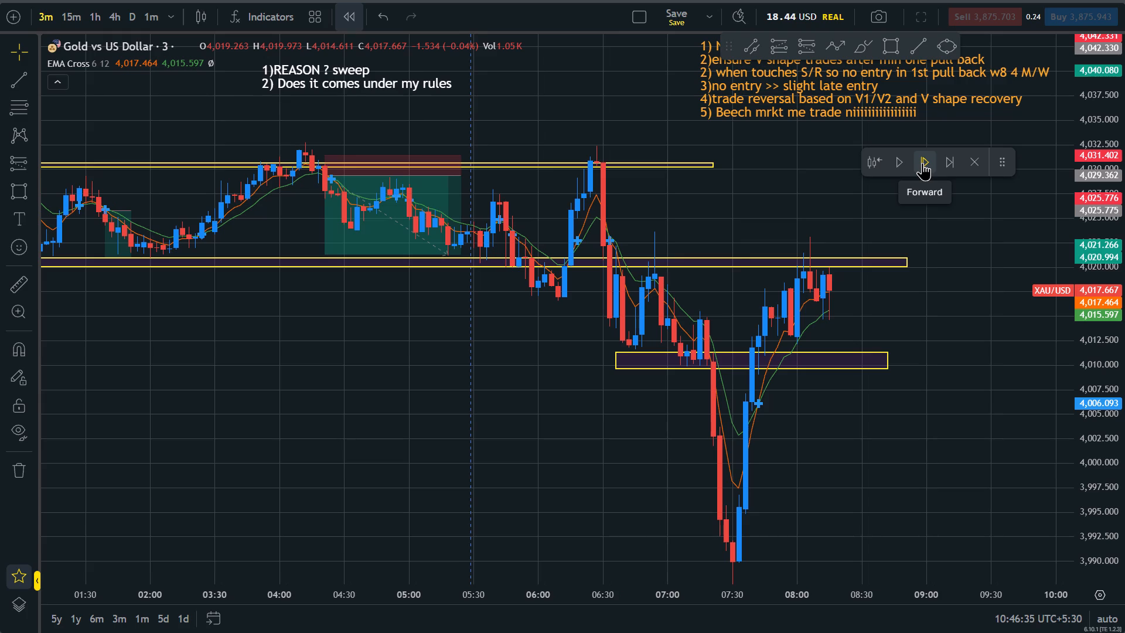
# Advance the replay to the 08:27 candle to watch price around the 4,021 zone.
pyautogui.scroll(1, 1010, 379)
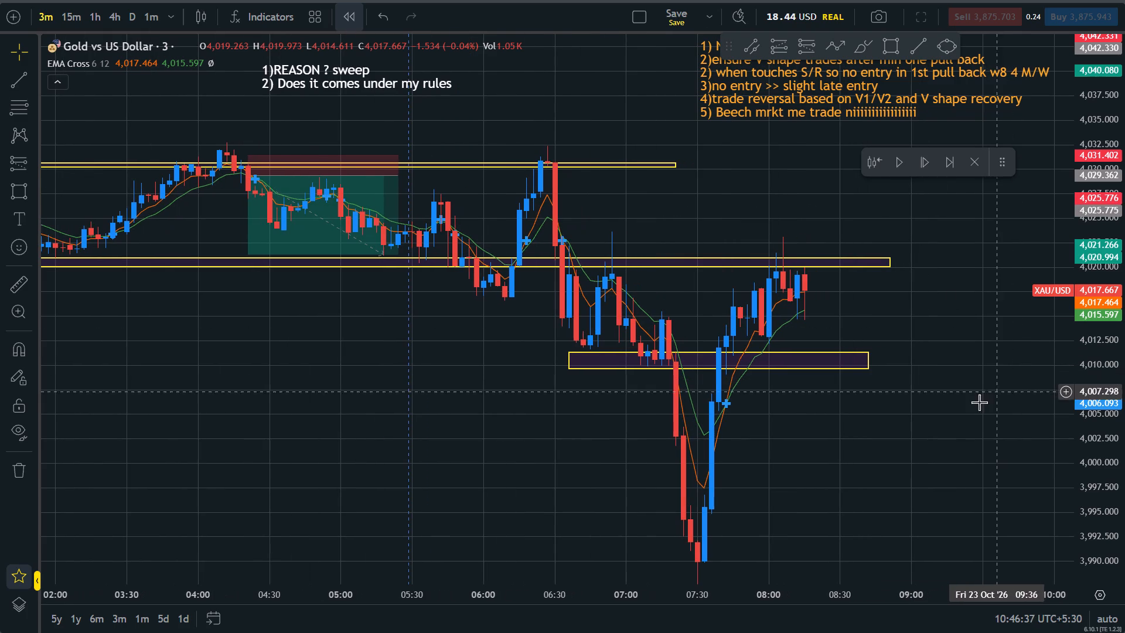
pyautogui.moveTo(840, 292); pyautogui.dragTo(838, 321)
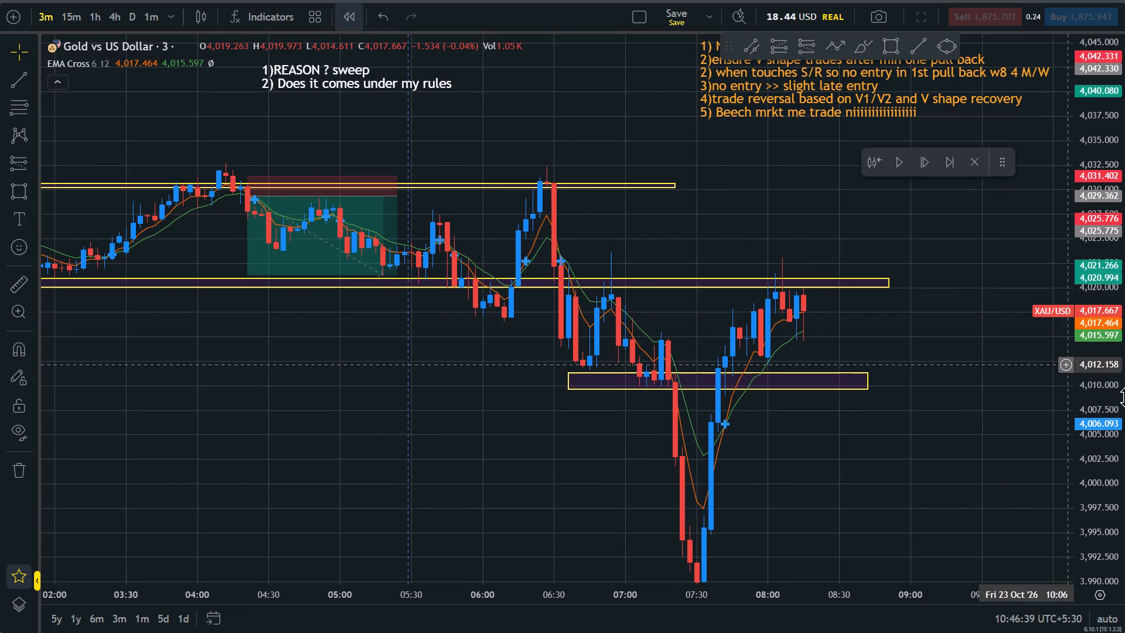
pyautogui.moveTo(1124, 397); pyautogui.dragTo(1086, 234)
pyautogui.scroll(1, 858, 361)
pyautogui.click(919, 161)
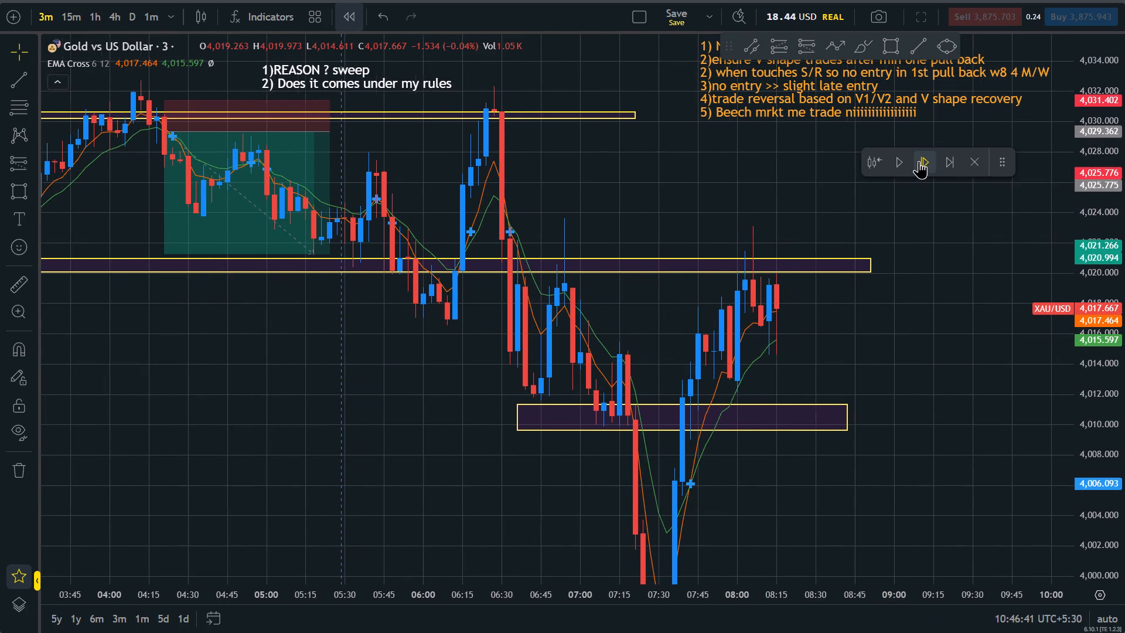
pyautogui.click(919, 161)
pyautogui.click(919, 161)
pyautogui.click(919, 161)
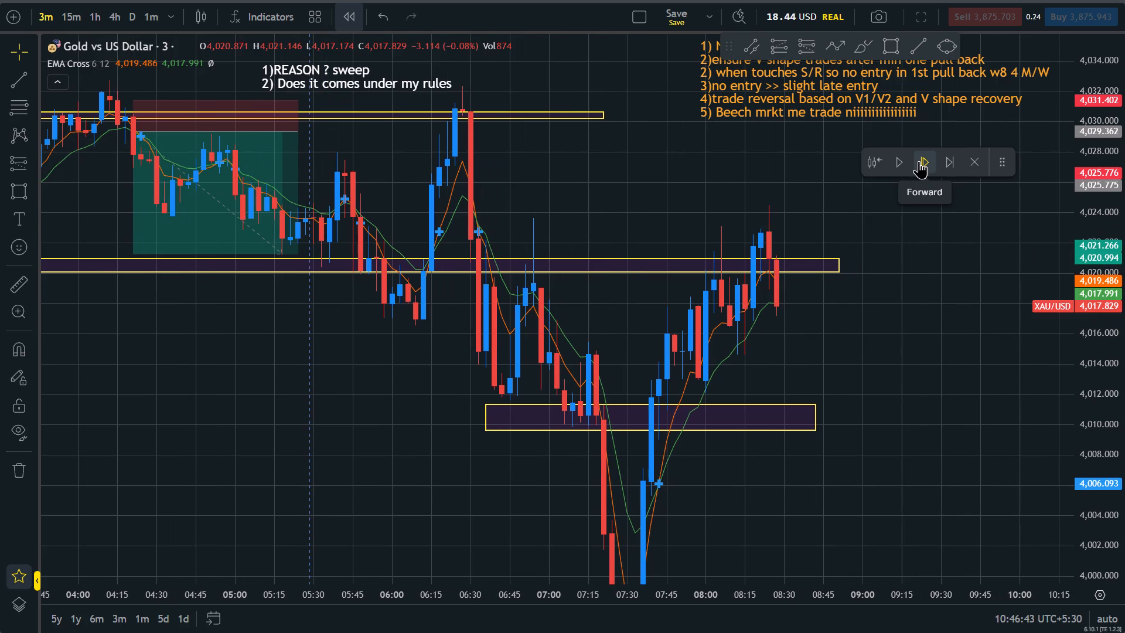
# Place a short position at the 08:30 candle with entry at about 4,017.4 and stop at about 4,020.1.
pyautogui.scroll(-2, 840, 310)
pyautogui.scroll(2, 840, 310)
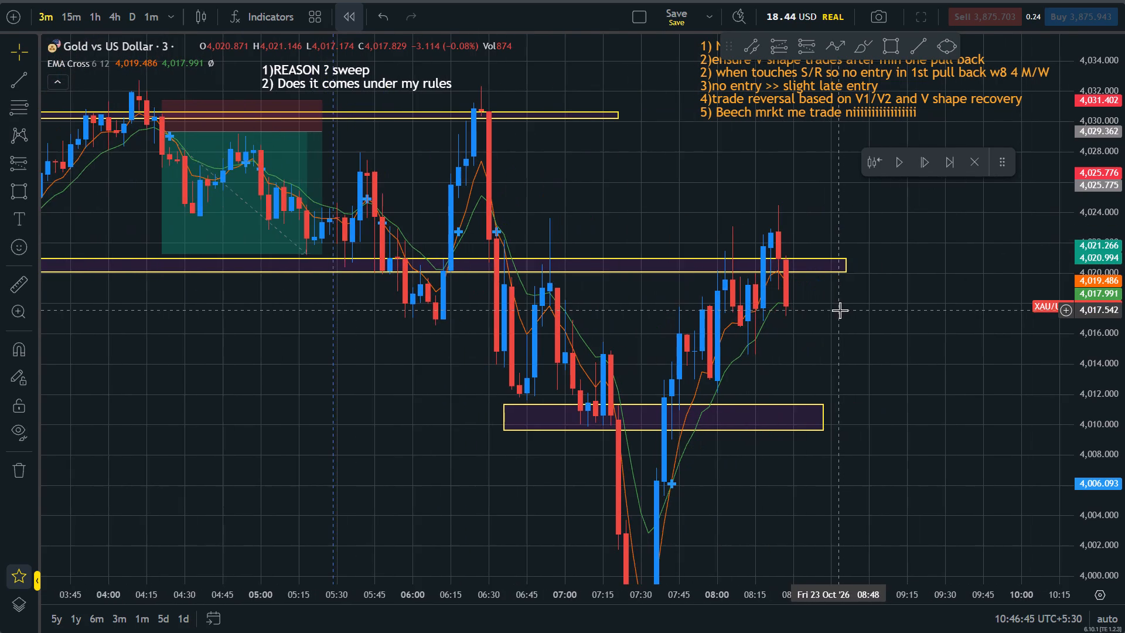
pyautogui.scroll(2, 840, 310)
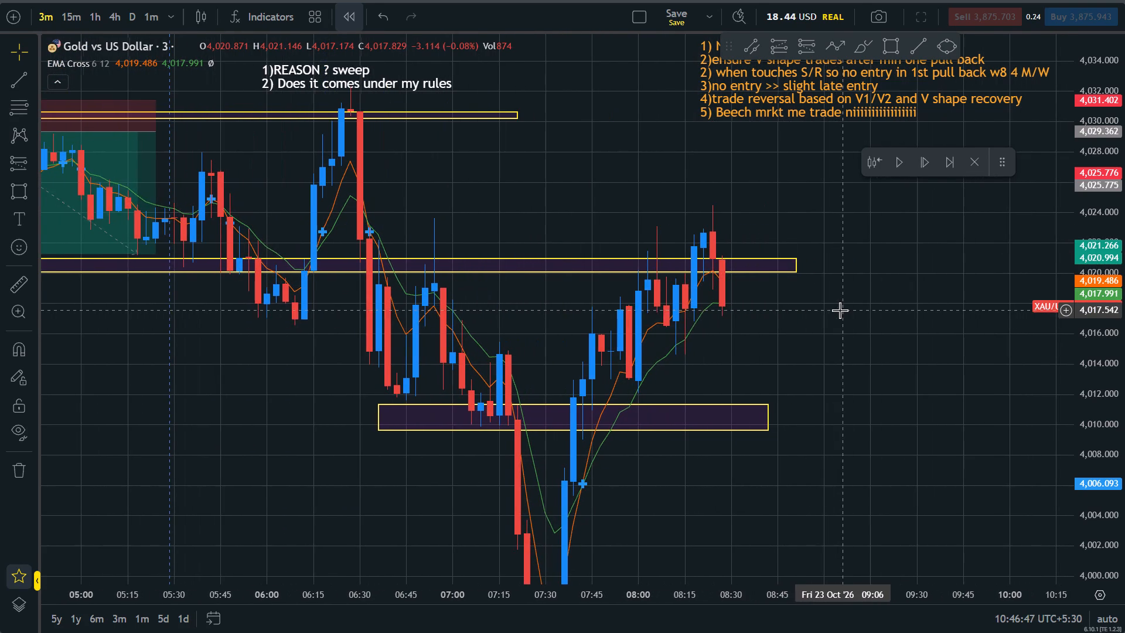
pyautogui.click(804, 49)
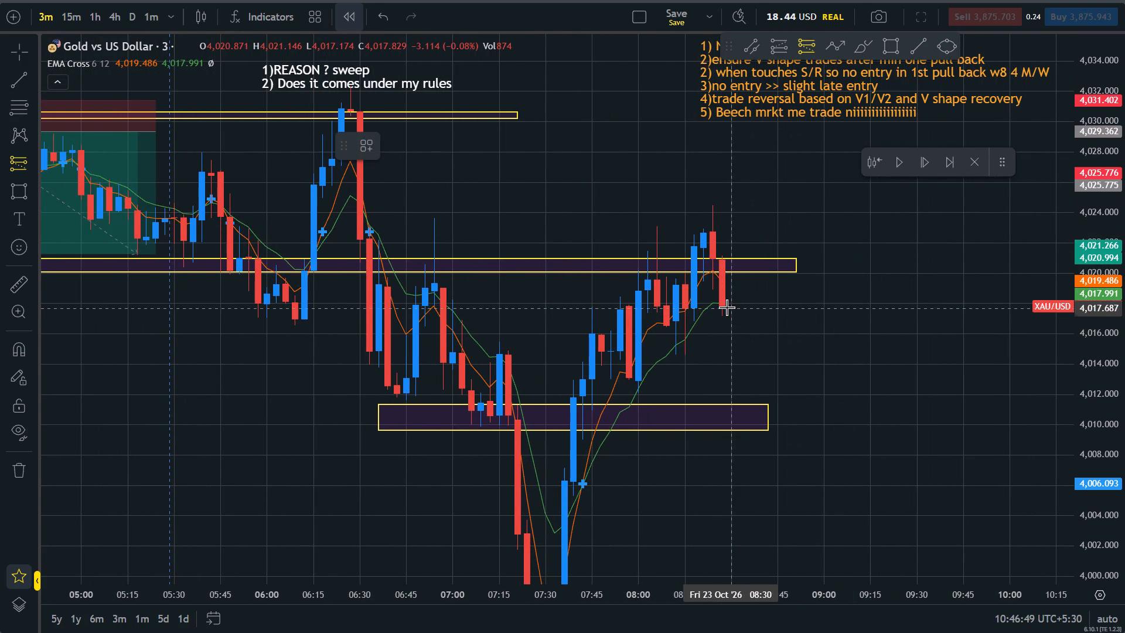
pyautogui.click(726, 307)
pyautogui.moveTo(761, 328); pyautogui.dragTo(762, 332)
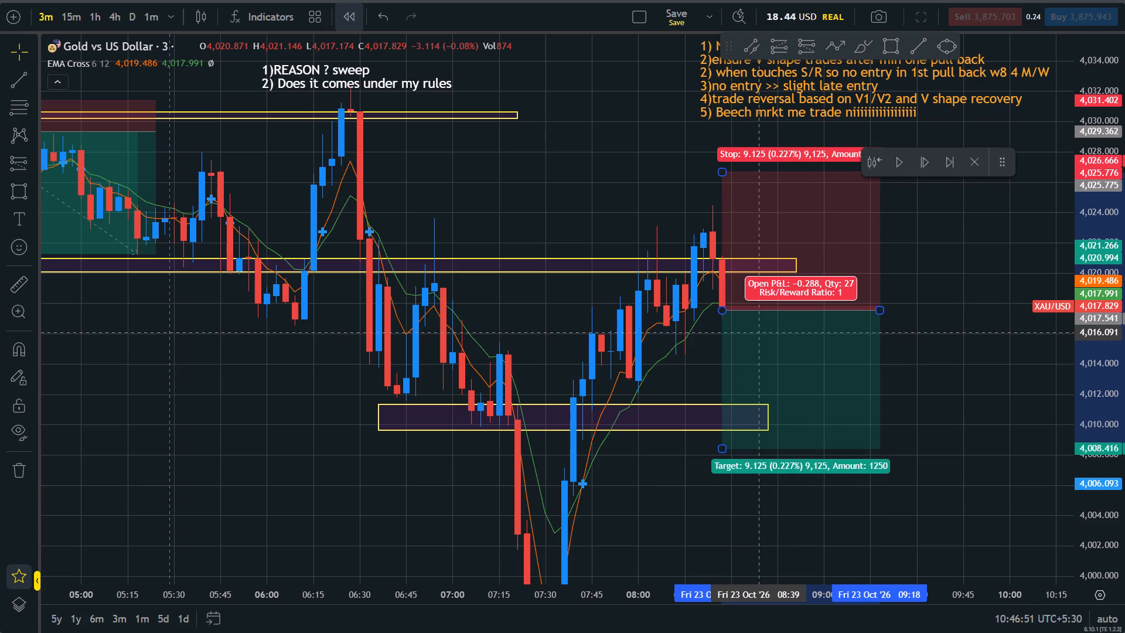
pyautogui.moveTo(762, 332); pyautogui.dragTo(765, 335)
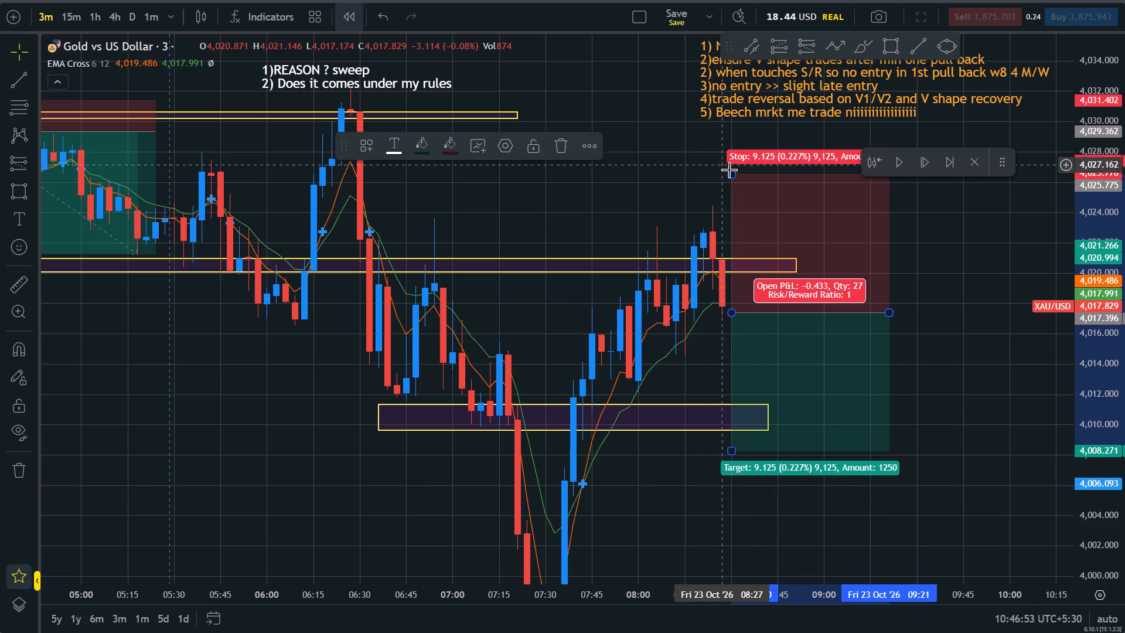
pyautogui.moveTo(732, 176); pyautogui.dragTo(743, 260)
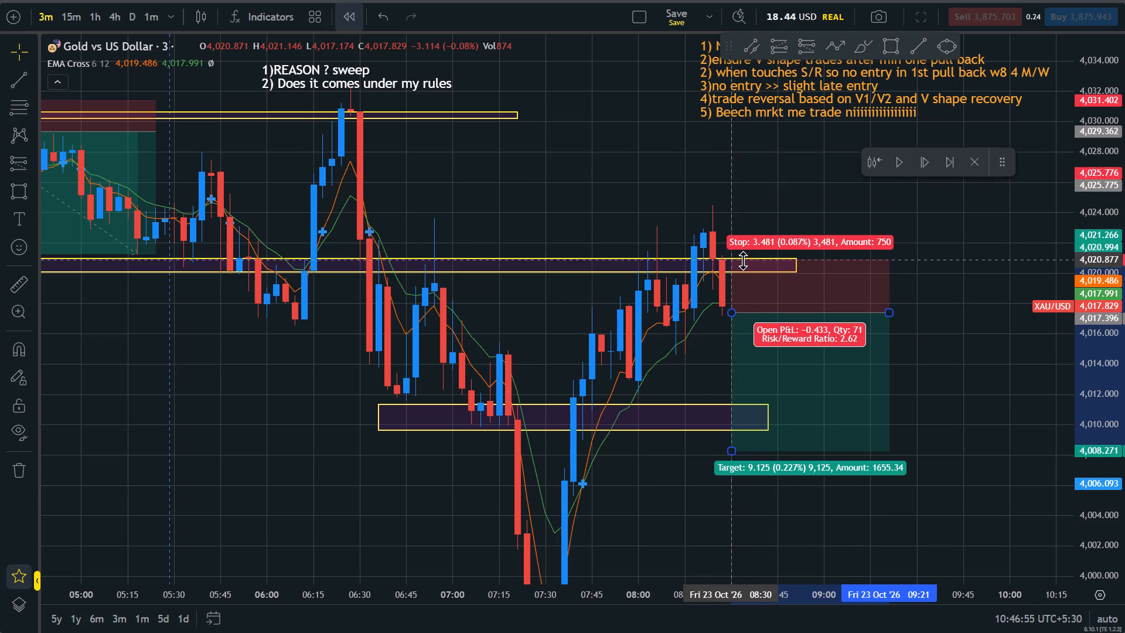
pyautogui.moveTo(743, 260); pyautogui.dragTo(746, 271)
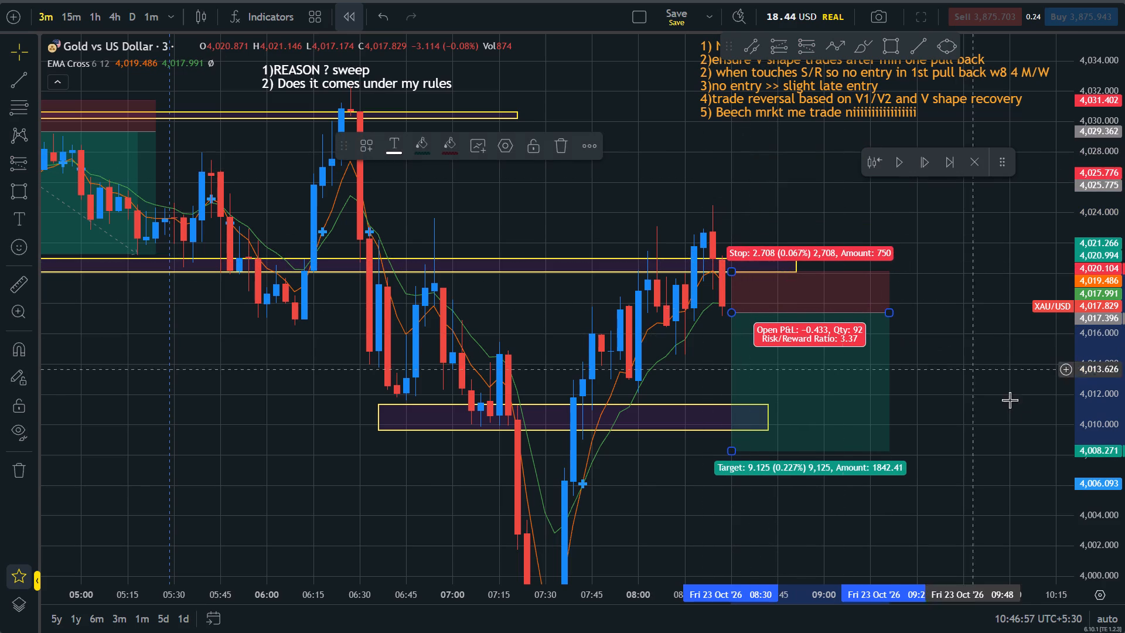
# Set the new short position's target near the 07:30 low, at about 3,990.0.
pyautogui.moveTo(1000, 384); pyautogui.dragTo(980, 342)
pyautogui.moveTo(1124, 275); pyautogui.dragTo(1124, 423)
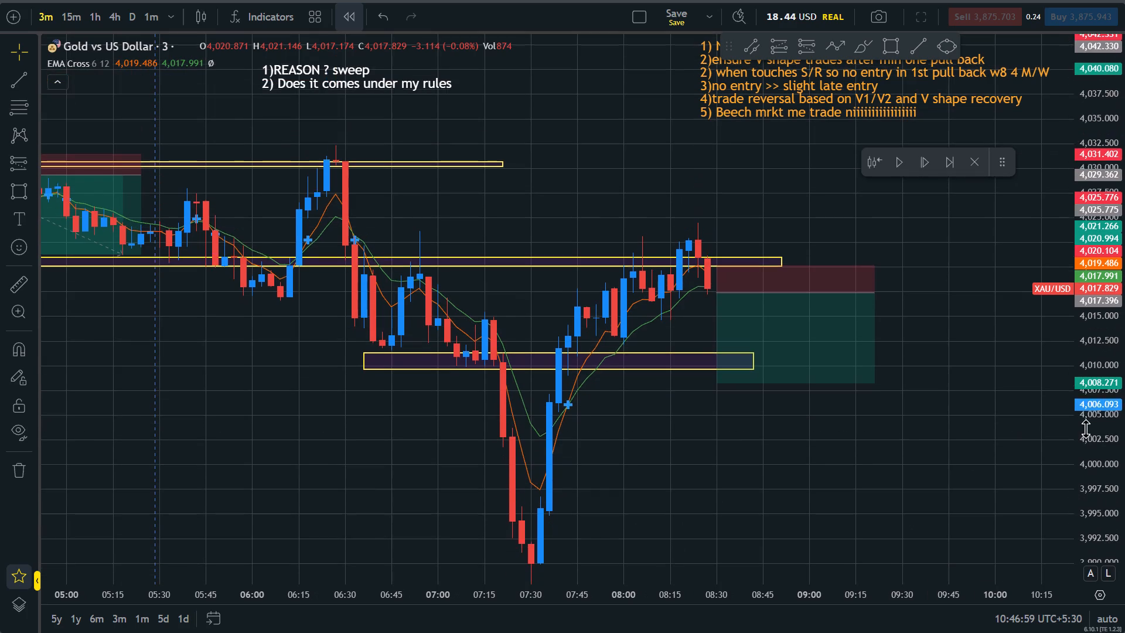
pyautogui.click(710, 384)
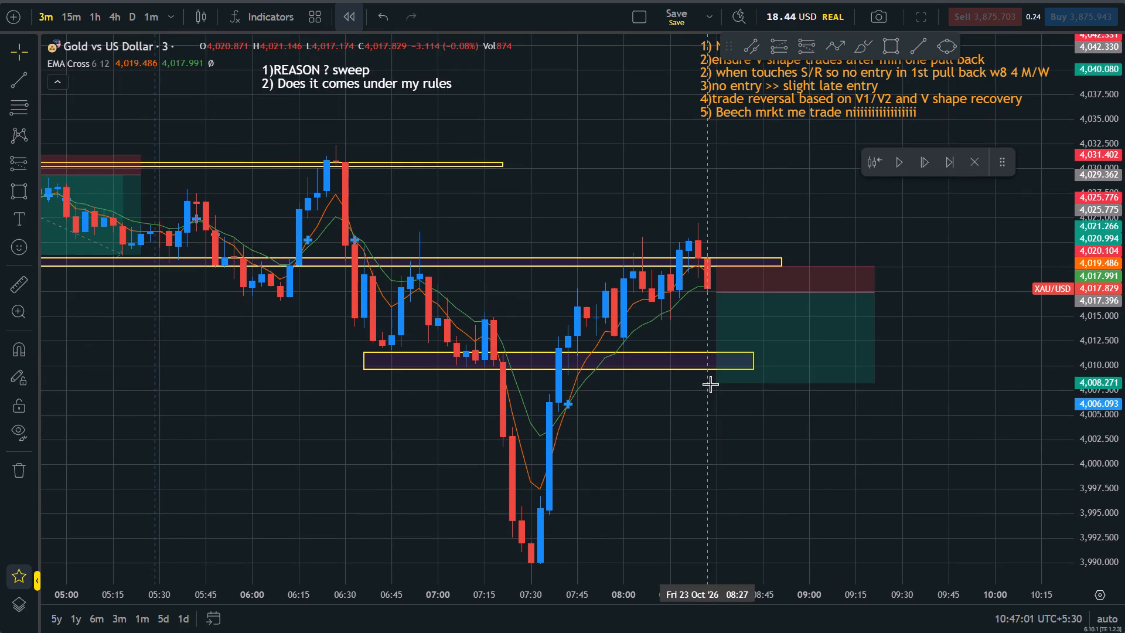
pyautogui.moveTo(719, 382); pyautogui.dragTo(710, 562)
pyautogui.click(692, 462)
pyautogui.moveTo(1124, 385); pyautogui.dragTo(1029, 188)
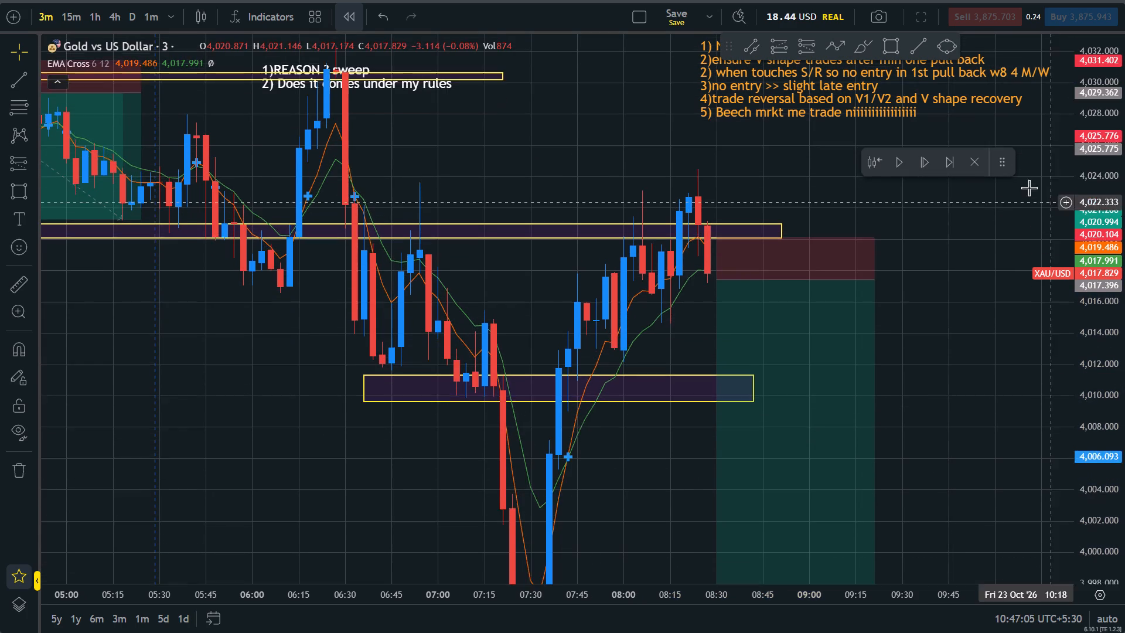
# Shorten the 08:30 short position so it ends at about 09:00.
pyautogui.moveTo(899, 289); pyautogui.dragTo(912, 348)
pyautogui.scroll(-2, 912, 348)
pyautogui.moveTo(1124, 220); pyautogui.dragTo(1124, 266)
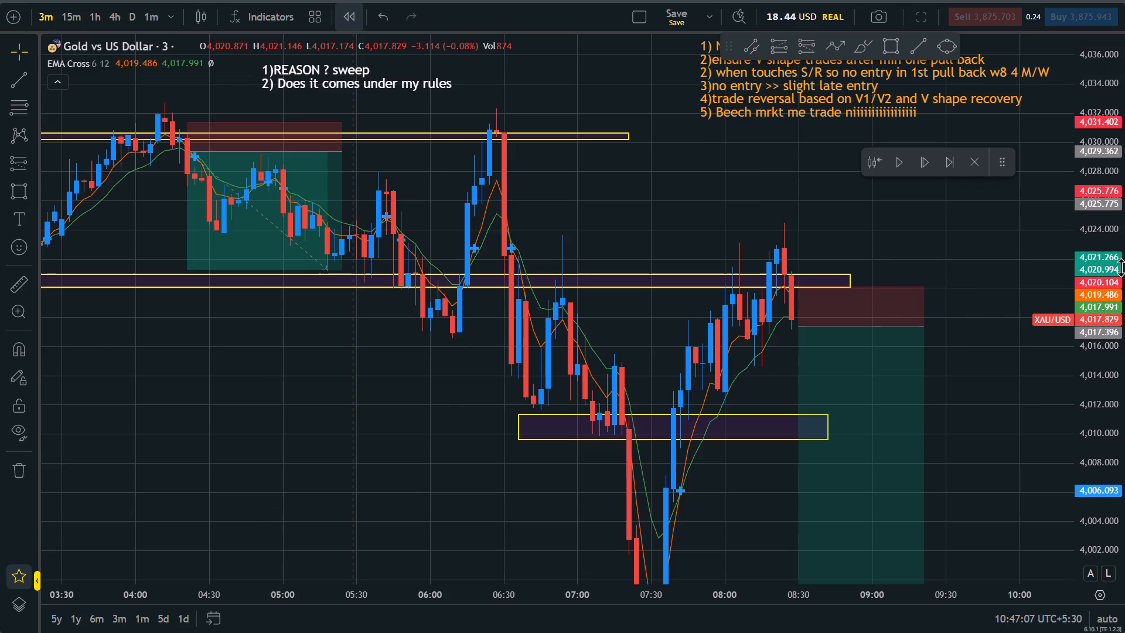
pyautogui.scroll(1, 1029, 349)
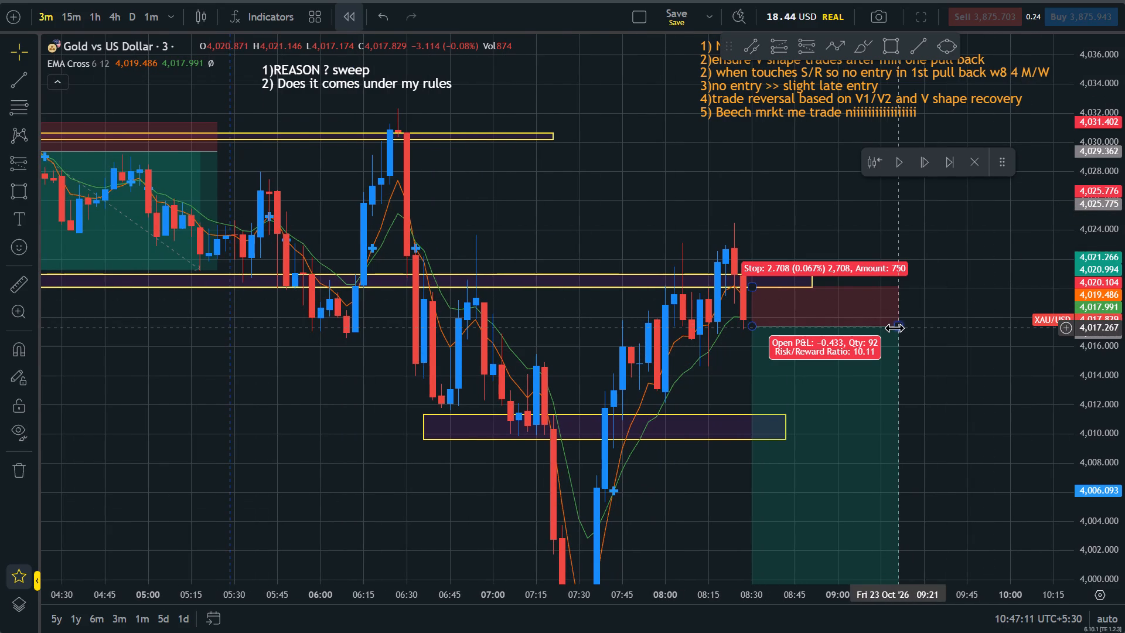
pyautogui.moveTo(894, 328); pyautogui.dragTo(834, 328)
# Examine the planned short against the marked zones and the 07:30 low.
pyautogui.moveTo(982, 380); pyautogui.dragTo(962, 354)
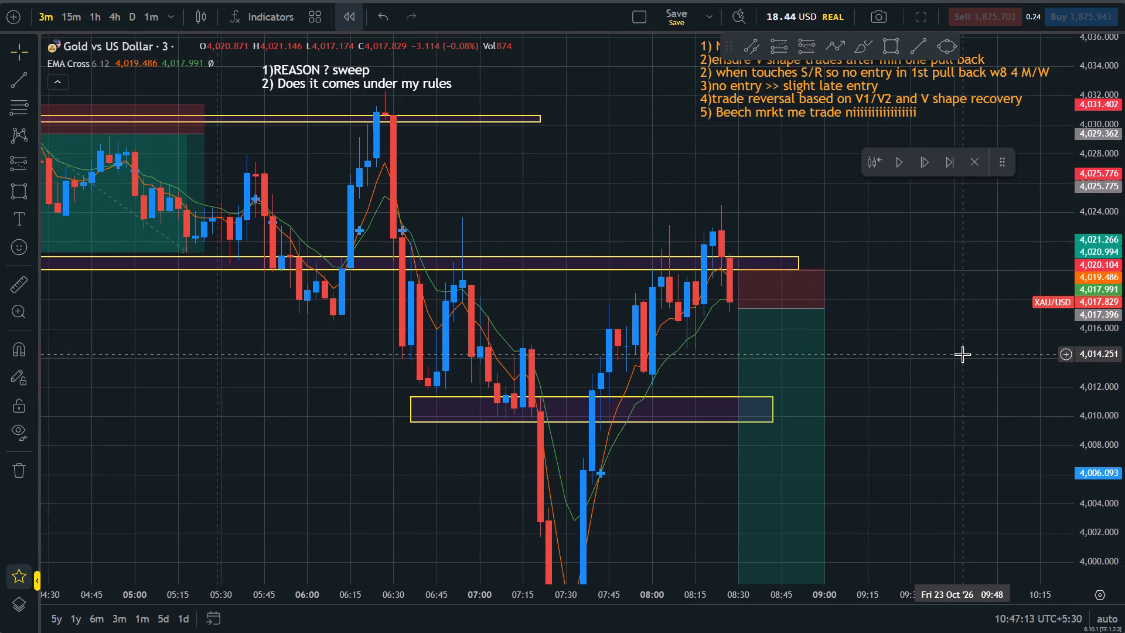
pyautogui.scroll(-1, 962, 354)
pyautogui.moveTo(1124, 289); pyautogui.dragTo(1124, 353)
pyautogui.moveTo(983, 396); pyautogui.dragTo(978, 393)
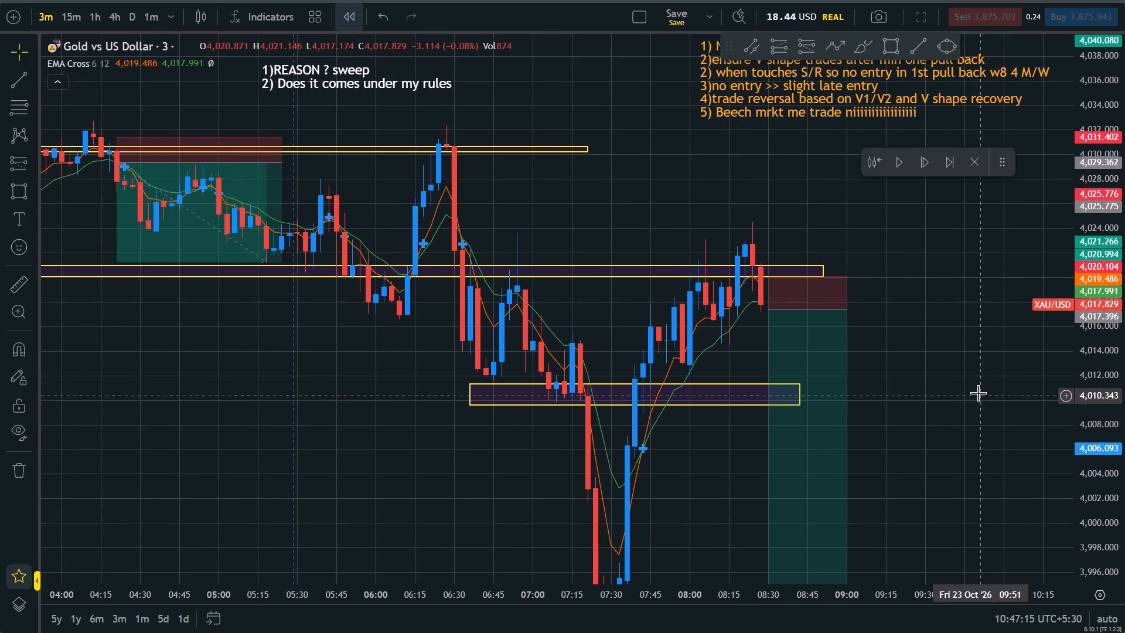
pyautogui.moveTo(978, 393); pyautogui.dragTo(969, 384)
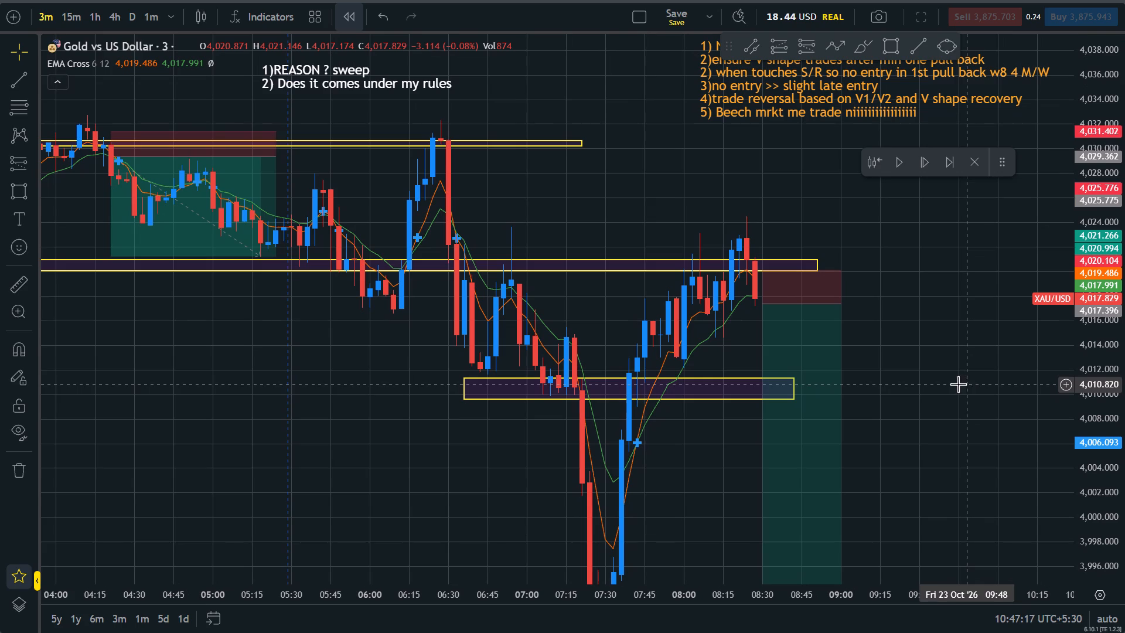
pyautogui.moveTo(882, 372); pyautogui.dragTo(871, 326)
pyautogui.moveTo(1124, 287); pyautogui.dragTo(1124, 365)
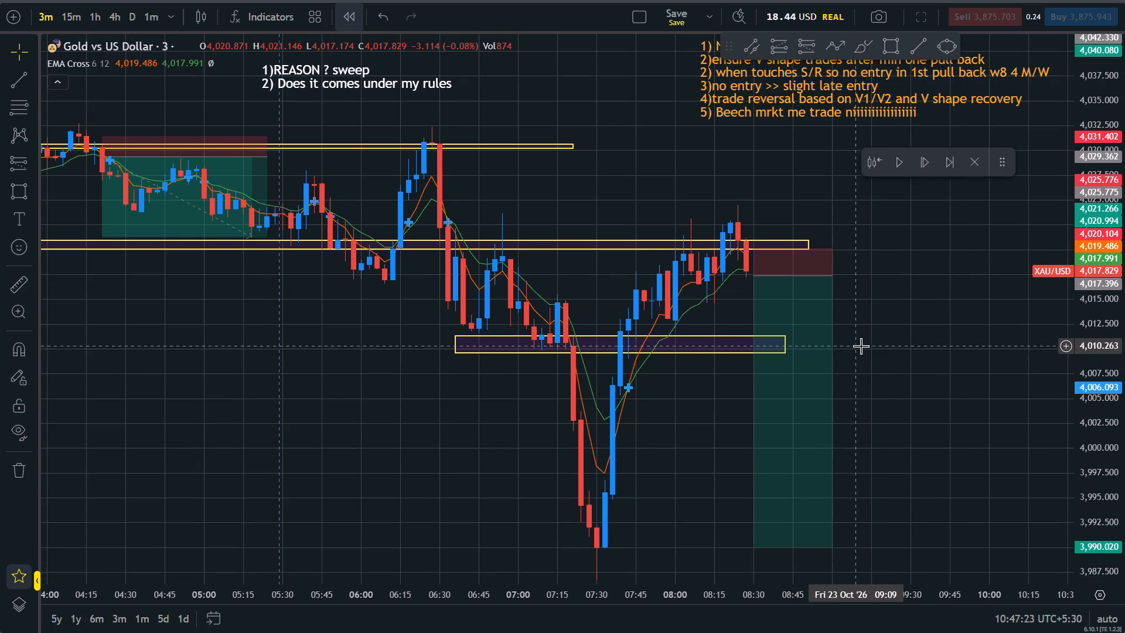
pyautogui.click(875, 350)
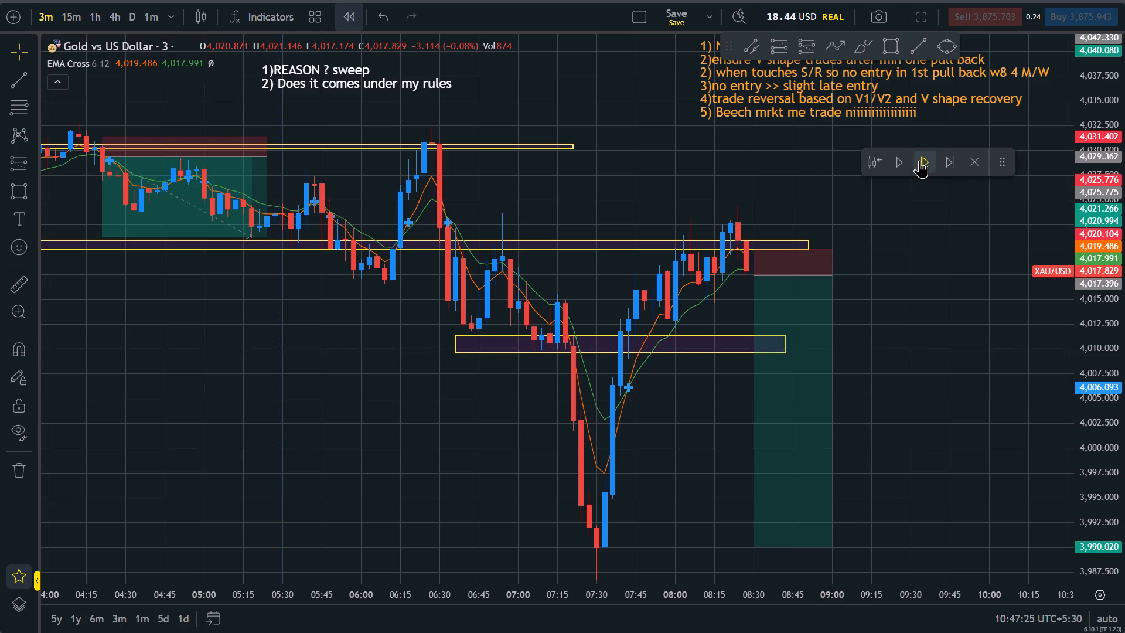
# Advance the replay to the 08:57 candle to follow how the short trade develops.
pyautogui.click(919, 160)
pyautogui.click(919, 160)
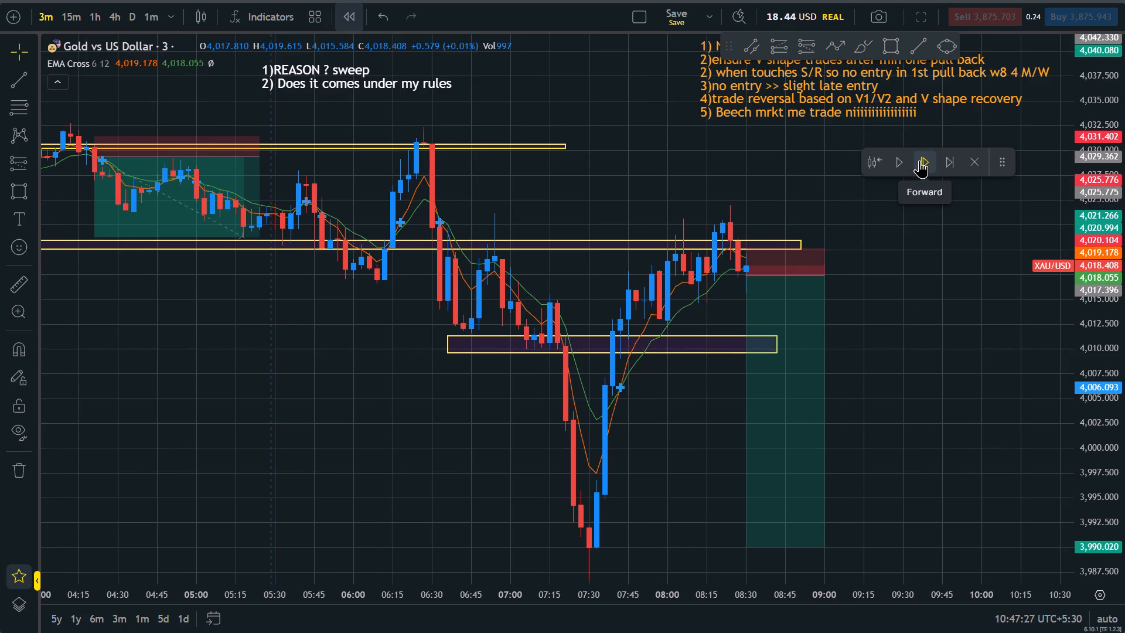
pyautogui.click(919, 160)
pyautogui.click(919, 160)
pyautogui.click(919, 160)
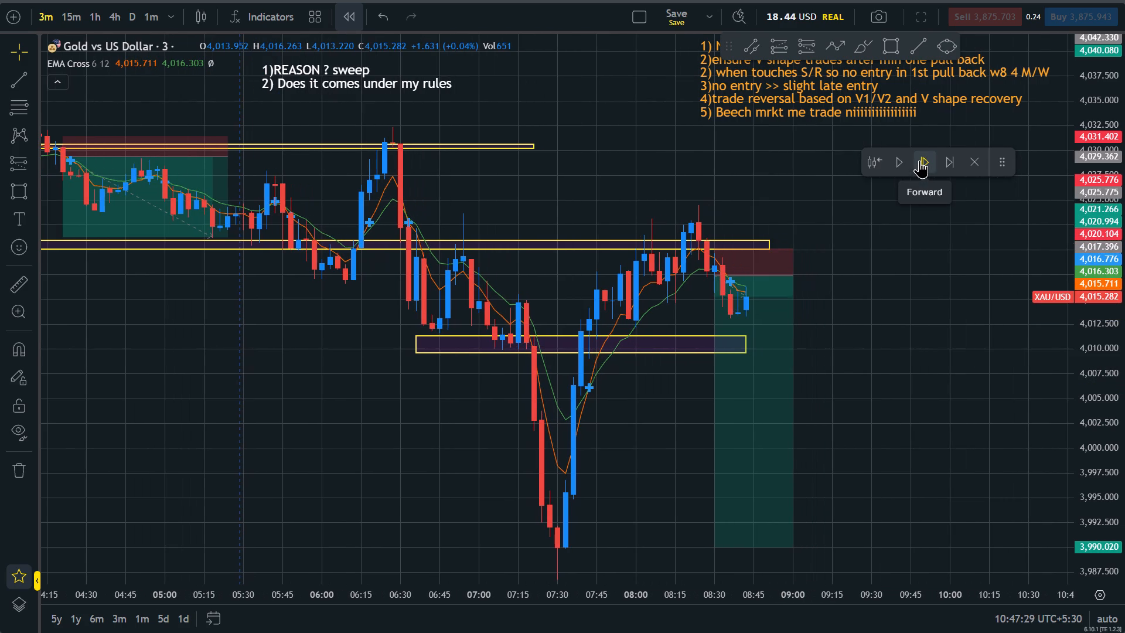
pyautogui.click(919, 160)
pyautogui.click(919, 160)
pyautogui.click(919, 160)
pyautogui.click(919, 160)
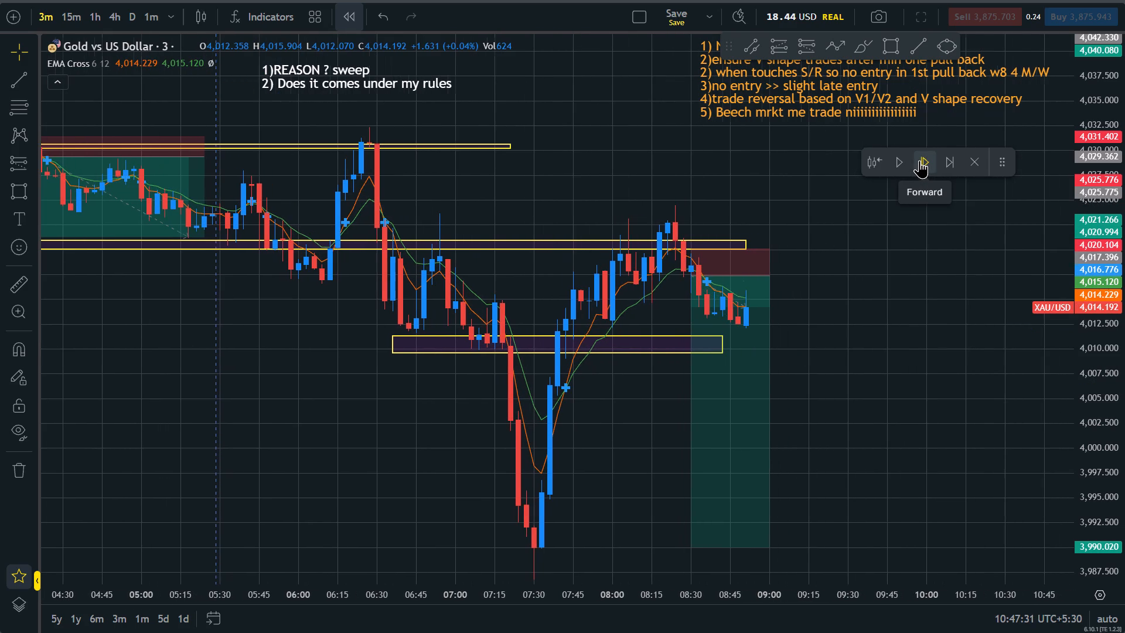
pyautogui.click(919, 164)
# Shorten the 08:30 short position further so it ends at the 08:48 candle.
pyautogui.moveTo(756, 274); pyautogui.dragTo(729, 273)
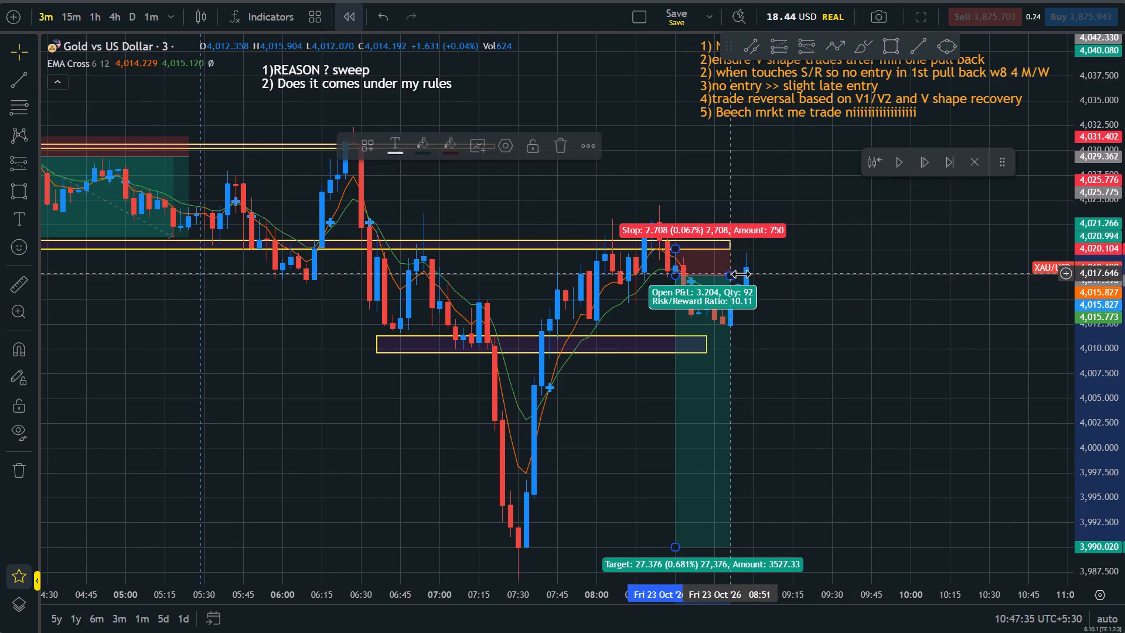
pyautogui.click(867, 311)
pyautogui.scroll(1, 867, 311)
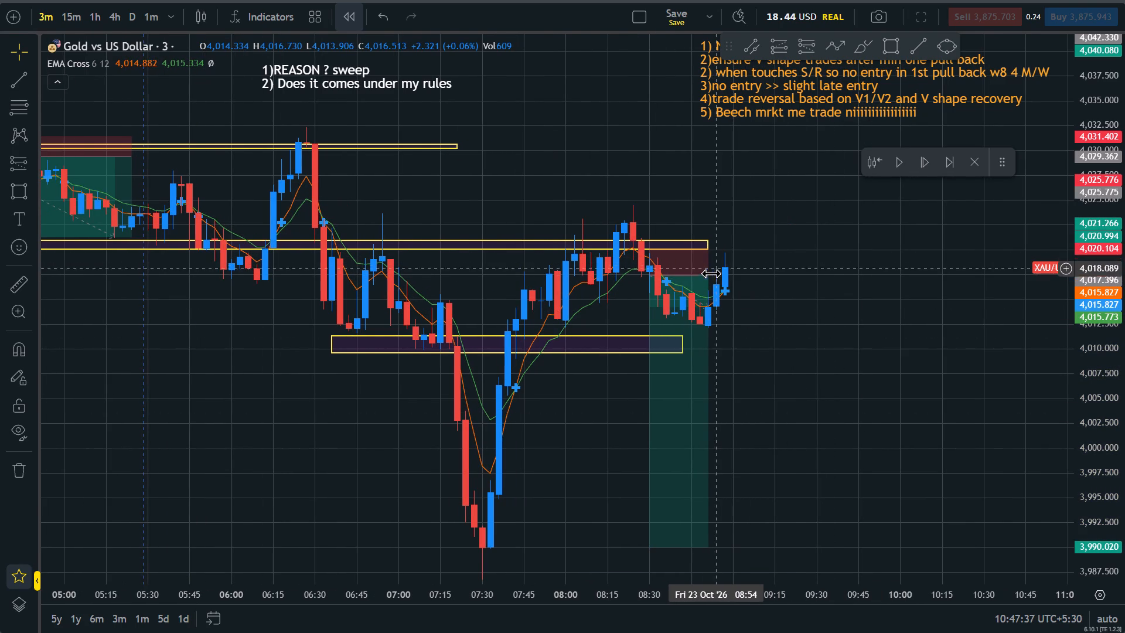
pyautogui.moveTo(705, 275); pyautogui.dragTo(710, 275)
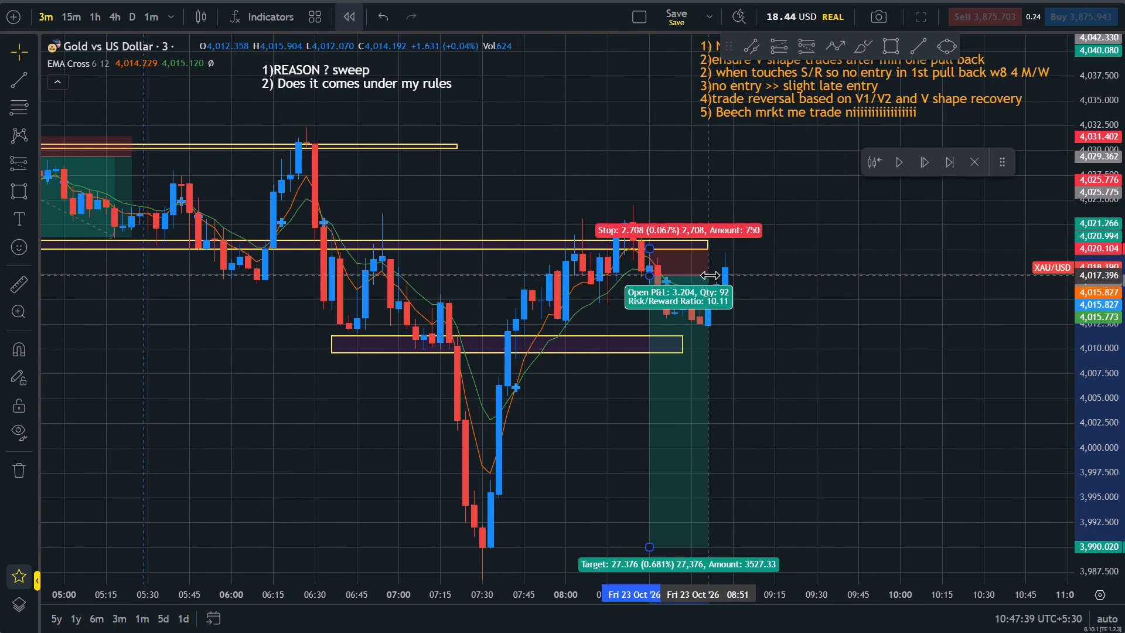
pyautogui.moveTo(710, 275); pyautogui.dragTo(698, 275)
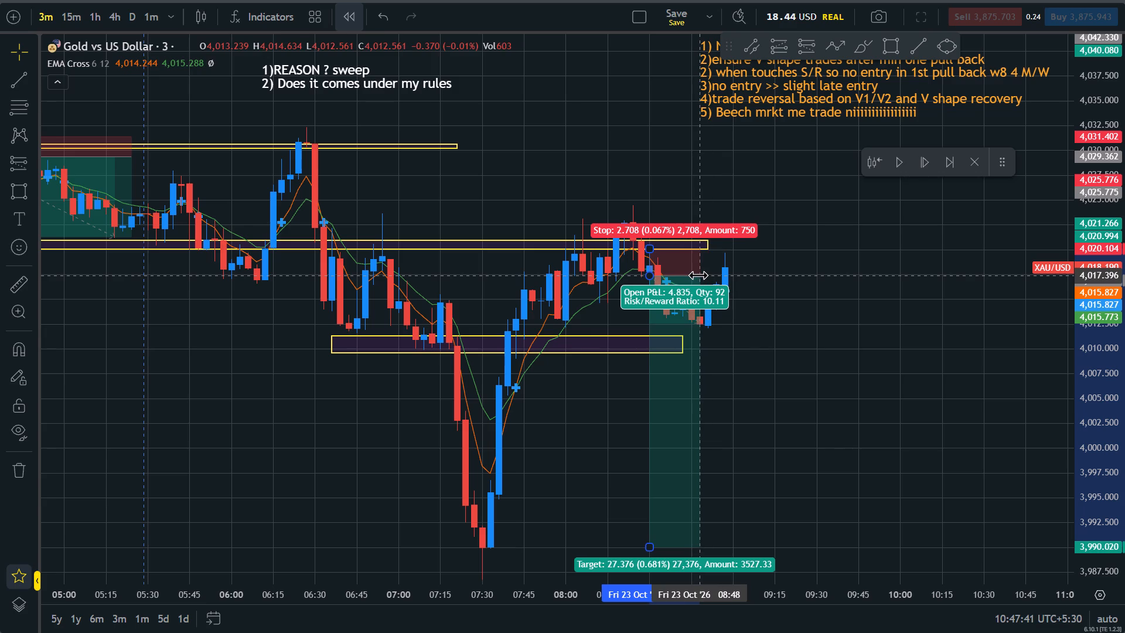
pyautogui.moveTo(698, 275); pyautogui.dragTo(697, 275)
pyautogui.click(774, 425)
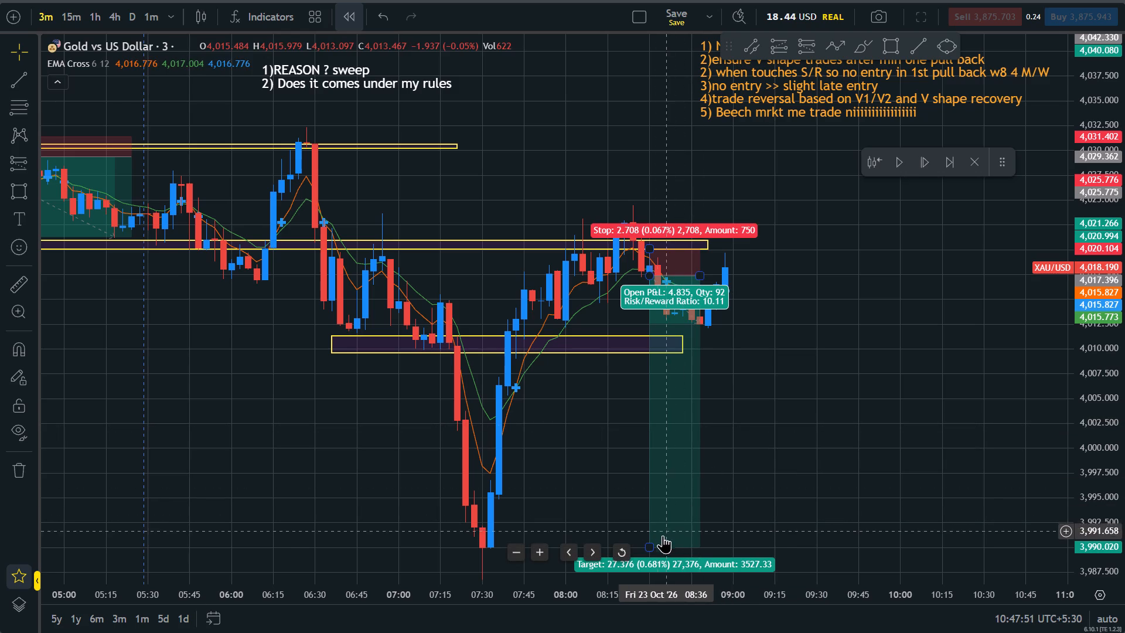
# Raise the short position's target to about 3,991.2.
pyautogui.moveTo(646, 547); pyautogui.dragTo(645, 535)
pyautogui.moveTo(777, 421); pyautogui.dragTo(790, 450)
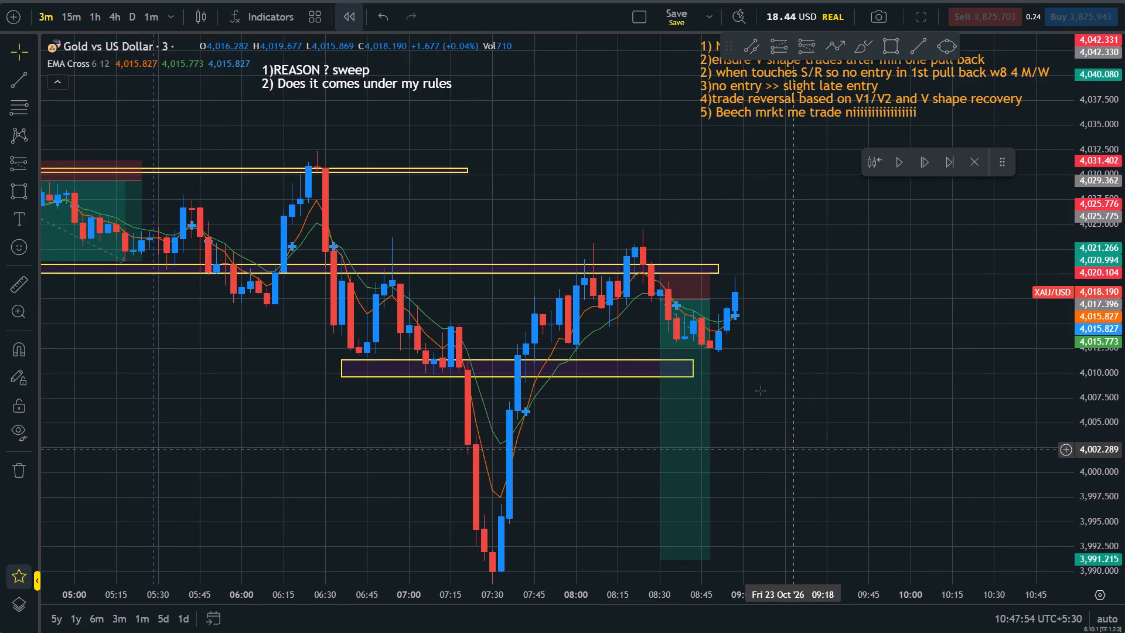
pyautogui.click(709, 302)
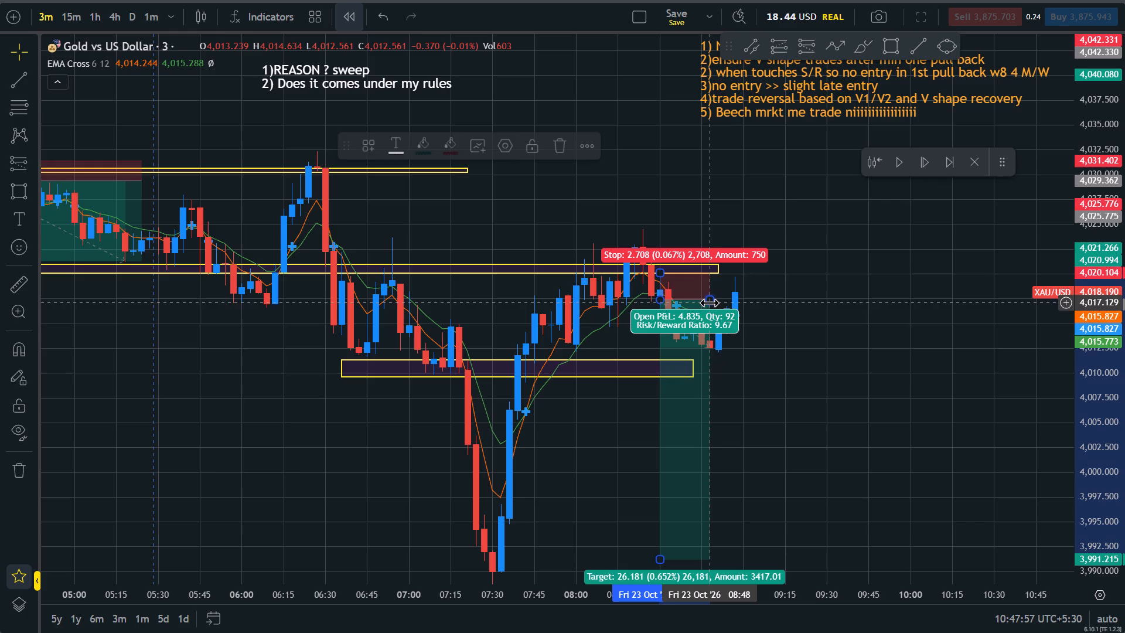
# Extend the 4,021 zone forward in time to about 09:51.
pyautogui.moveTo(791, 343); pyautogui.dragTo(824, 416)
pyautogui.moveTo(1073, 410); pyautogui.dragTo(1071, 321)
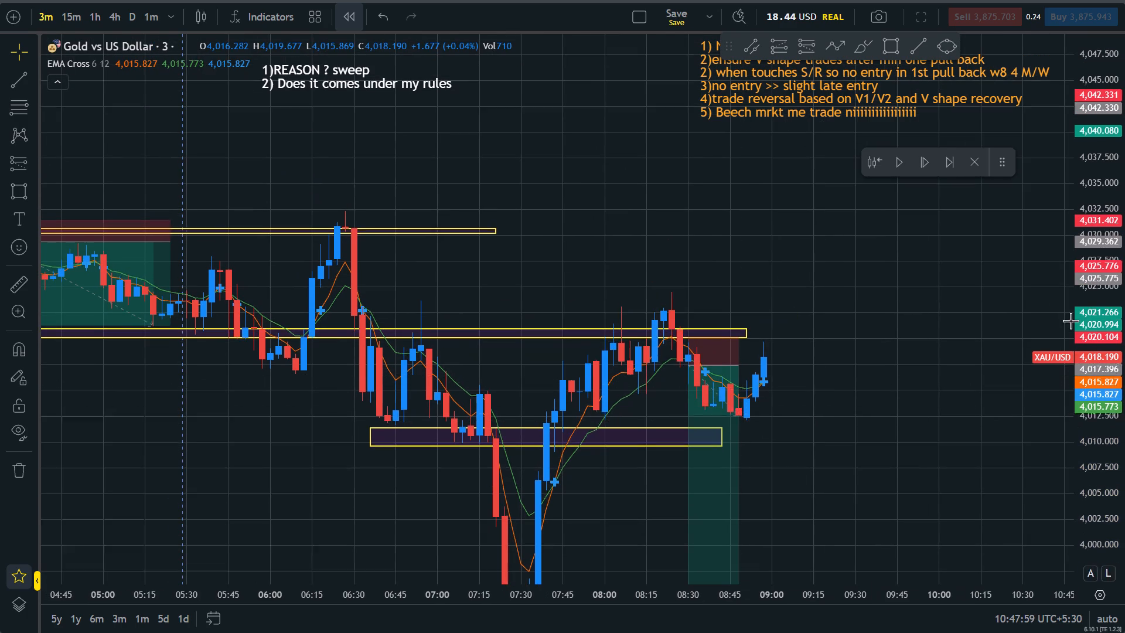
pyautogui.moveTo(1071, 321); pyautogui.dragTo(1071, 275)
pyautogui.moveTo(926, 477); pyautogui.dragTo(861, 423)
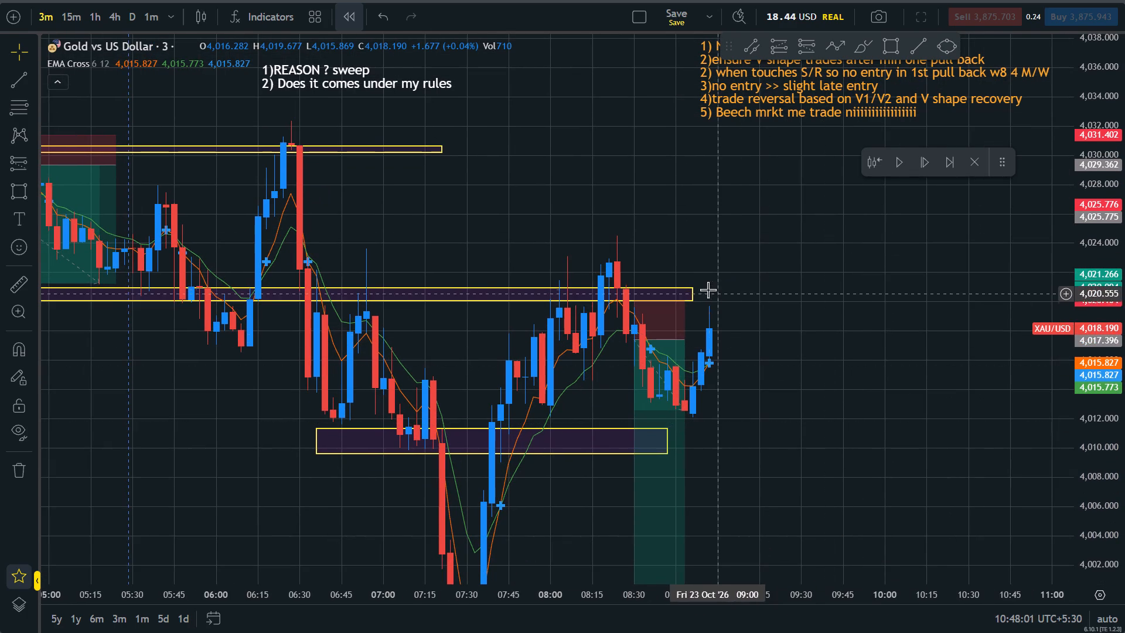
pyautogui.moveTo(694, 293); pyautogui.dragTo(863, 280)
pyautogui.click(834, 449)
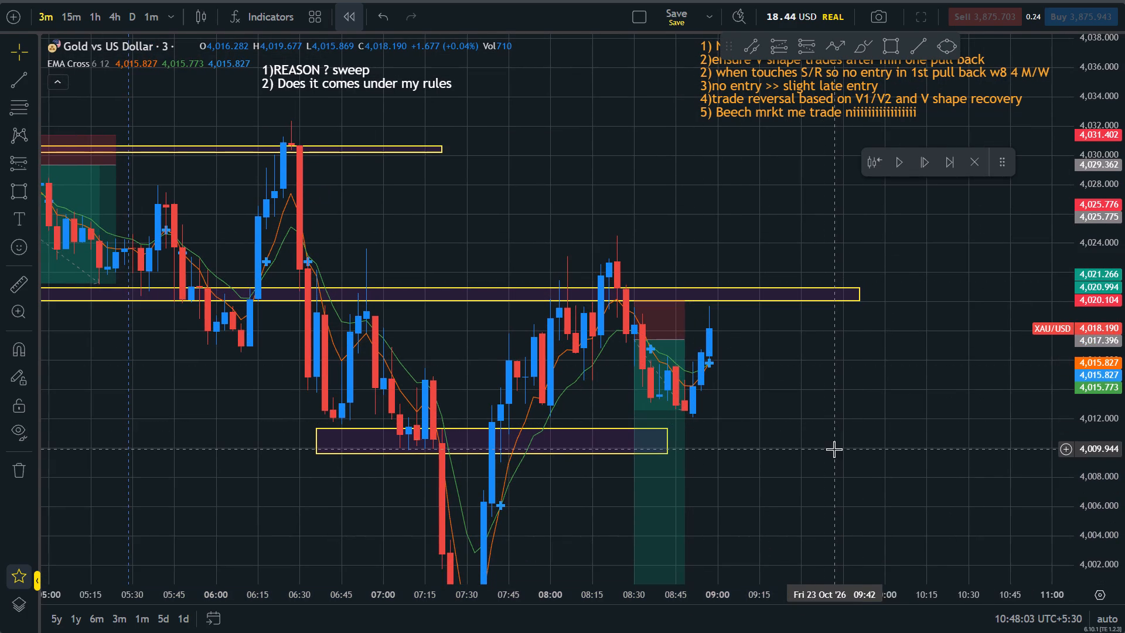
# Advance the replay to the 09:03 candle.
pyautogui.click(929, 161)
pyautogui.click(929, 161)
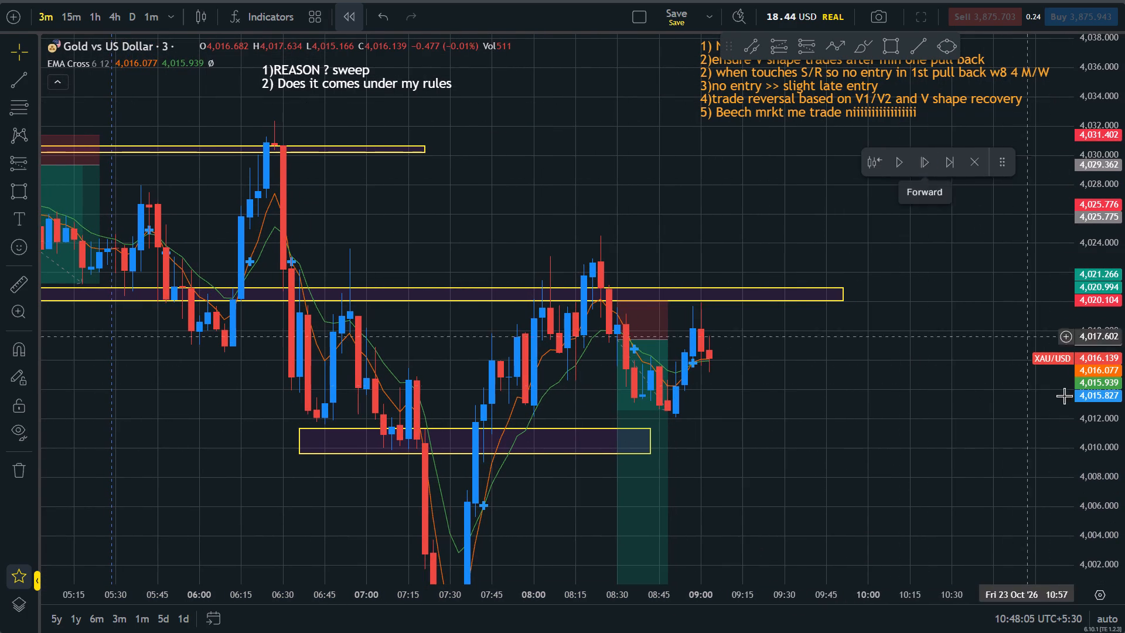
# Extend the 4,011 zone to about 09:51 and raise its lower edge to about 4,010.4.
pyautogui.moveTo(1124, 456); pyautogui.dragTo(1124, 244)
pyautogui.moveTo(911, 445); pyautogui.dragTo(905, 371)
pyautogui.moveTo(1124, 363); pyautogui.dragTo(1124, 432)
pyautogui.scroll(1, 878, 358)
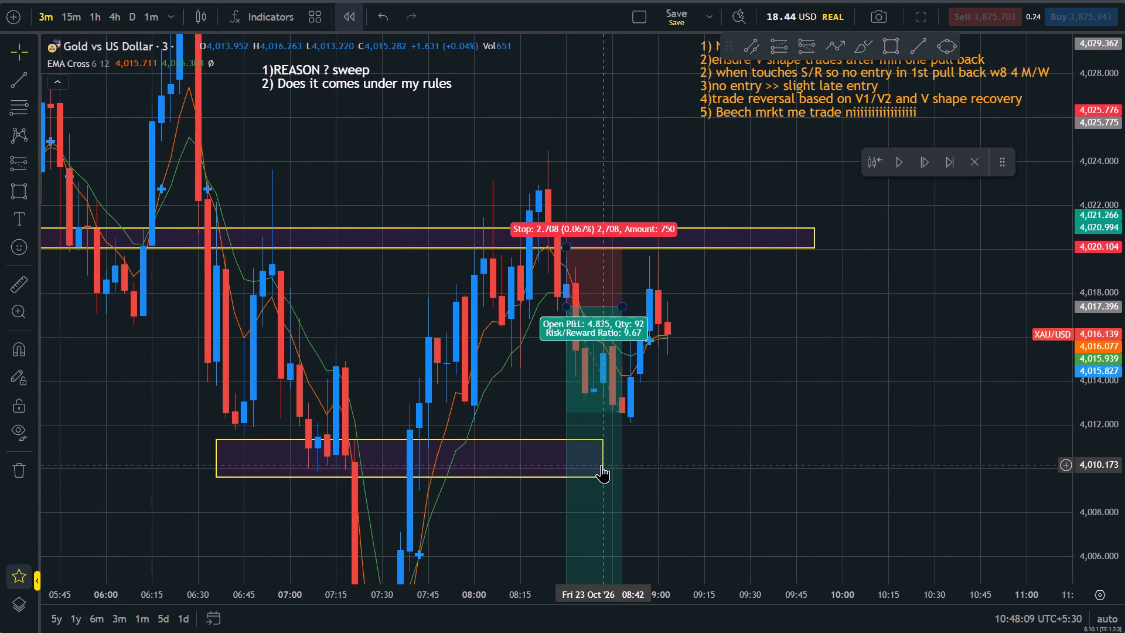
pyautogui.moveTo(602, 455); pyautogui.dragTo(788, 434)
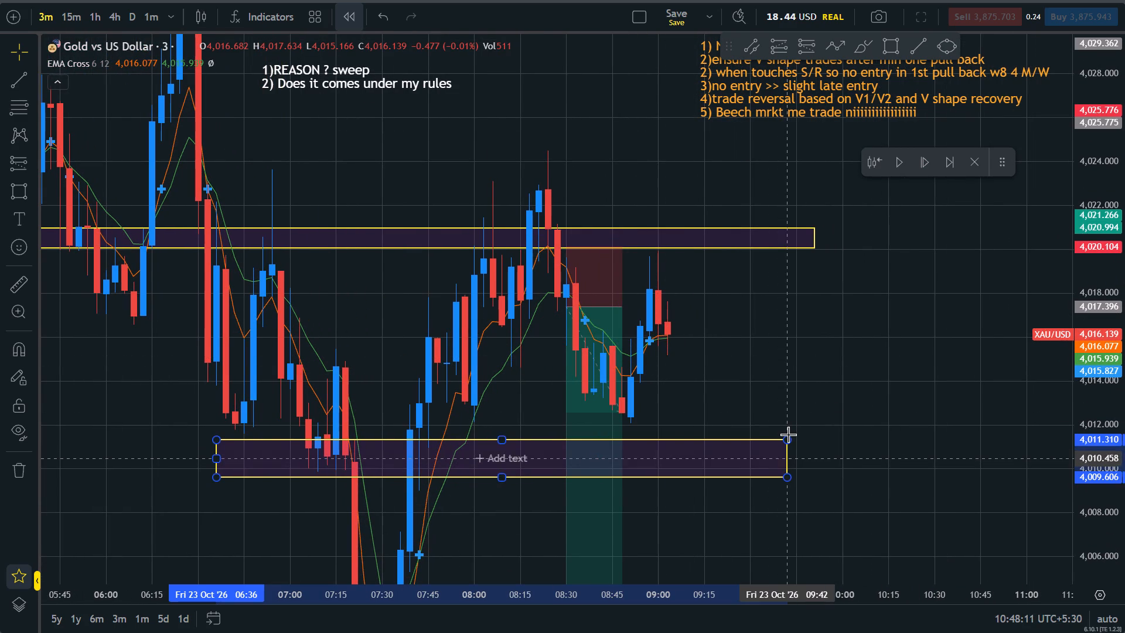
pyautogui.moveTo(787, 478); pyautogui.dragTo(816, 460)
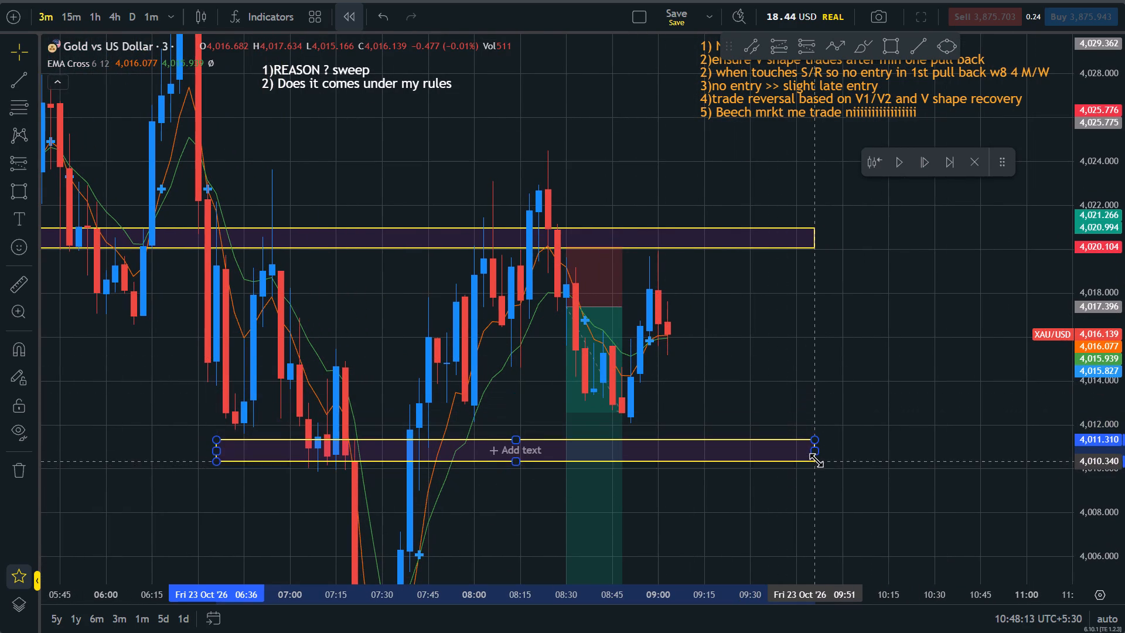
pyautogui.moveTo(816, 460); pyautogui.dragTo(818, 460)
pyautogui.moveTo(721, 362); pyautogui.dragTo(929, 384)
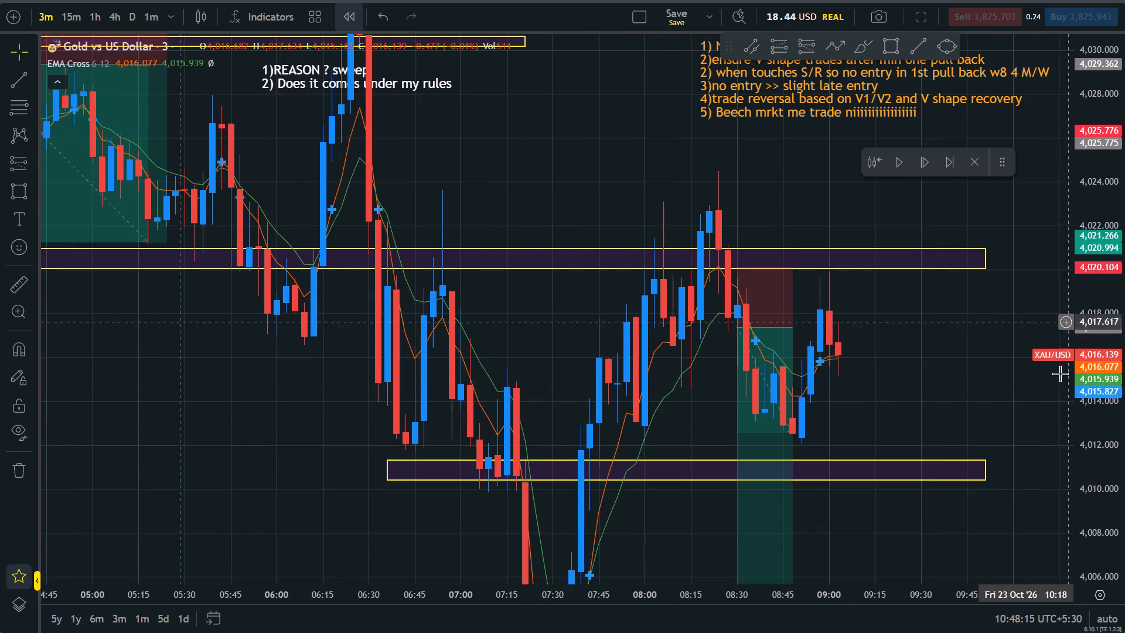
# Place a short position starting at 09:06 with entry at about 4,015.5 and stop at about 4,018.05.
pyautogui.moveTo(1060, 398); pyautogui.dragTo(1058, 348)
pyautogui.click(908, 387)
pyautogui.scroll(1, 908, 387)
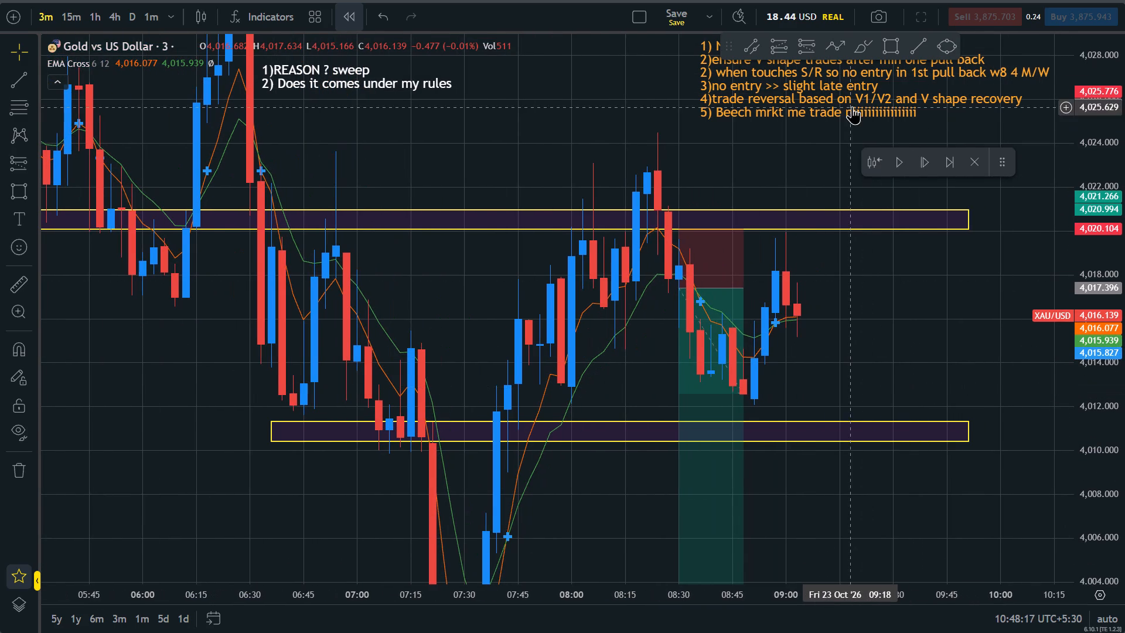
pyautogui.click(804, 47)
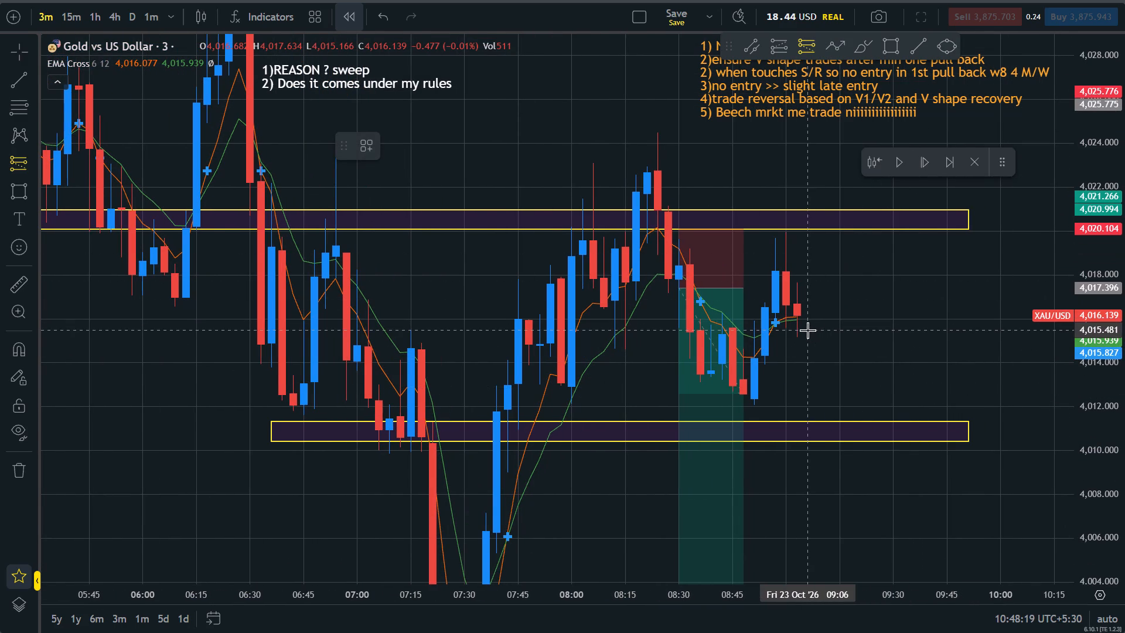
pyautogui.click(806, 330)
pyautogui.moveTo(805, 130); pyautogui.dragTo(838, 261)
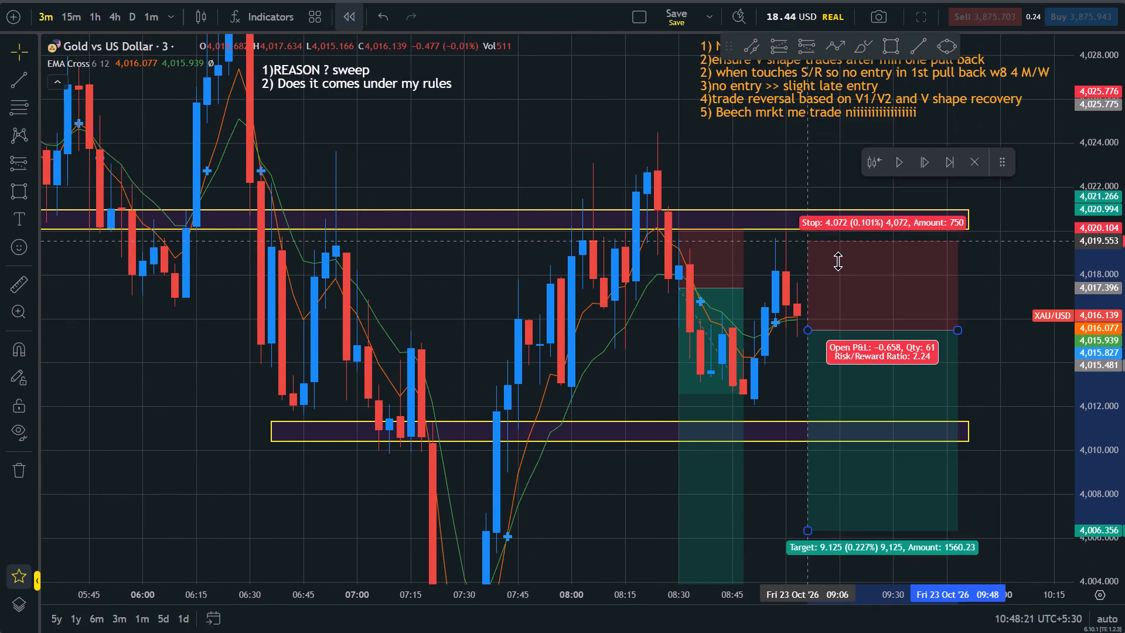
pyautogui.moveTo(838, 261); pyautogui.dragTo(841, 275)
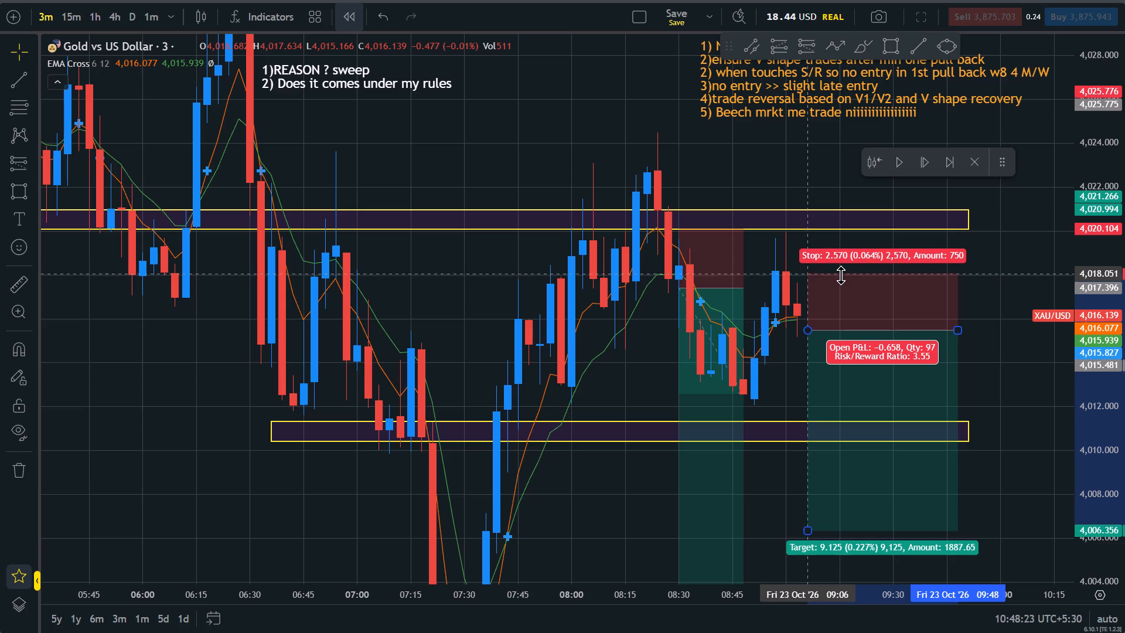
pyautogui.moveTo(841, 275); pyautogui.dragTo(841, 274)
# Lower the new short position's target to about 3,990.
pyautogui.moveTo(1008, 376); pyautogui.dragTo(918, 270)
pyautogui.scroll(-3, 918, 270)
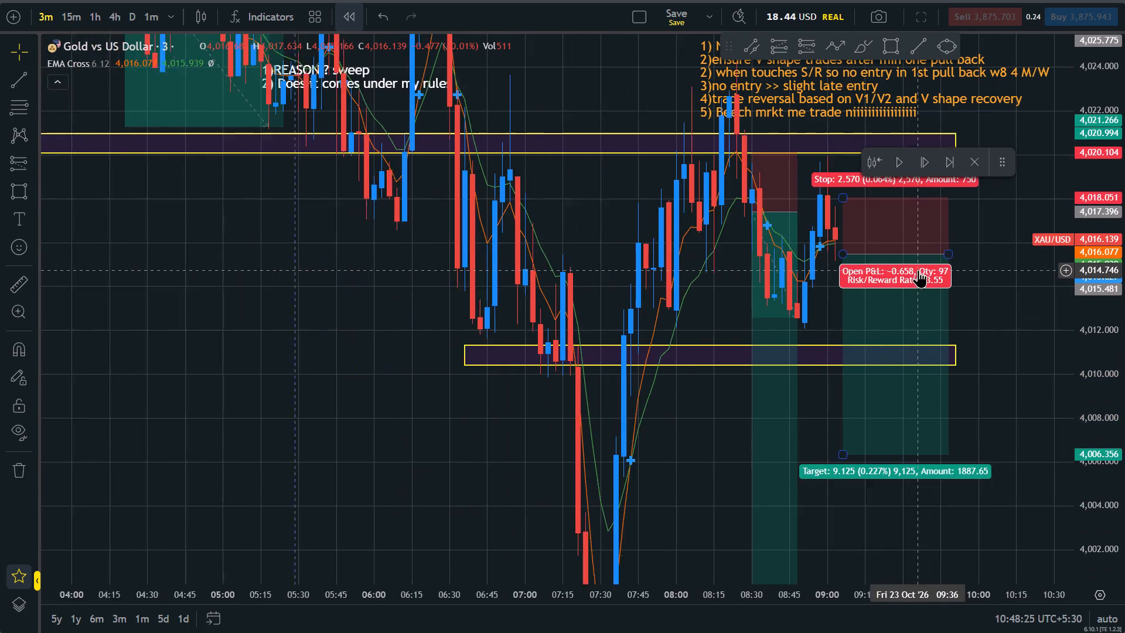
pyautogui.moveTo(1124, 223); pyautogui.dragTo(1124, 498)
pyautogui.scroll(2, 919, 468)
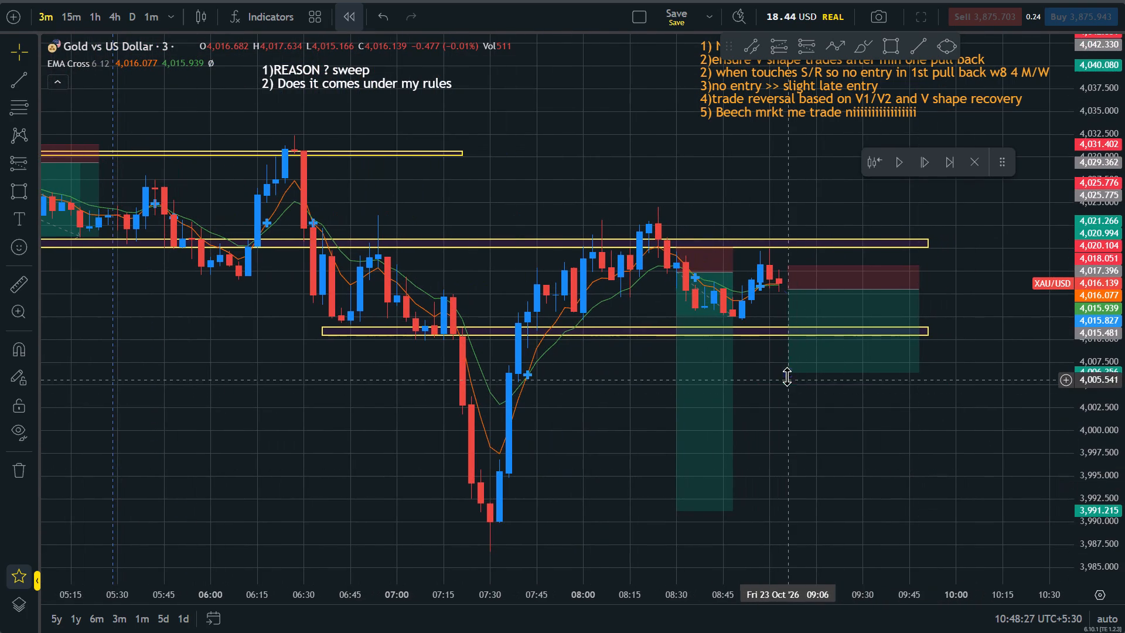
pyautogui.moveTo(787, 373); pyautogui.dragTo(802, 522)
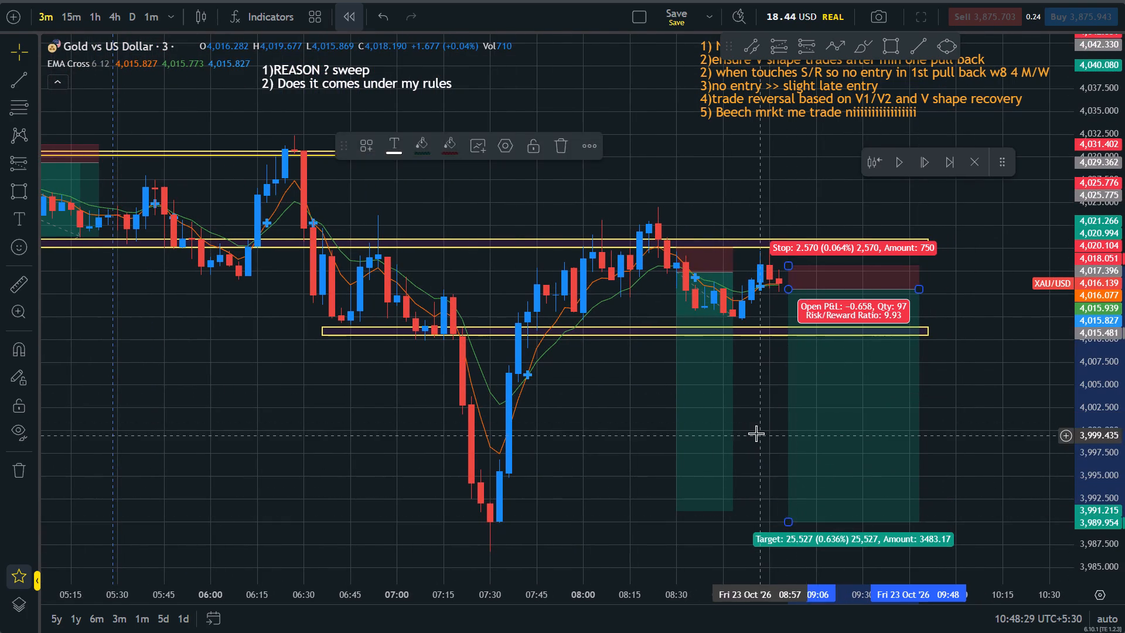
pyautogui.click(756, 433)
# Advance the replay one candle to 09:06.
pyautogui.moveTo(1124, 501); pyautogui.dragTo(1065, 164)
pyautogui.moveTo(1011, 328); pyautogui.dragTo(996, 436)
pyautogui.scroll(-3, 996, 436)
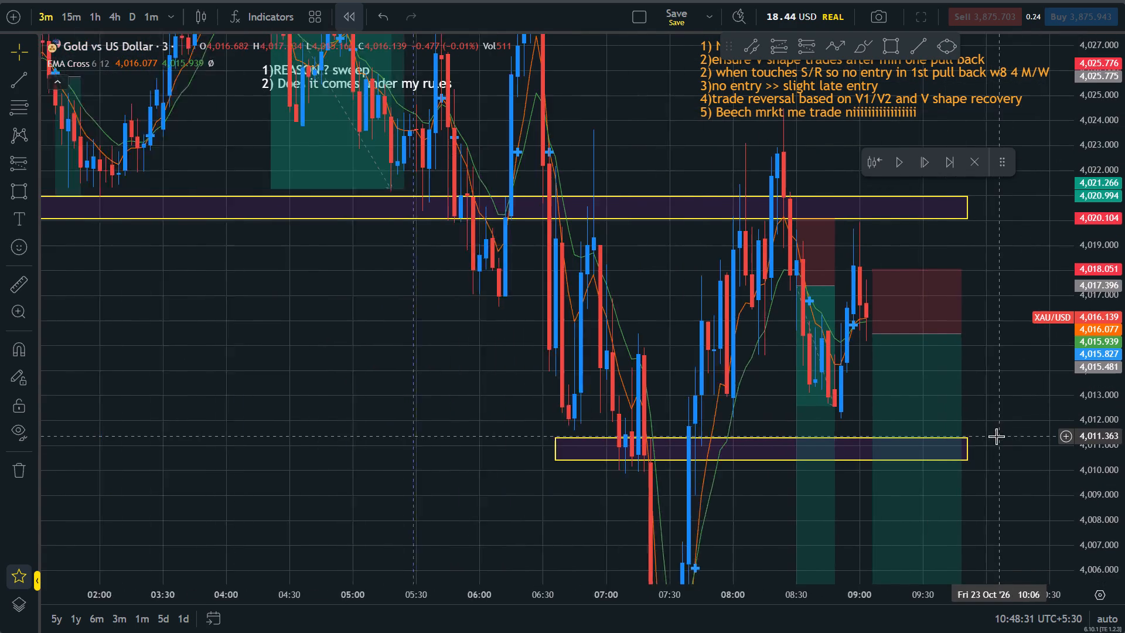
pyautogui.moveTo(1124, 275); pyautogui.dragTo(1123, 461)
pyautogui.scroll(2, 1015, 423)
pyautogui.click(919, 162)
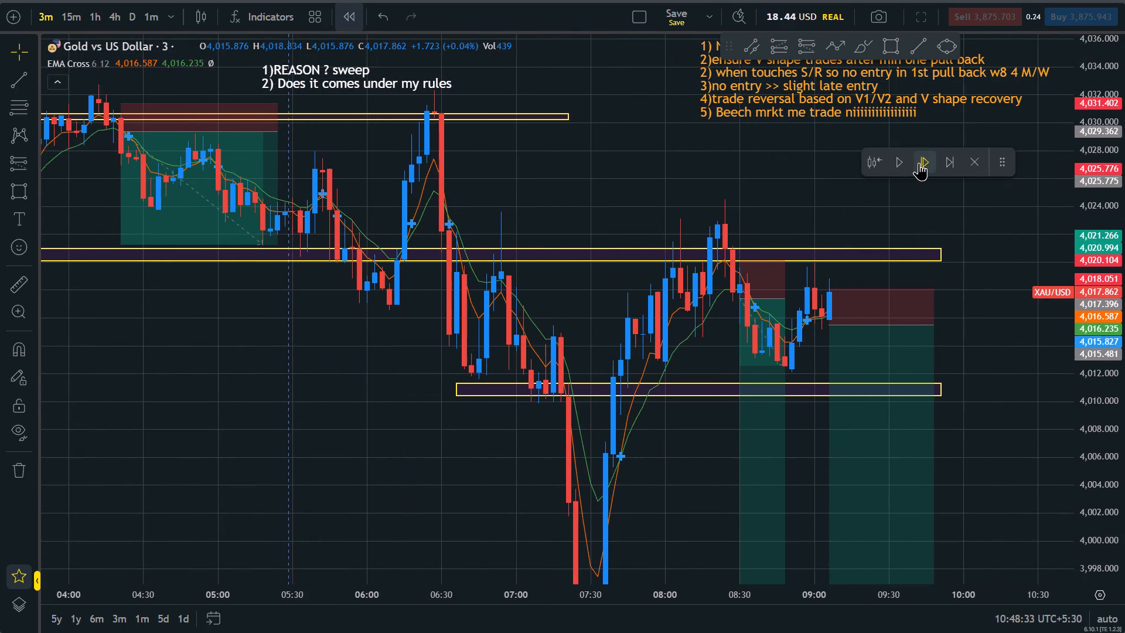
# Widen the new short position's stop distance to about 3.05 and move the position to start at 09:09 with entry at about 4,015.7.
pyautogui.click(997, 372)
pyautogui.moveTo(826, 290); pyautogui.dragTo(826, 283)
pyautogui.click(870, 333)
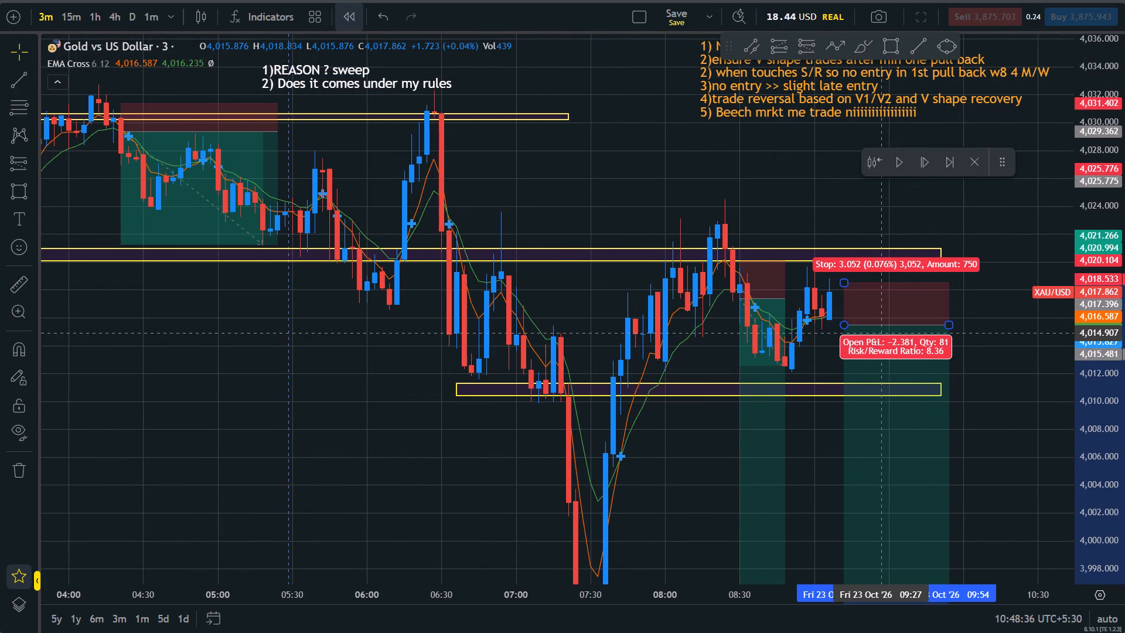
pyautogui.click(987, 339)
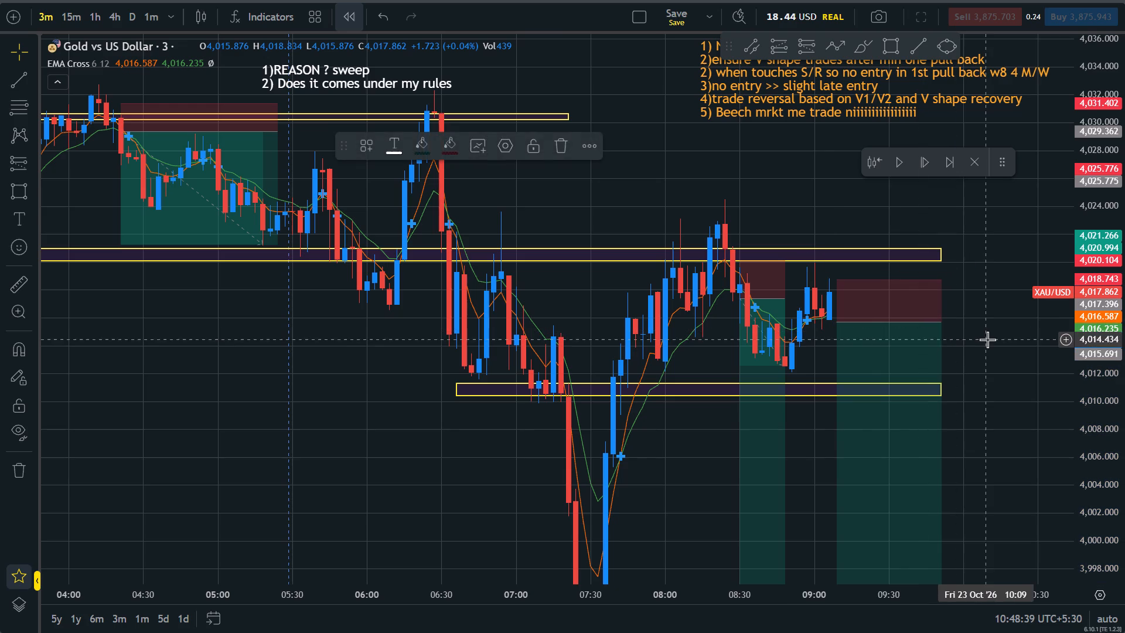
# Advance the replay three candles to 09:15.
pyautogui.click(922, 171)
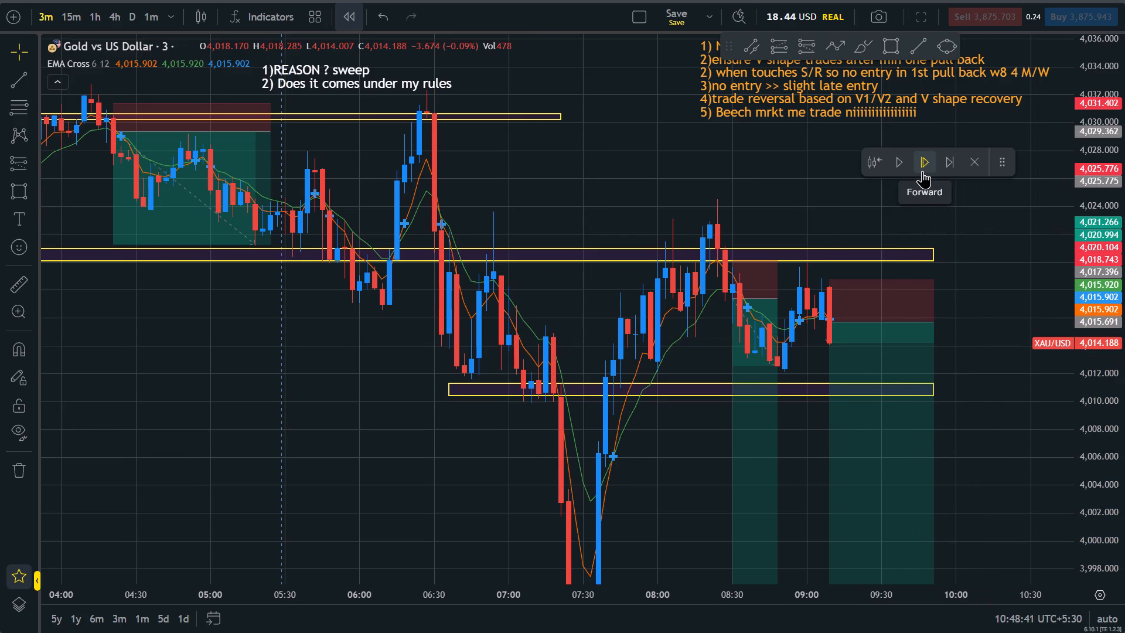
pyautogui.click(922, 171)
pyautogui.click(922, 172)
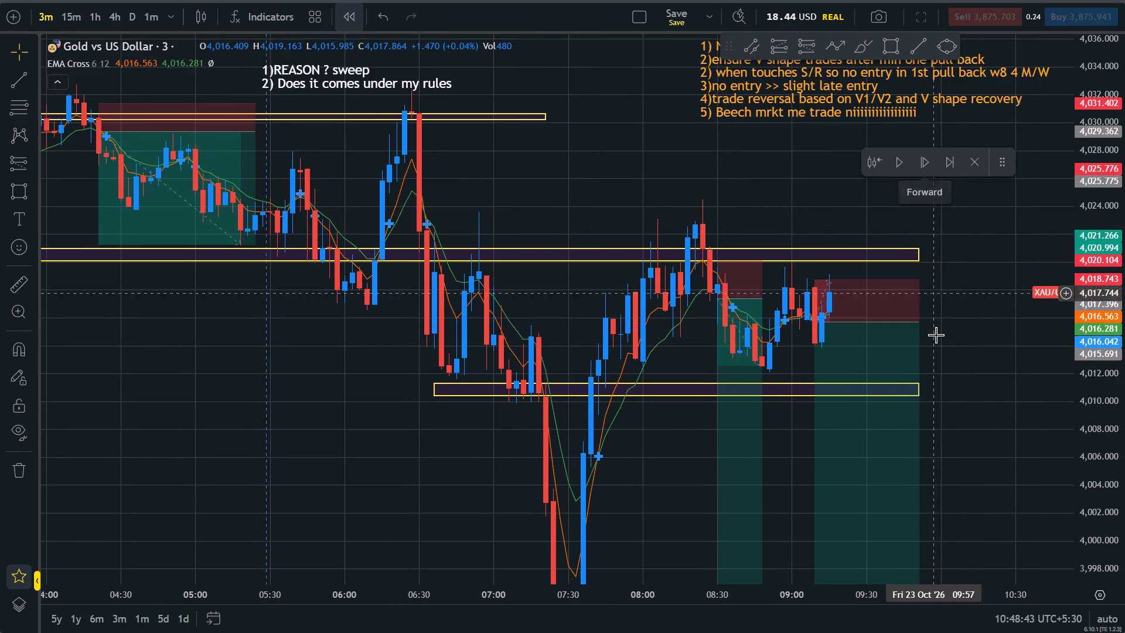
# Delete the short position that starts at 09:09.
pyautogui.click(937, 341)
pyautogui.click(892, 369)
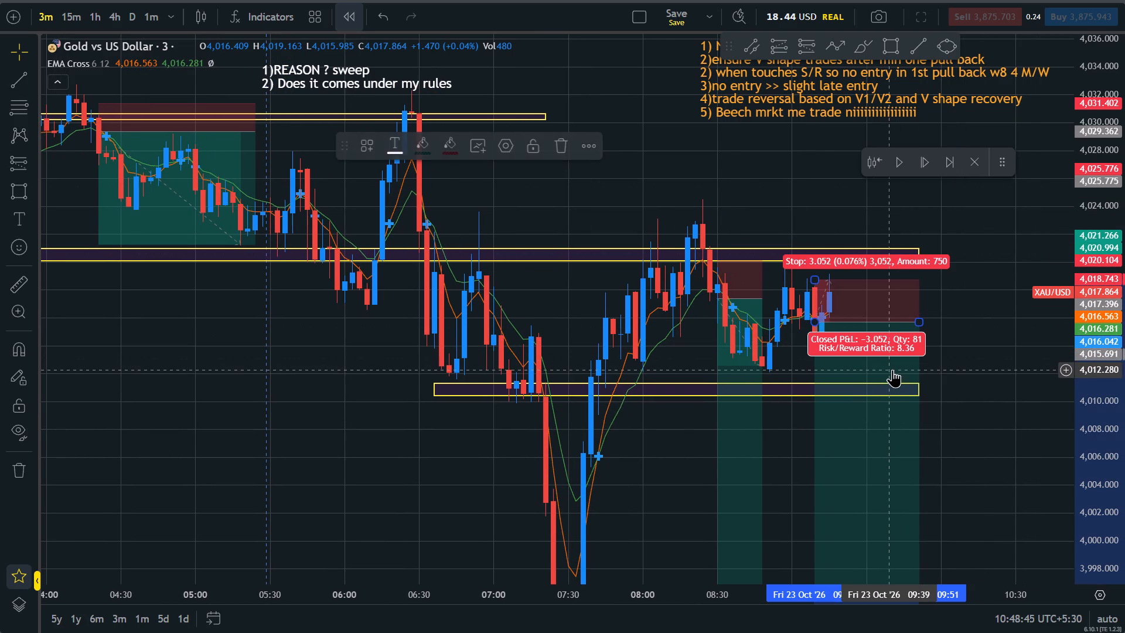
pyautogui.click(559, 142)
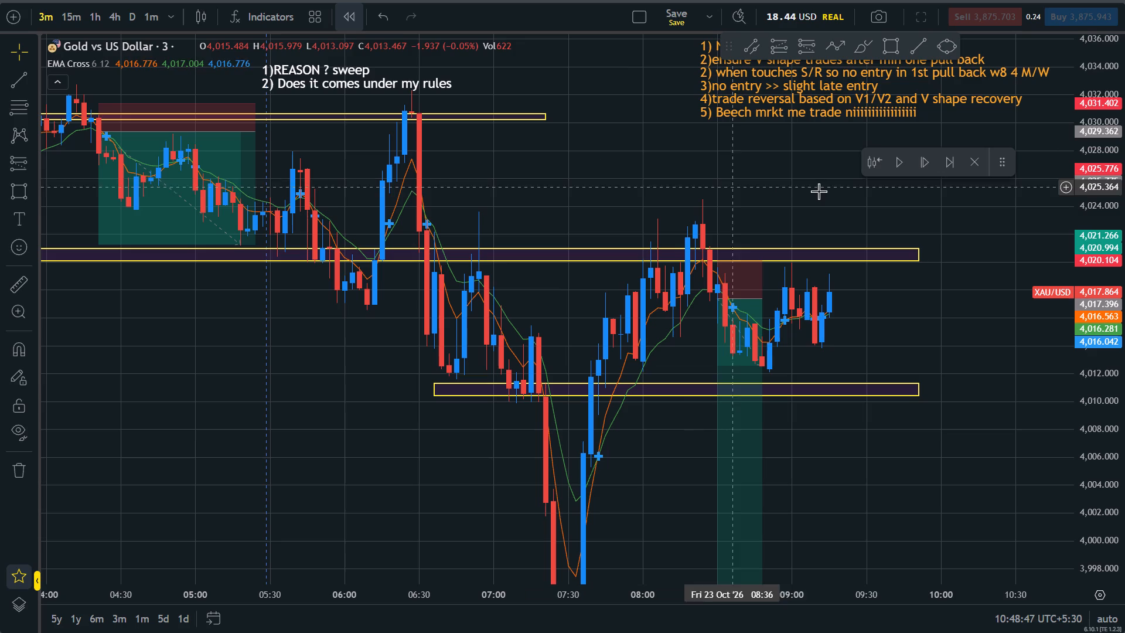
# Advance the replay candle by candle to 09:51, where the two support/resistance zones end.
pyautogui.click(929, 161)
pyautogui.click(929, 161)
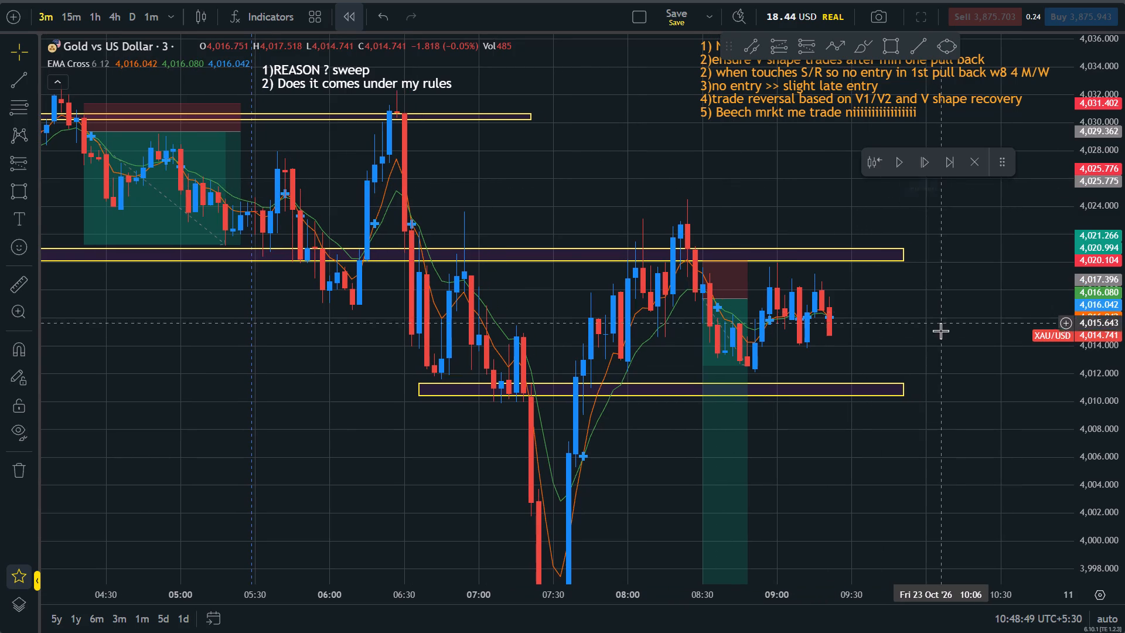
pyautogui.click(925, 161)
pyautogui.click(925, 161)
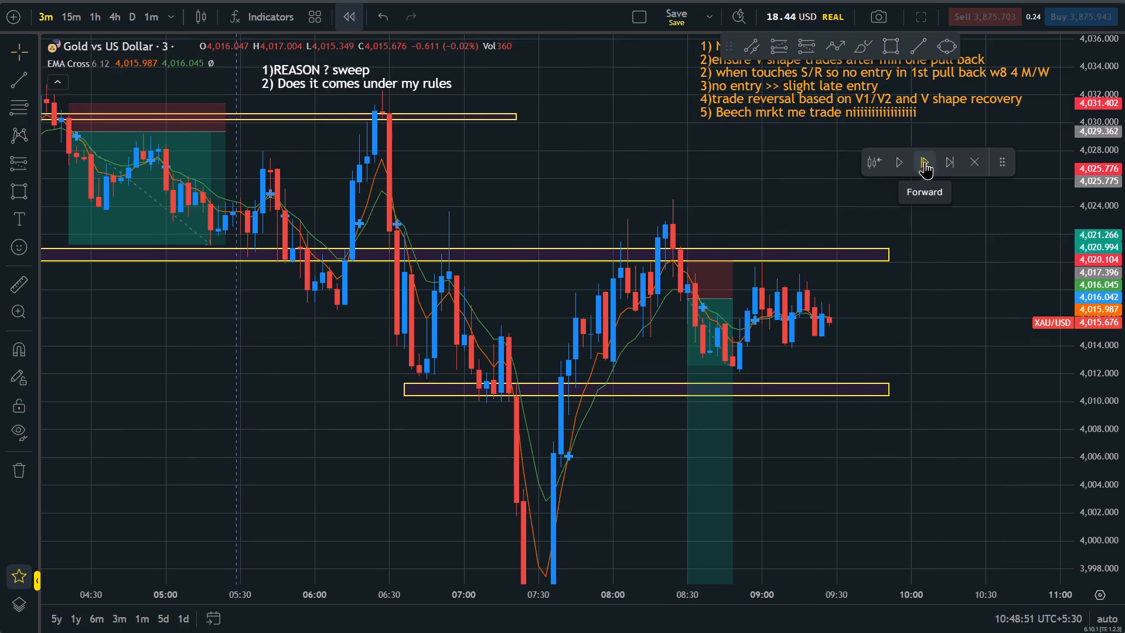
pyautogui.click(925, 161)
pyautogui.moveTo(935, 358); pyautogui.dragTo(848, 326)
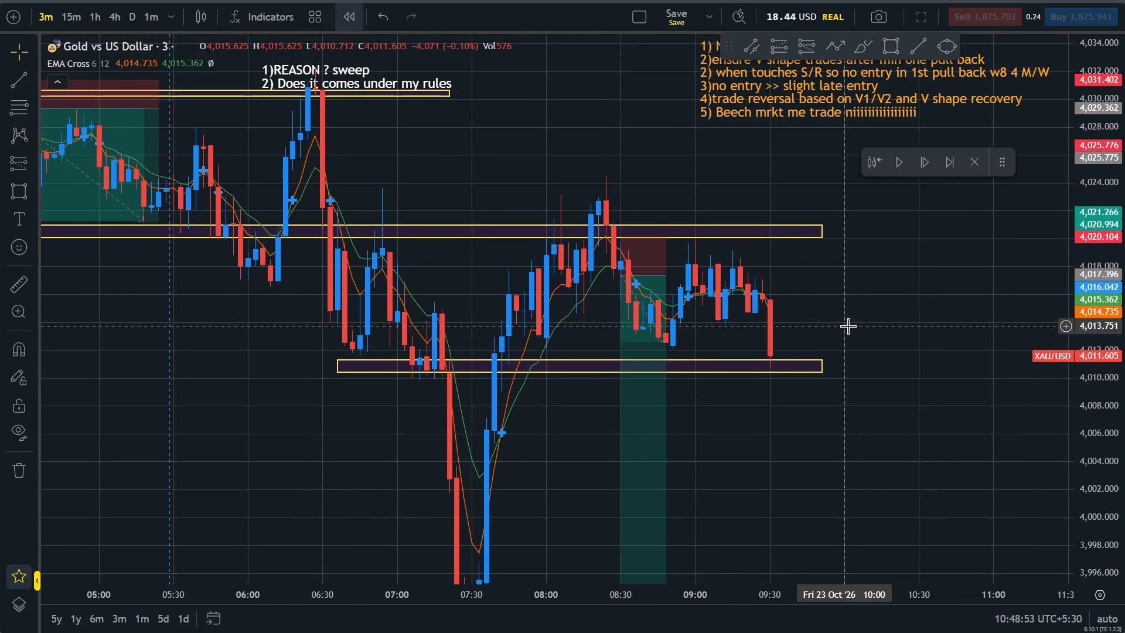
pyautogui.click(930, 168)
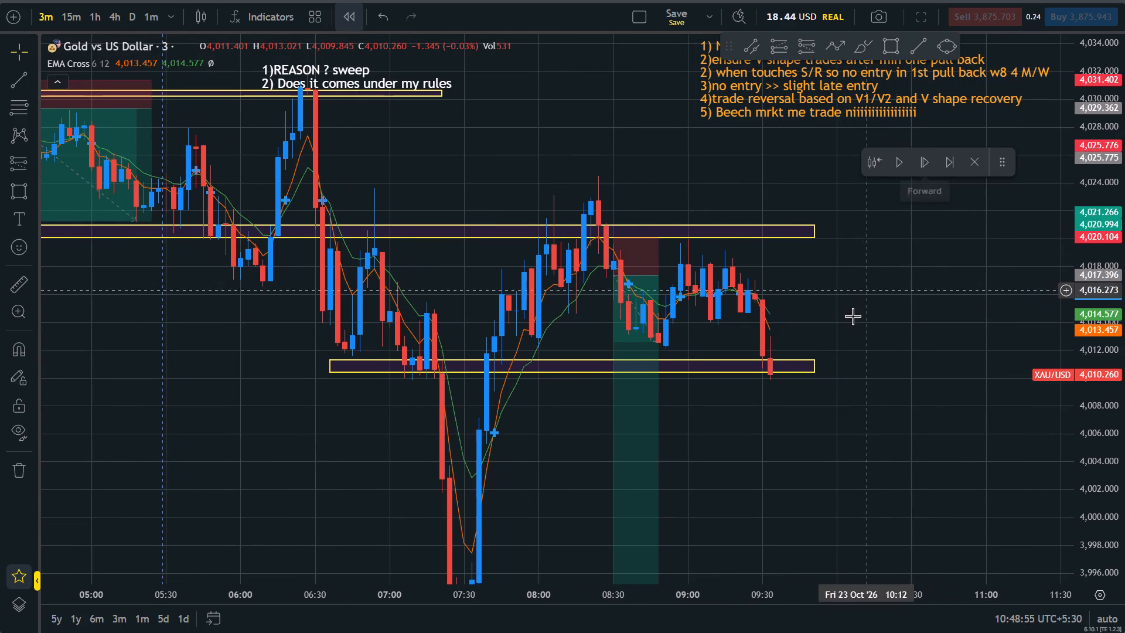
pyautogui.click(920, 157)
pyautogui.click(920, 157)
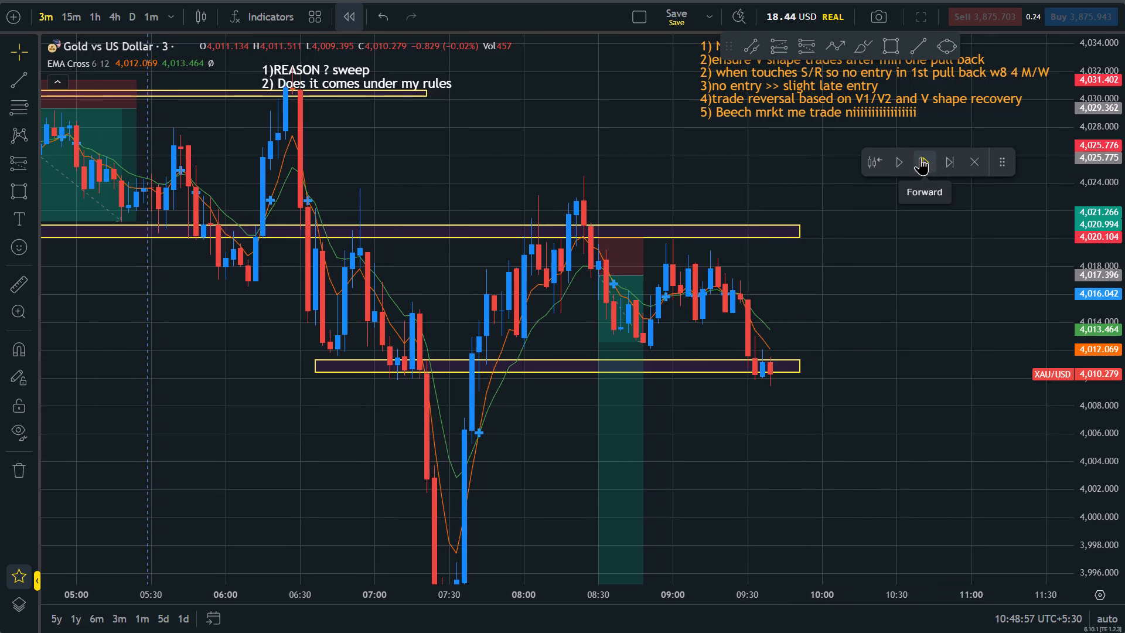
pyautogui.click(920, 157)
pyautogui.click(920, 157)
pyautogui.click(920, 157)
pyautogui.click(920, 157)
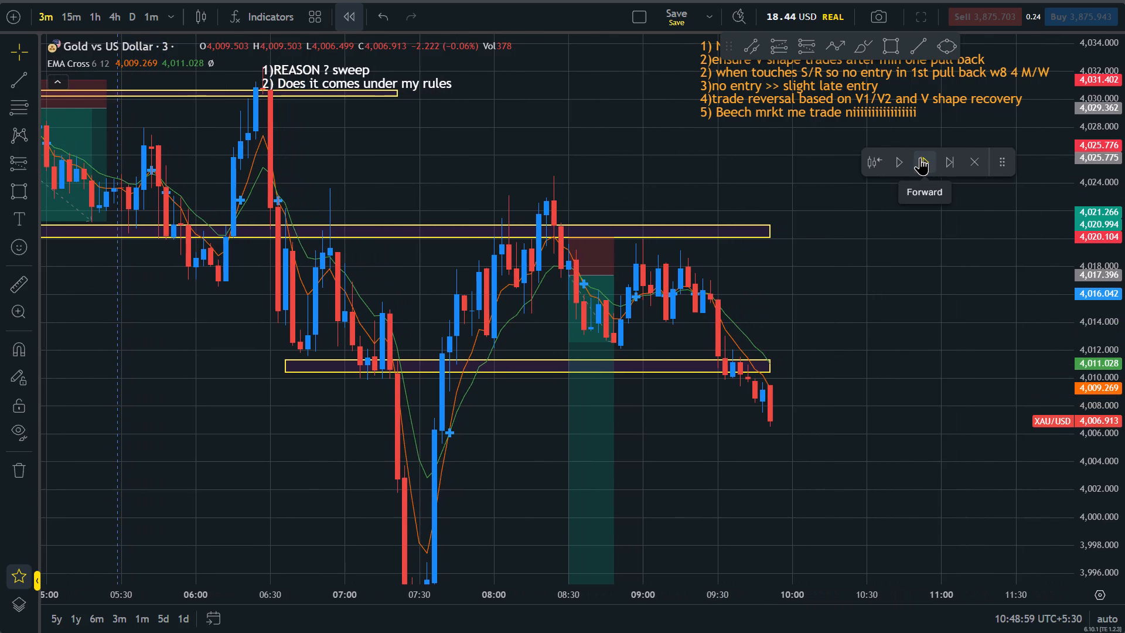
# Advance the replay candle by candle to 10:54.
pyautogui.click(920, 157)
pyautogui.click(920, 157)
pyautogui.click(920, 157)
pyautogui.click(920, 157)
pyautogui.click(920, 157)
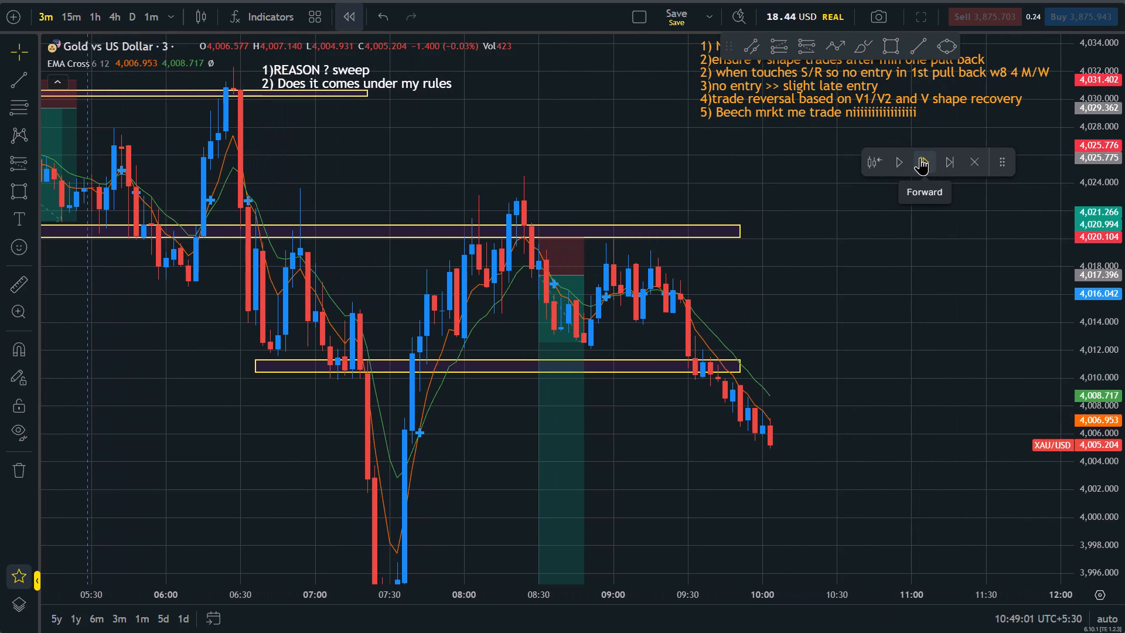
pyautogui.click(920, 157)
pyautogui.click(920, 157)
pyautogui.click(920, 157)
pyautogui.tripleClick(920, 157)
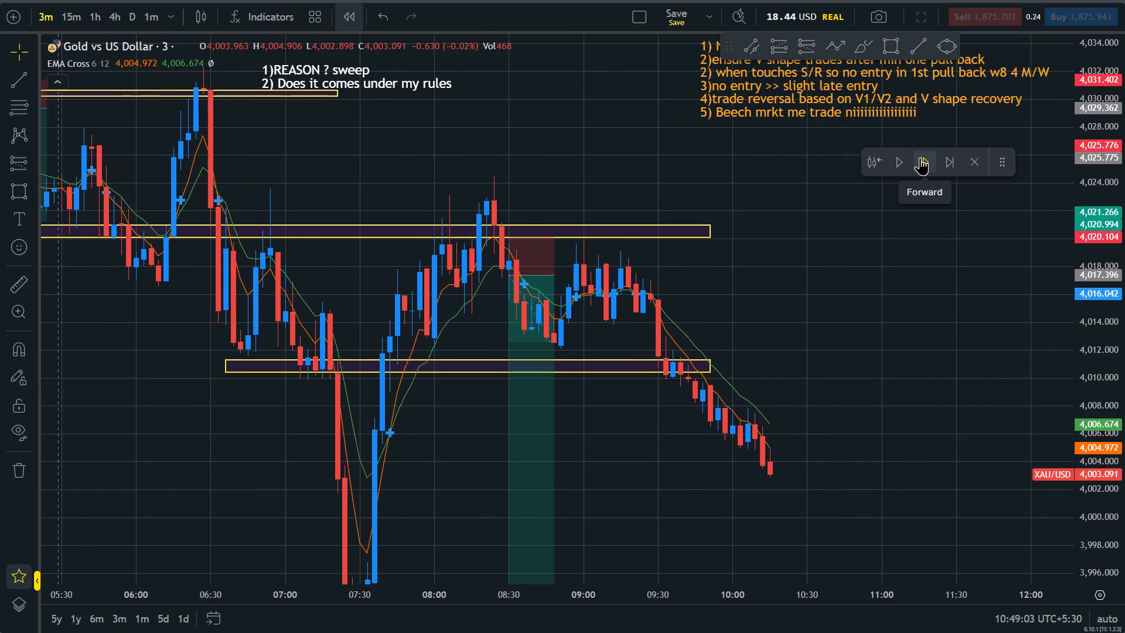
pyautogui.tripleClick(920, 157)
pyautogui.click(920, 157)
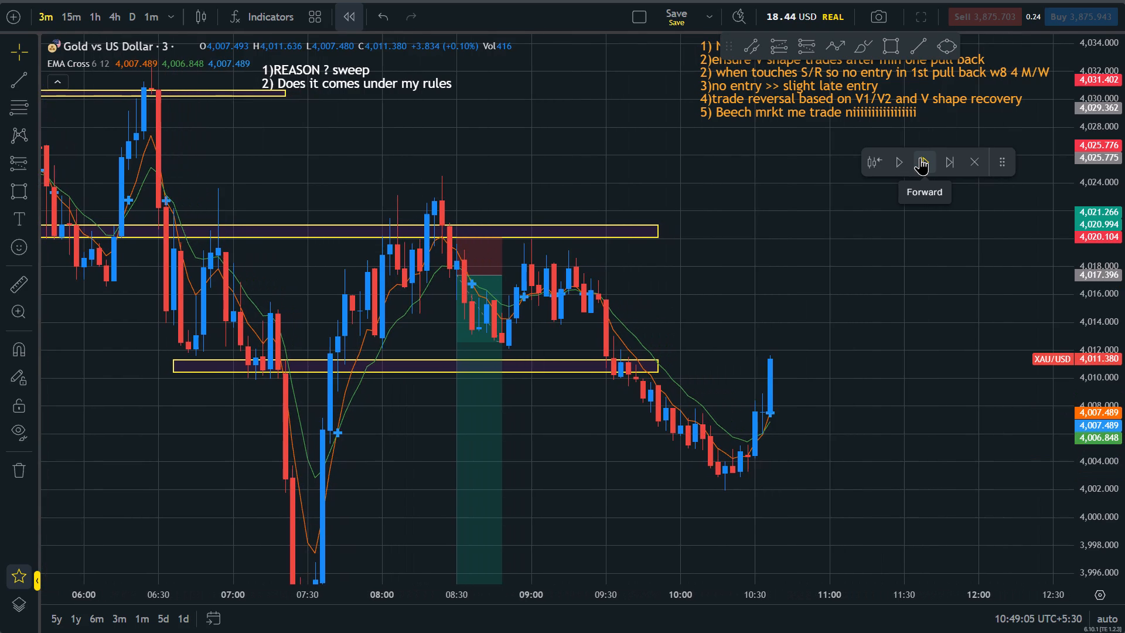
pyautogui.click(920, 157)
pyautogui.click(920, 157)
pyautogui.click(920, 157)
pyautogui.click(920, 157)
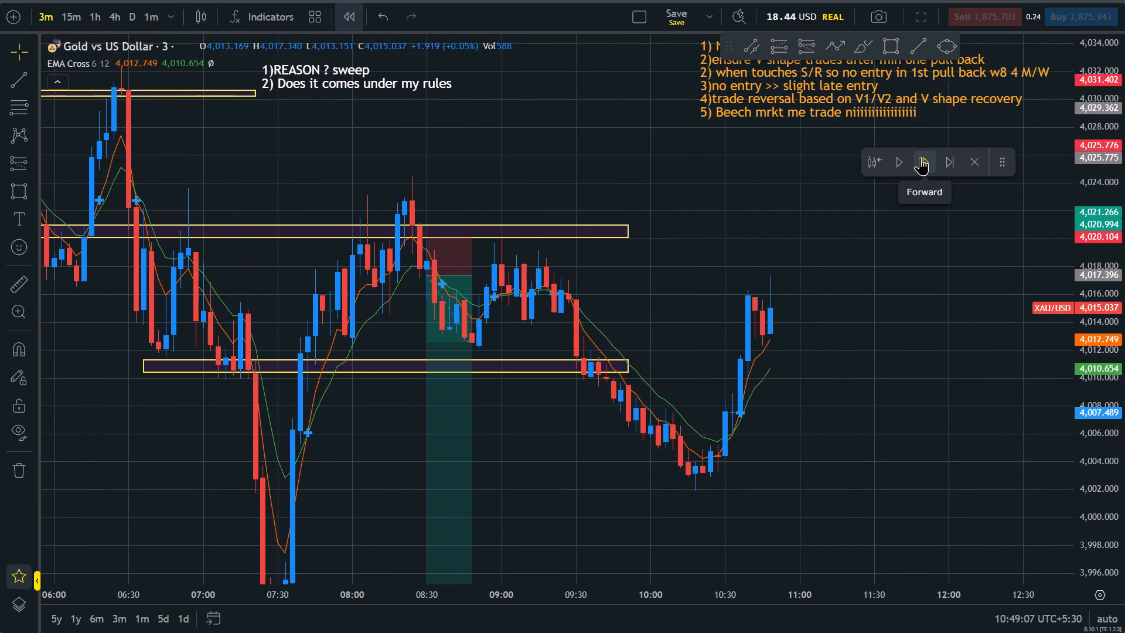
pyautogui.click(920, 157)
pyautogui.click(920, 157)
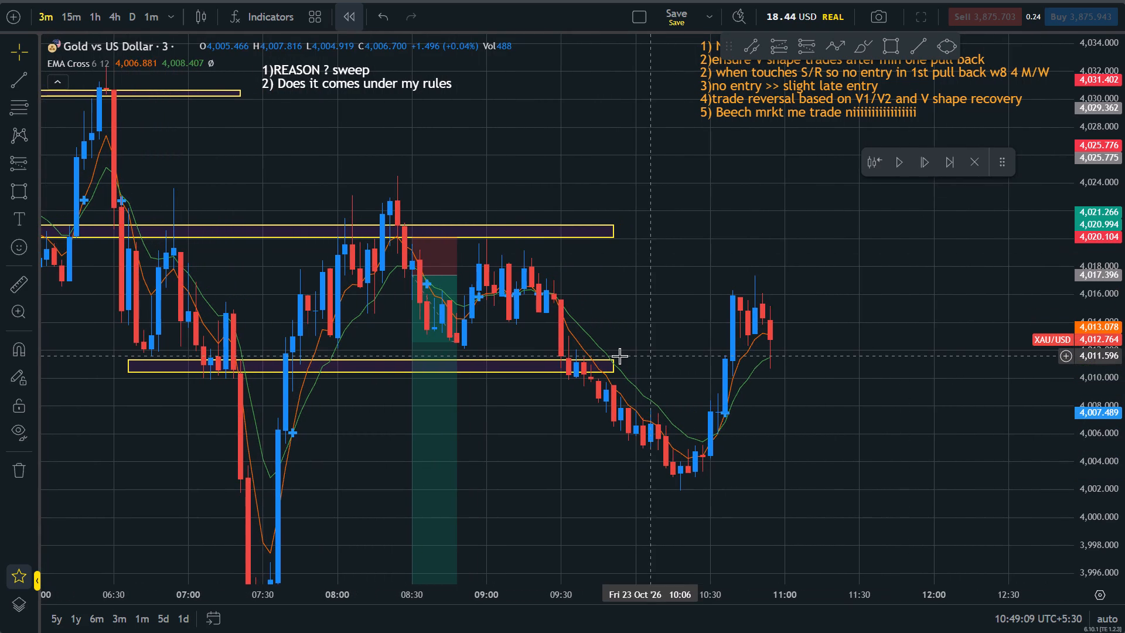
# Extend the 4,011 zone to about 10:57 and lower its upper edge to about 4,011.0.
pyautogui.moveTo(615, 364); pyautogui.dragTo(741, 364)
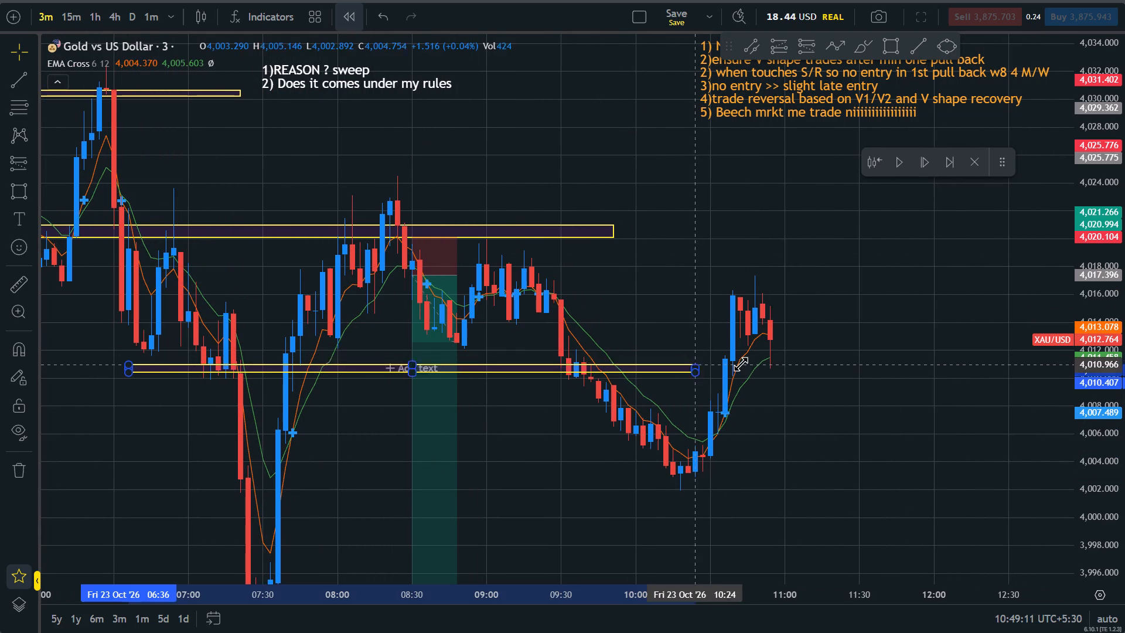
pyautogui.moveTo(741, 364); pyautogui.dragTo(775, 363)
pyautogui.click(878, 372)
# Extend the 4,021 zone forward in time to about 12:03.
pyautogui.scroll(1, 878, 372)
pyautogui.moveTo(1119, 418); pyautogui.dragTo(1114, 401)
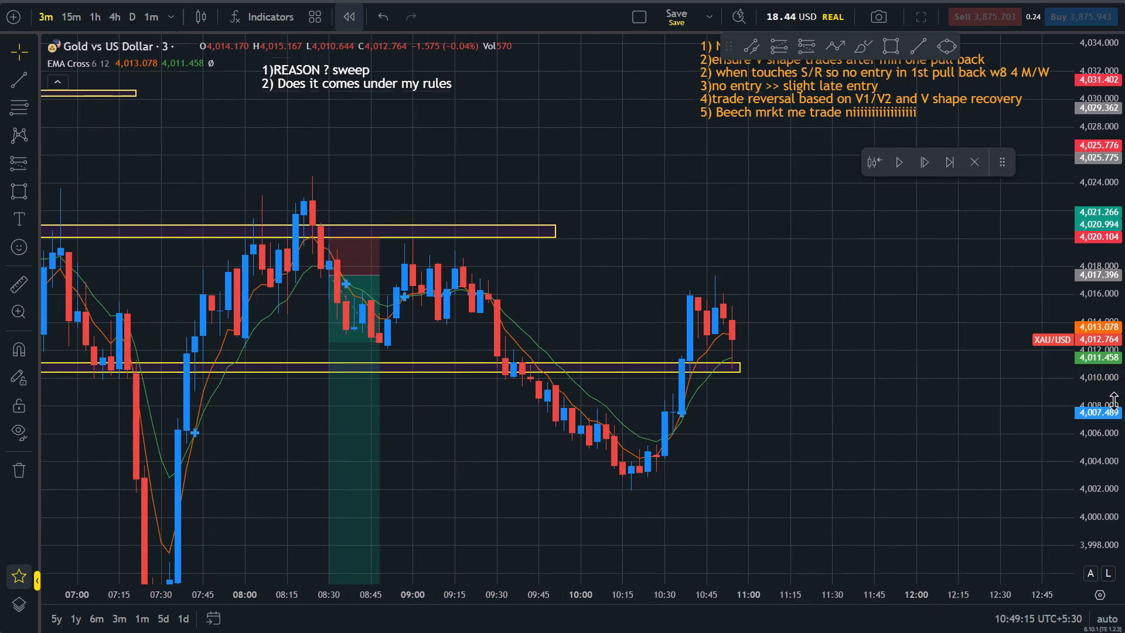
pyautogui.moveTo(1114, 401); pyautogui.dragTo(1058, 125)
pyautogui.moveTo(902, 225); pyautogui.dragTo(861, 422)
pyautogui.scroll(-5, 861, 422)
pyautogui.moveTo(1124, 266); pyautogui.dragTo(1123, 483)
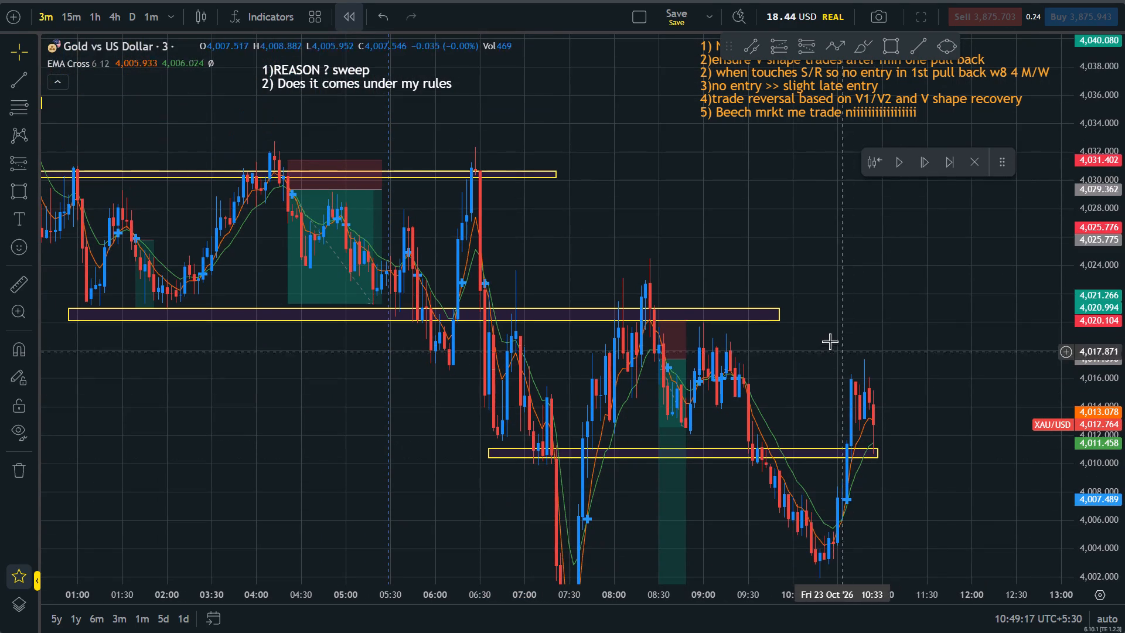
pyautogui.moveTo(782, 314); pyautogui.dragTo(927, 312)
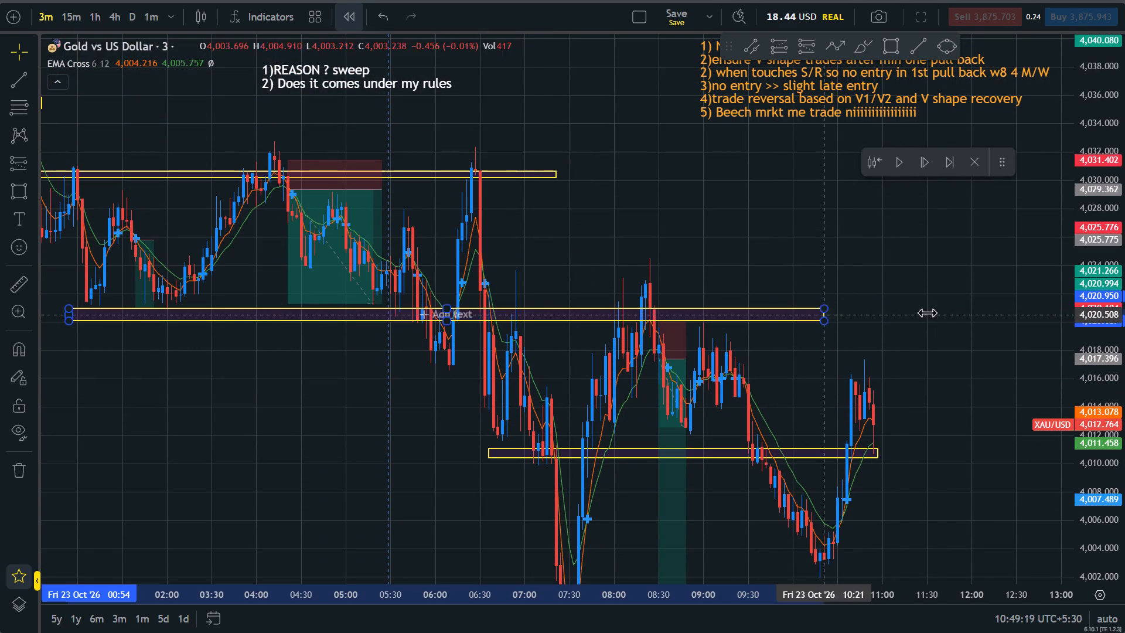
pyautogui.moveTo(927, 312); pyautogui.dragTo(974, 322)
# Extend the 4,011 zone to about 11:51 and raise its lower edge to about 4,010.6.
pyautogui.moveTo(973, 469); pyautogui.dragTo(930, 353)
pyautogui.scroll(1, 930, 353)
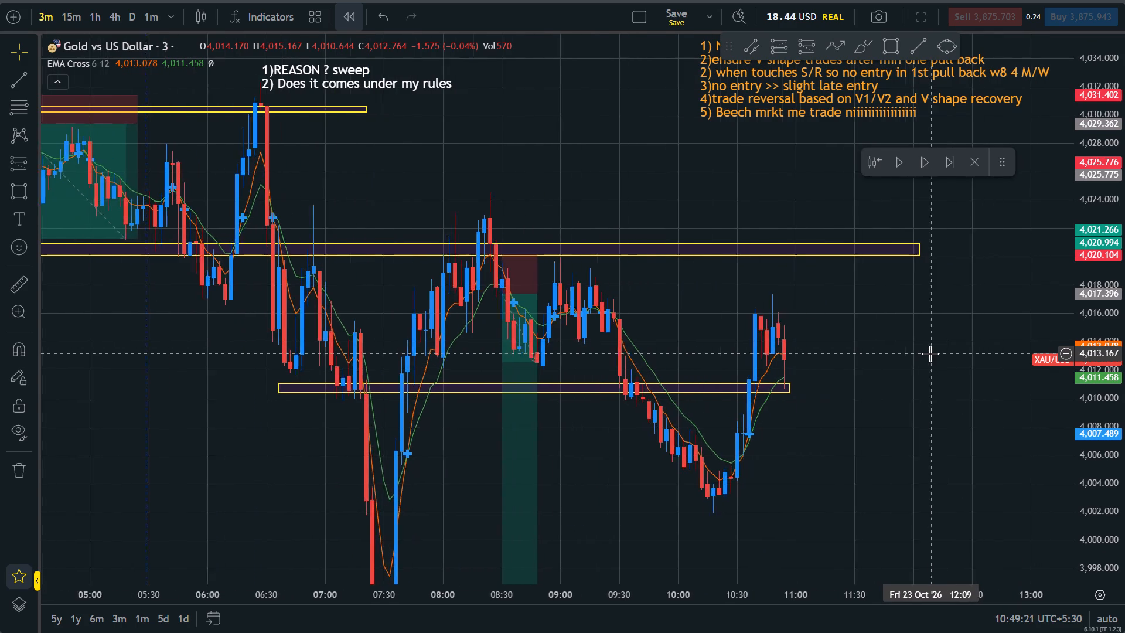
pyautogui.scroll(1, 930, 353)
pyautogui.moveTo(1124, 481); pyautogui.dragTo(1113, 224)
pyautogui.moveTo(869, 512); pyautogui.dragTo(853, 377)
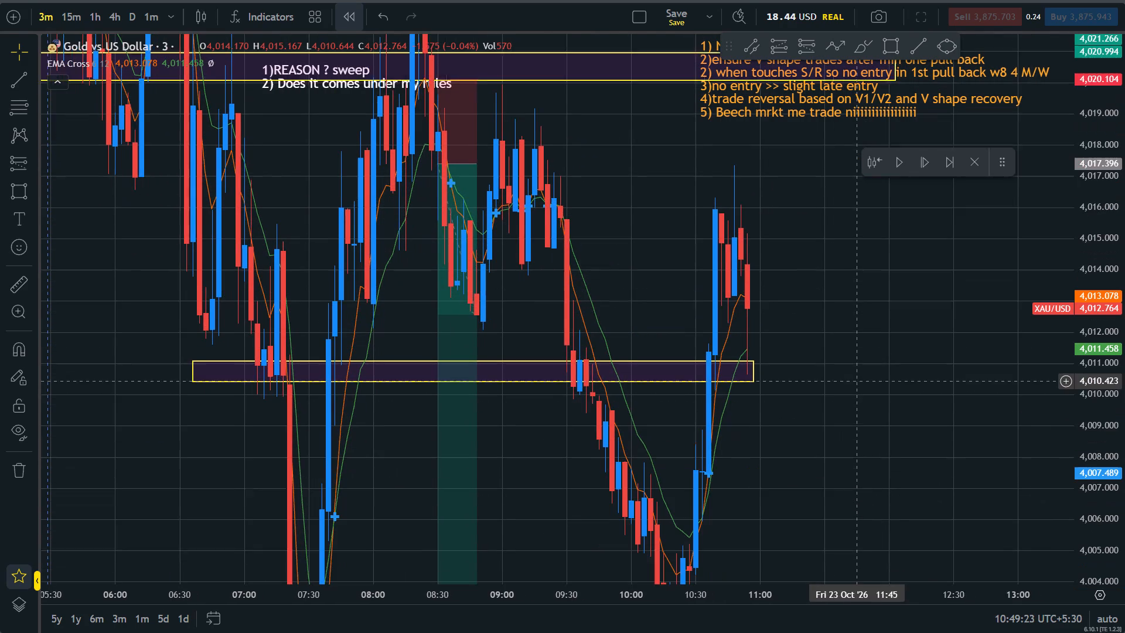
pyautogui.moveTo(853, 377); pyautogui.dragTo(853, 377)
pyautogui.moveTo(1124, 407); pyautogui.dragTo(1124, 516)
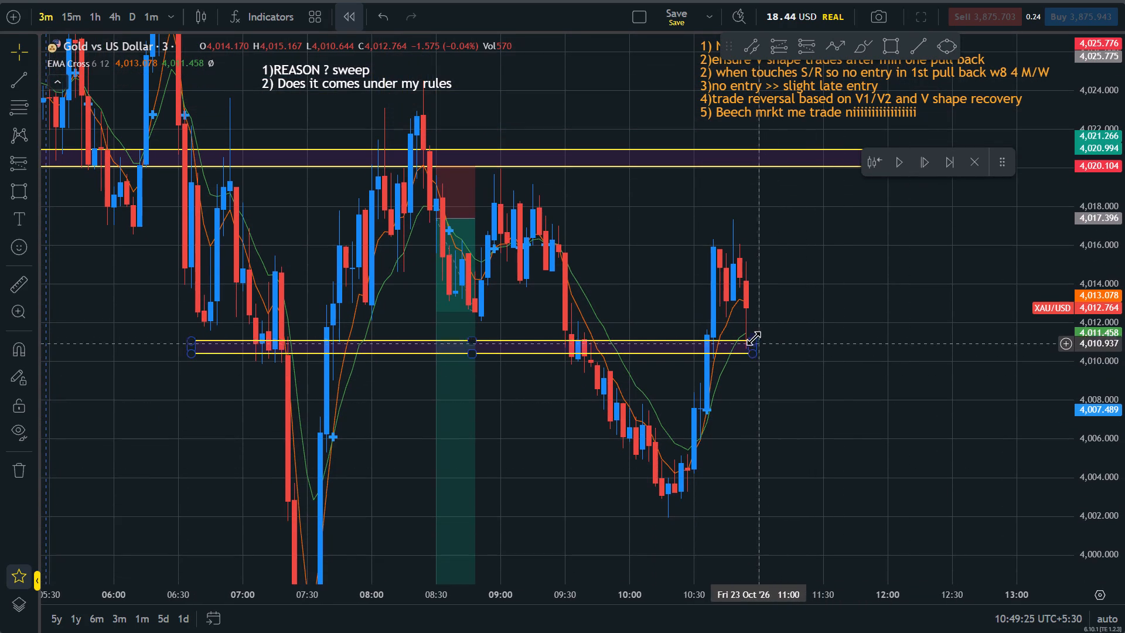
pyautogui.moveTo(753, 348); pyautogui.dragTo(874, 353)
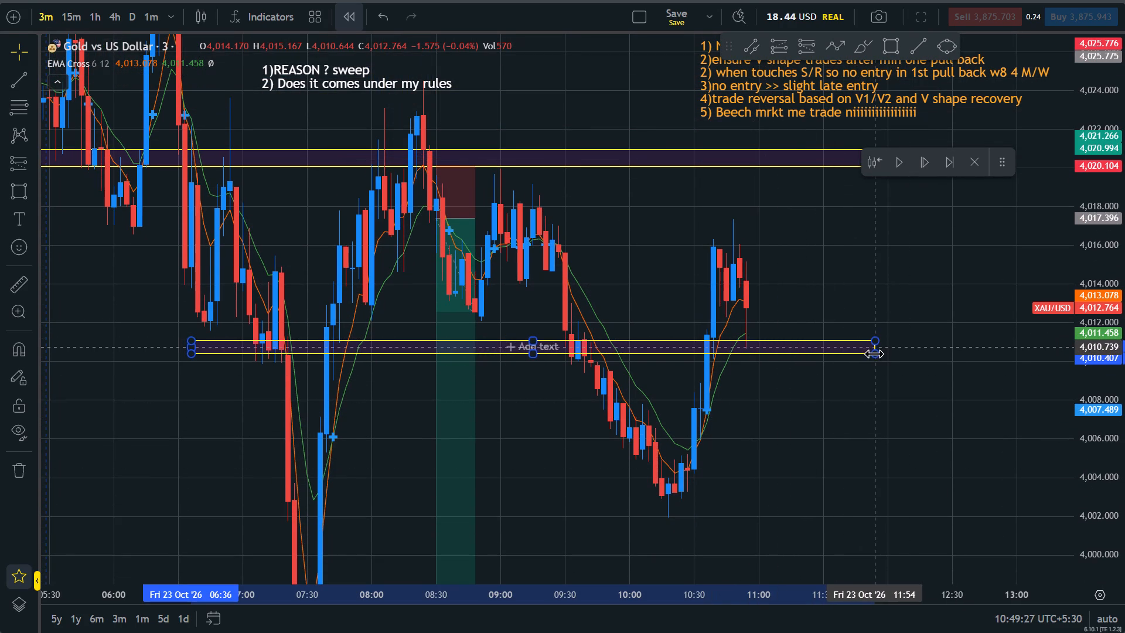
pyautogui.moveTo(874, 353); pyautogui.dragTo(873, 353)
pyautogui.moveTo(873, 354); pyautogui.dragTo(868, 350)
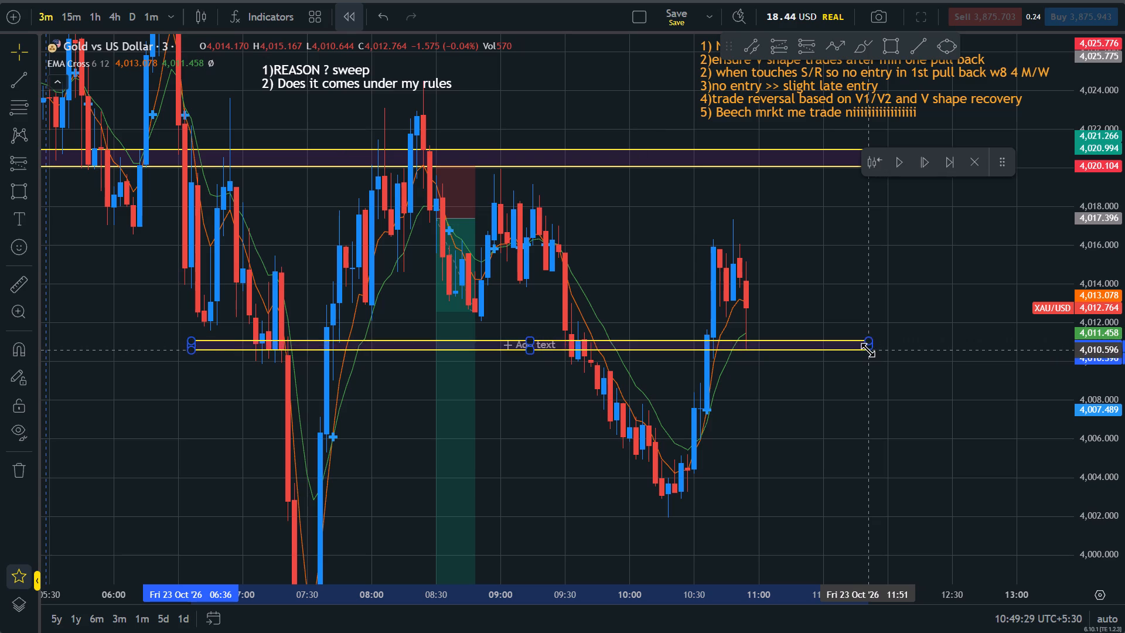
# Raise the 4,011 zone's edges to about 4,011.1 and 4,011.6 and shorten its end to about 11:45.
pyautogui.moveTo(868, 350); pyautogui.dragTo(858, 335)
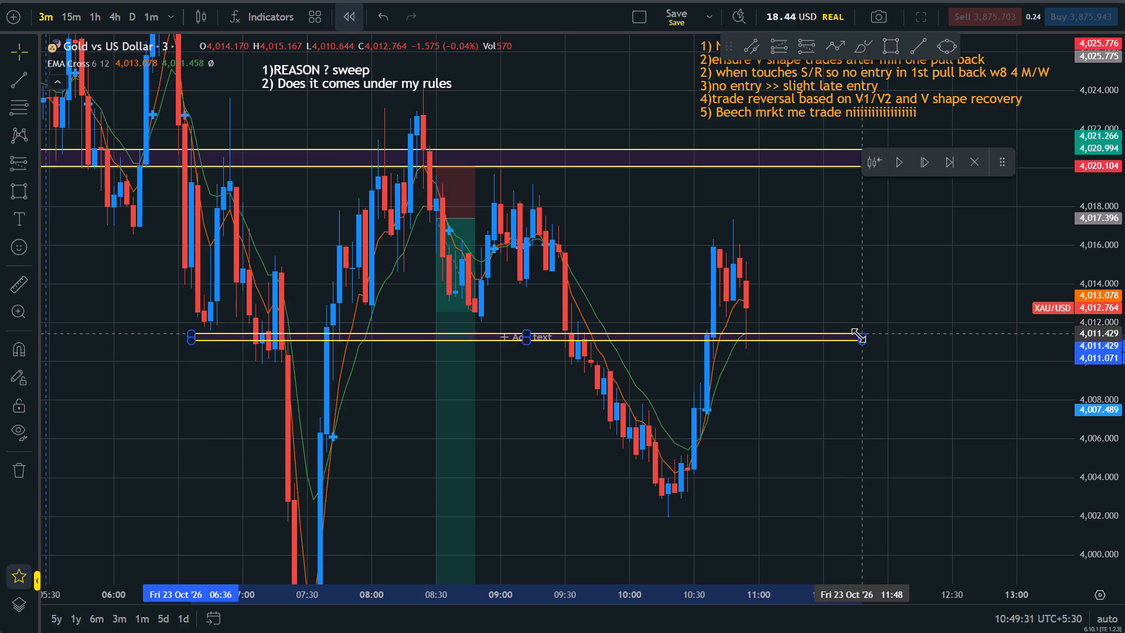
pyautogui.moveTo(858, 335); pyautogui.dragTo(857, 331)
# Advance the replay by one candle to 10:57.
pyautogui.moveTo(769, 299); pyautogui.dragTo(918, 325)
pyautogui.scroll(-2, 918, 325)
pyautogui.moveTo(1124, 267); pyautogui.dragTo(1124, 431)
pyautogui.scroll(1, 942, 444)
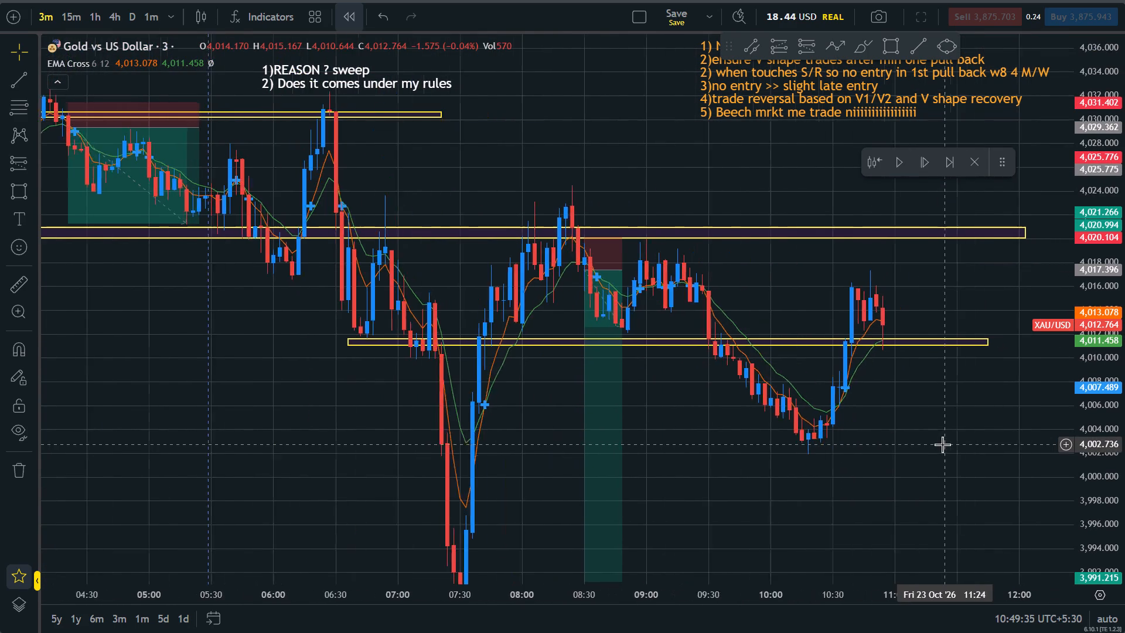
pyautogui.scroll(1, 942, 444)
pyautogui.click(925, 159)
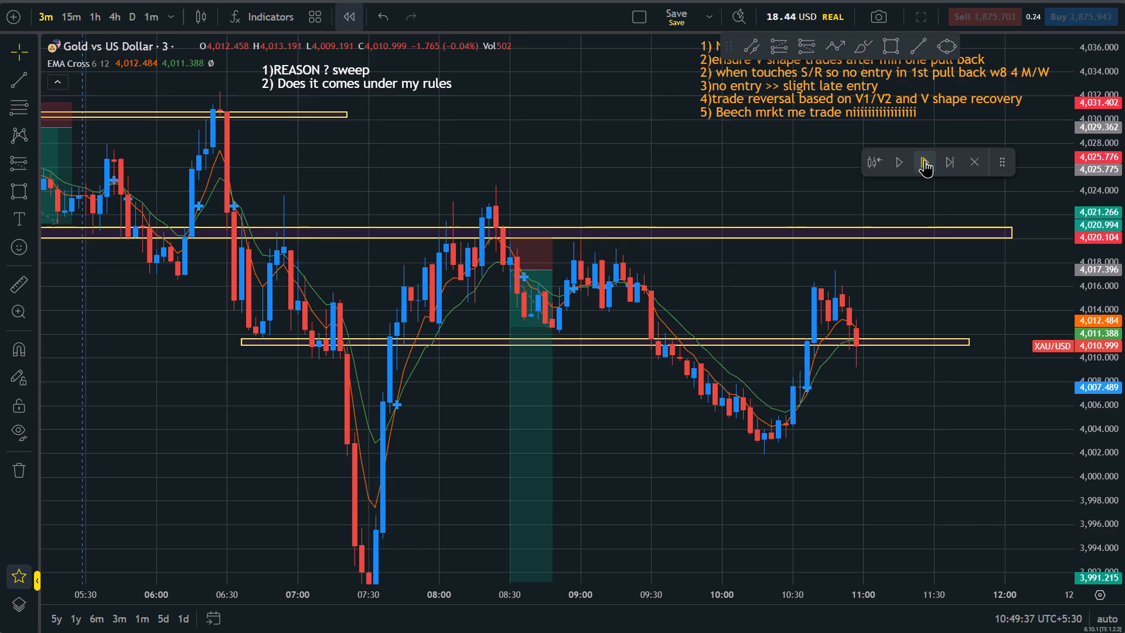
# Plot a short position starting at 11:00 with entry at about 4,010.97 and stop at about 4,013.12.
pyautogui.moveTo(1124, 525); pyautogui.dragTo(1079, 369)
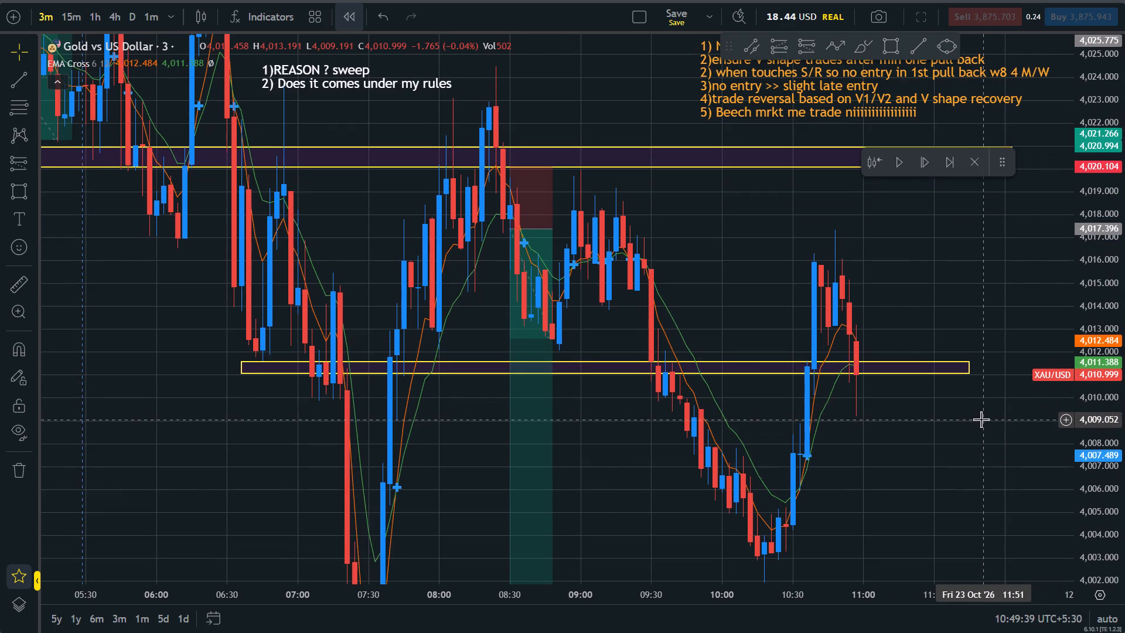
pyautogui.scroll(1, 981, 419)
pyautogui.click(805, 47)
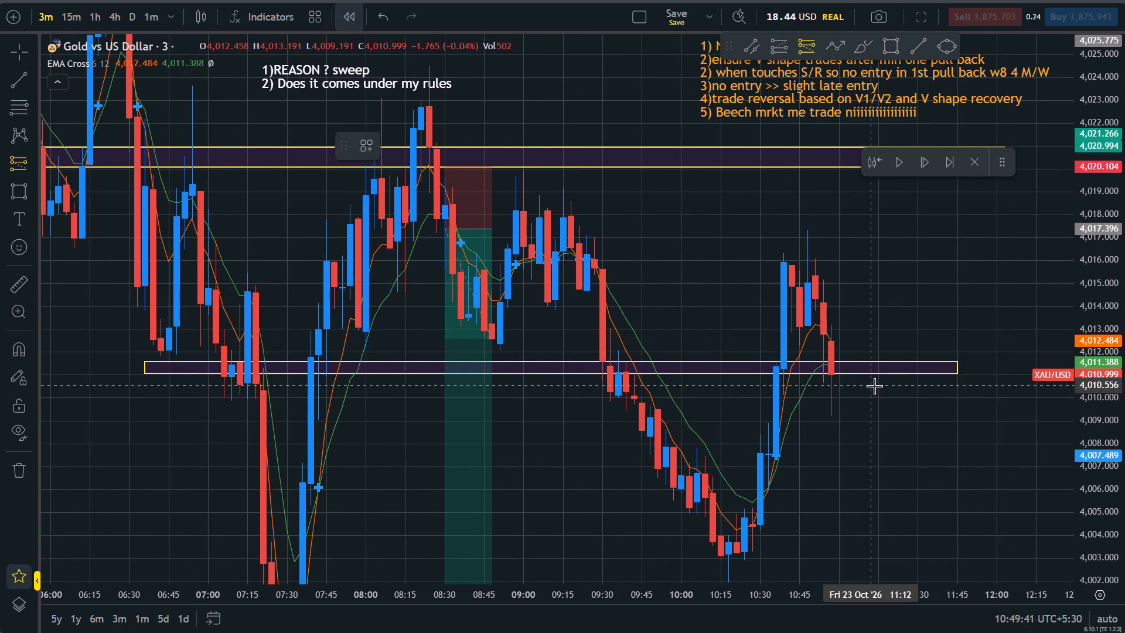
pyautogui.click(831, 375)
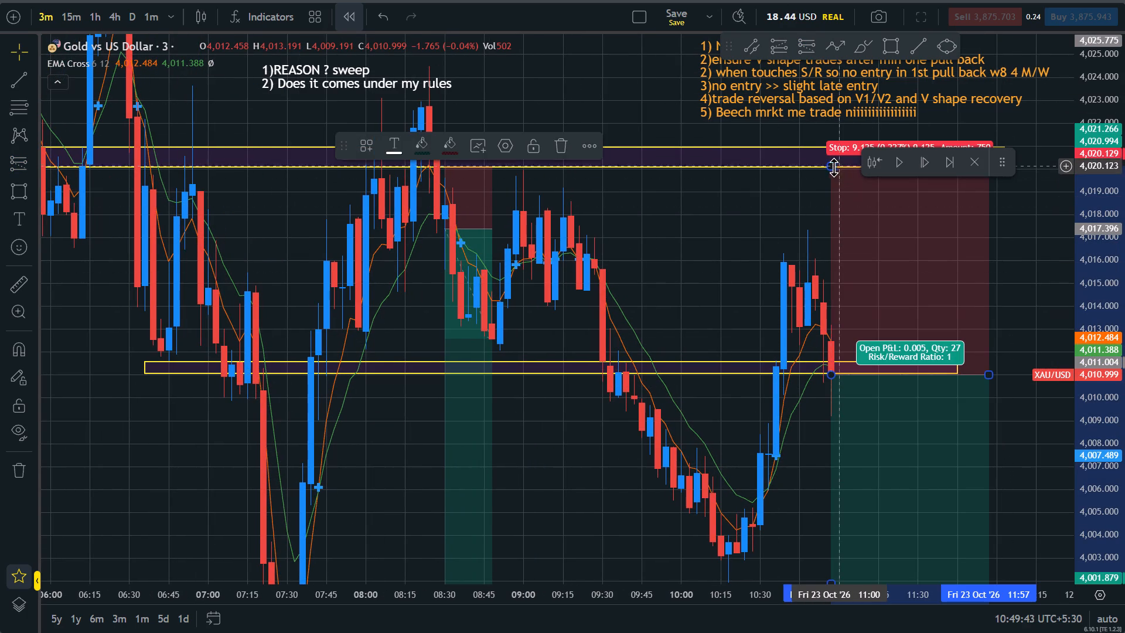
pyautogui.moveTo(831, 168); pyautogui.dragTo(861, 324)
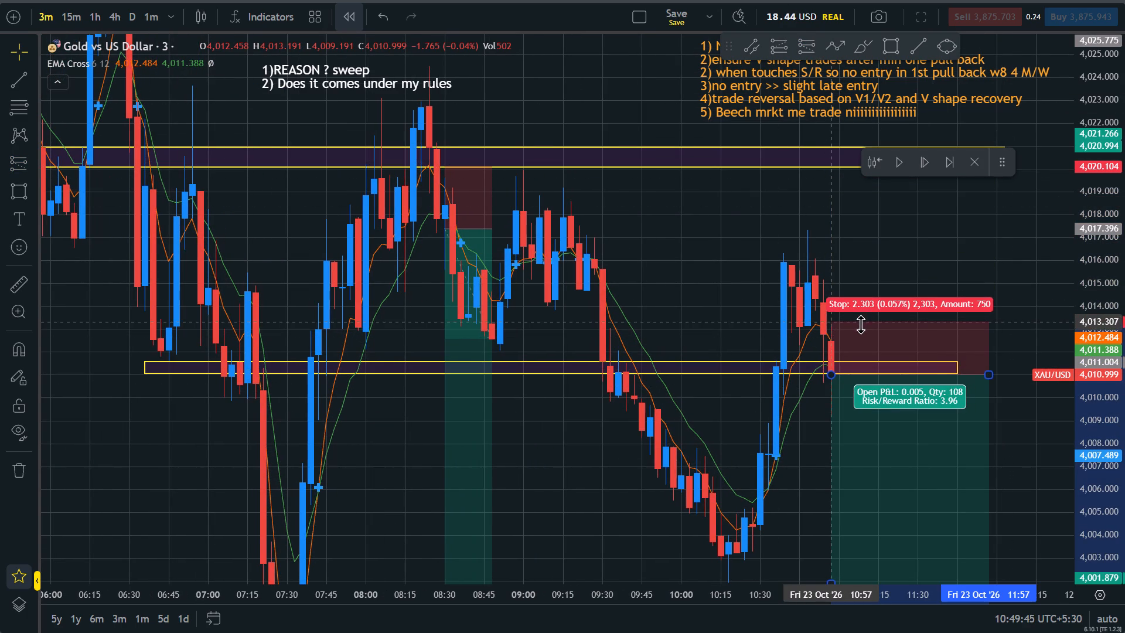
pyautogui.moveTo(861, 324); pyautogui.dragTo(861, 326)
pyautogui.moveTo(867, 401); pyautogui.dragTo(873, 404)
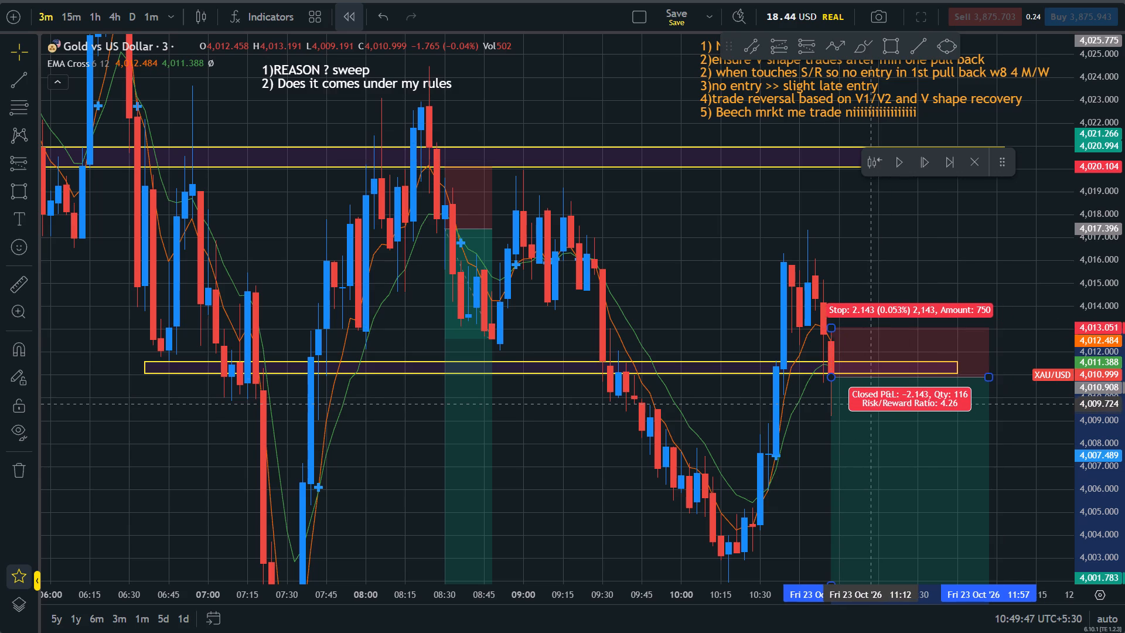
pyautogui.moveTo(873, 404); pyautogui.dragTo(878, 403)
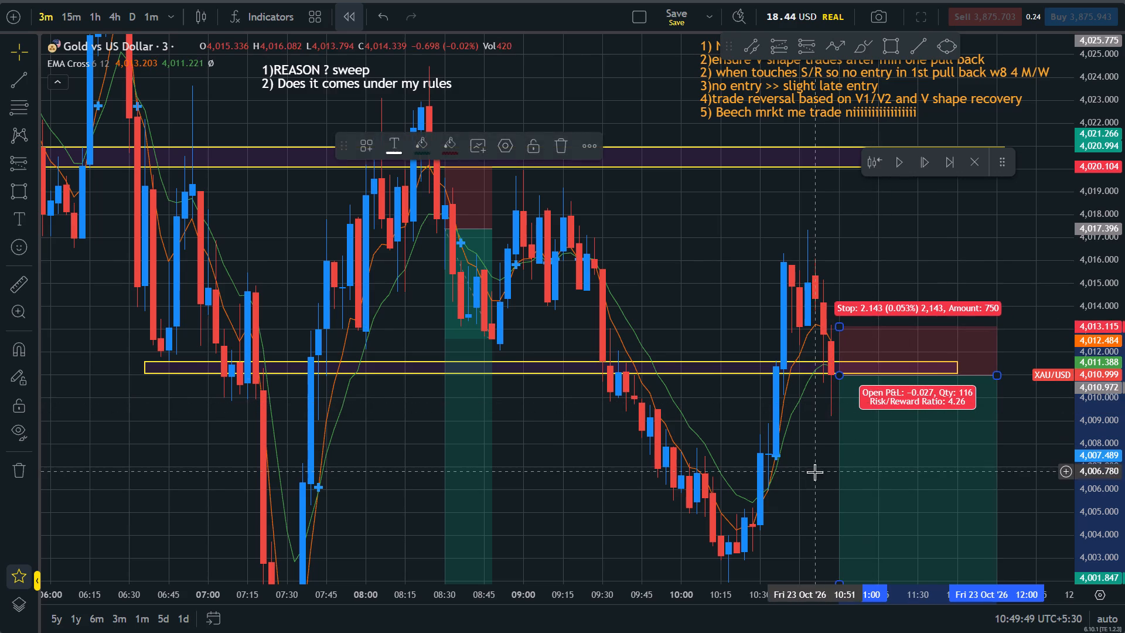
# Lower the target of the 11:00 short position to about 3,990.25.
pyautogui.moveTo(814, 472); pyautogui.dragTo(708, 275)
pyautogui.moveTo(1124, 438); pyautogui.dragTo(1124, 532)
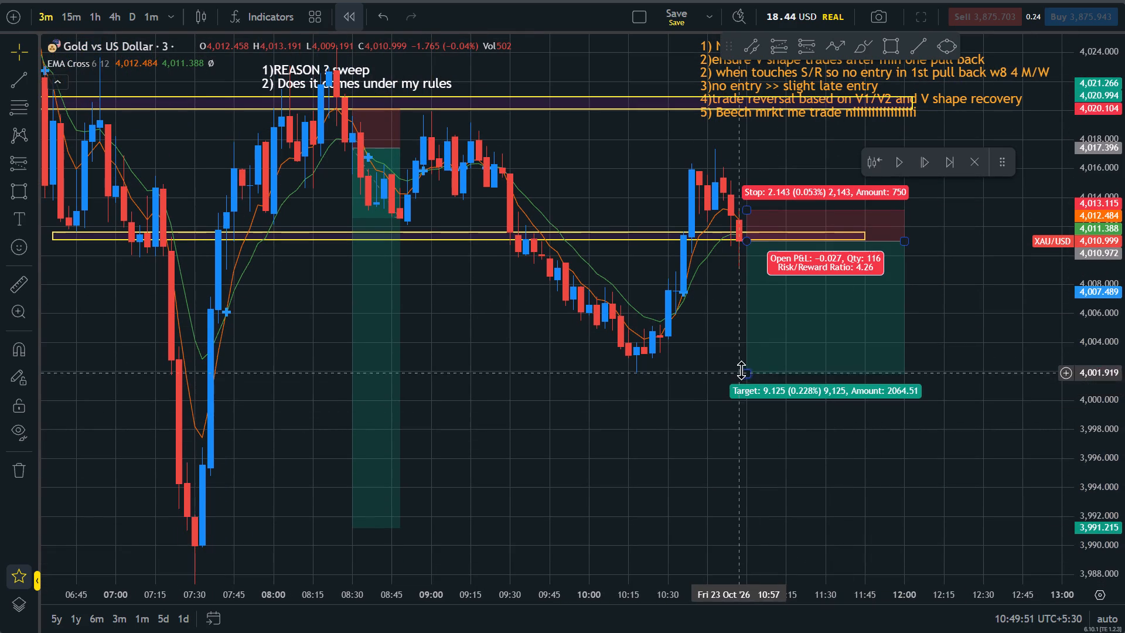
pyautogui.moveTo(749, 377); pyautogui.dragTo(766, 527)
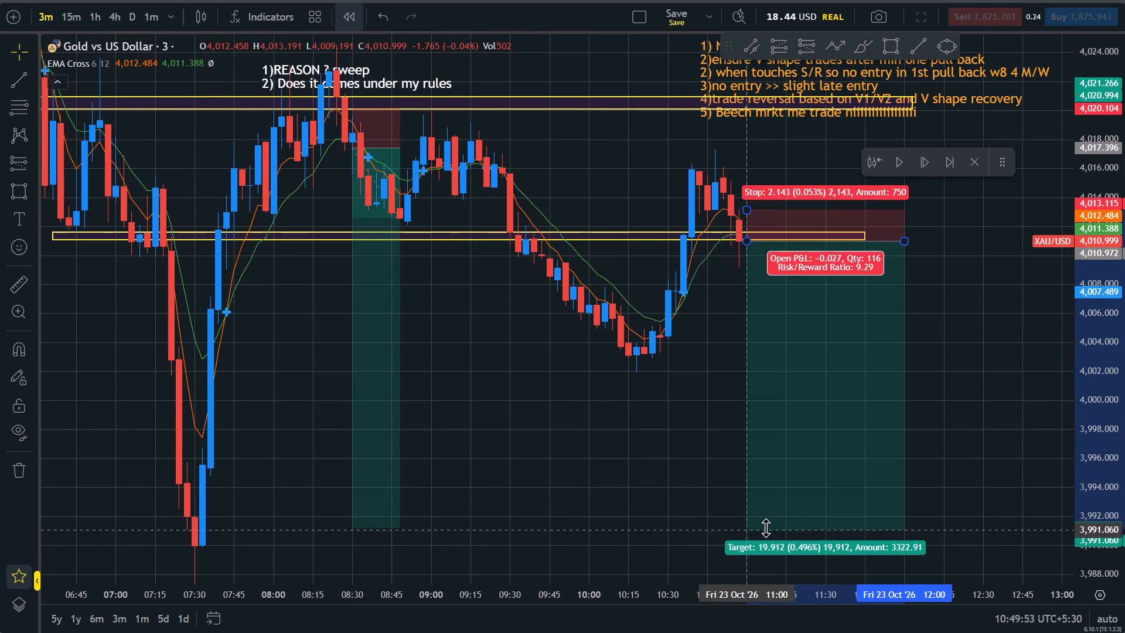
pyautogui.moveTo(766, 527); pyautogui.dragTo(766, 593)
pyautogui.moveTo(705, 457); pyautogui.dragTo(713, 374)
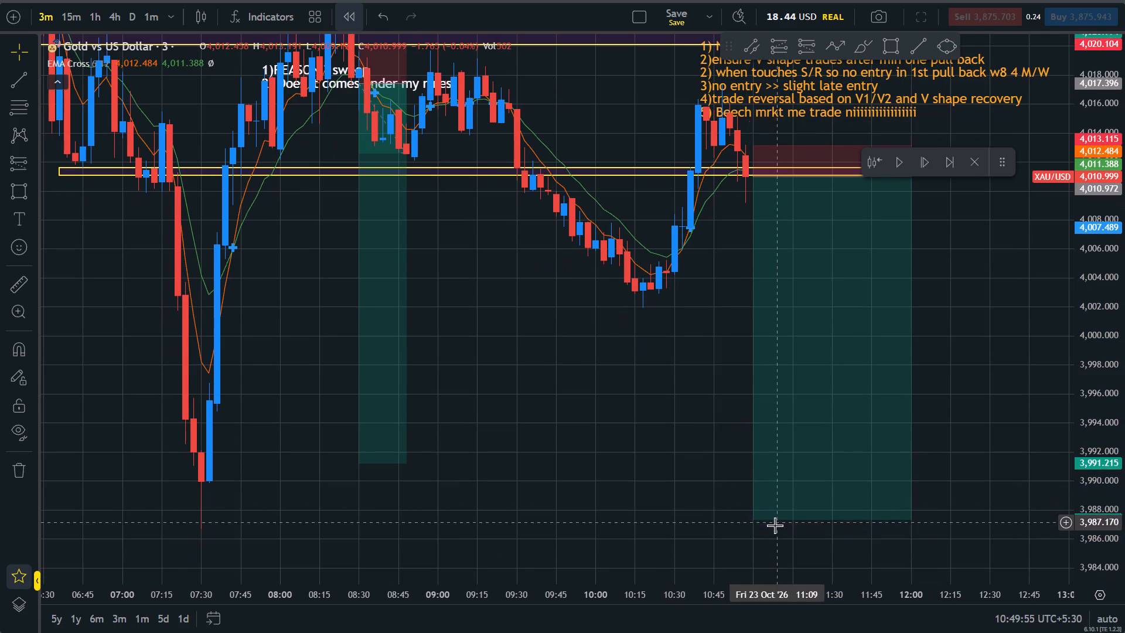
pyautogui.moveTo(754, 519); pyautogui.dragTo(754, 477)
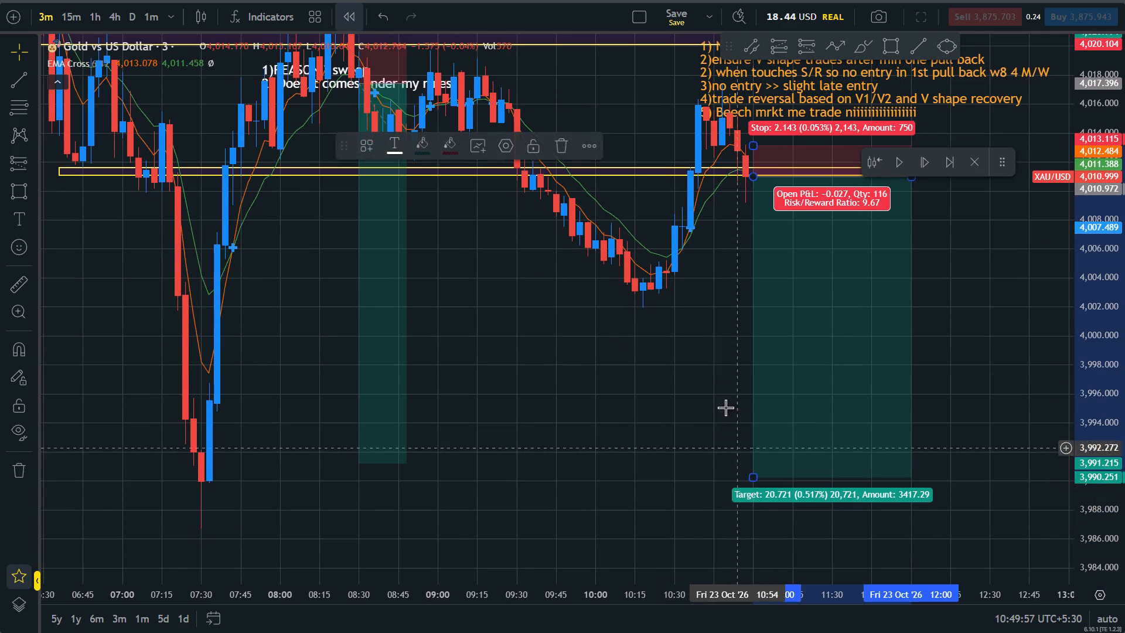
# Advance the replay by one candle to 11:00.
pyautogui.moveTo(726, 383); pyautogui.dragTo(734, 472)
pyautogui.click(925, 158)
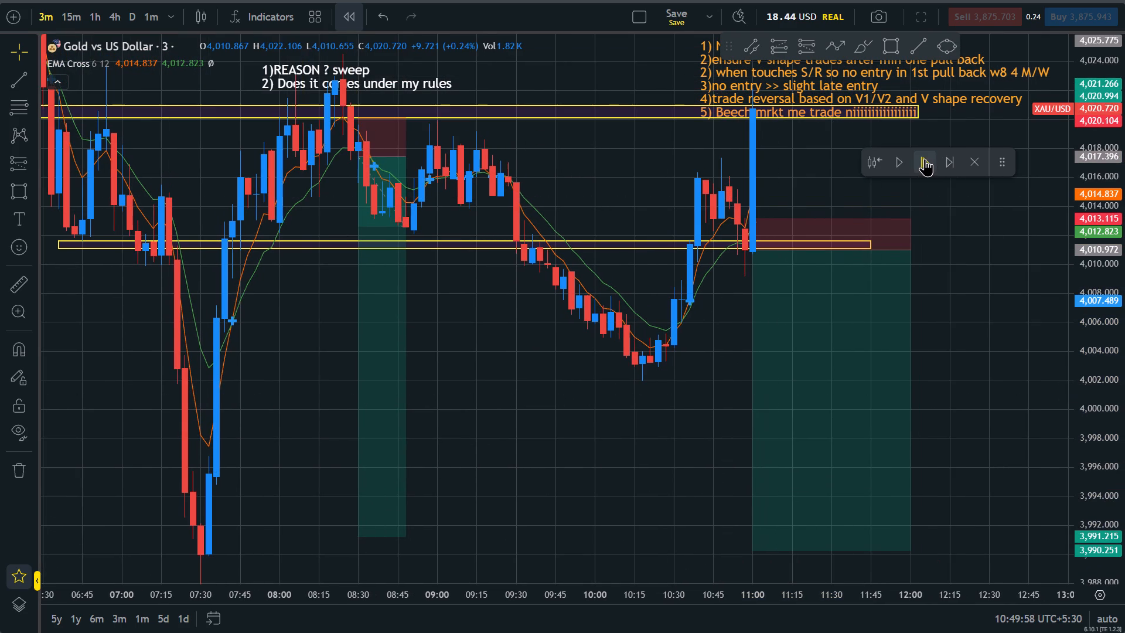
# Examine the 11:00 candle against the 4,011 and 4,021 zones and the earlier price action above them.
pyautogui.moveTo(985, 318); pyautogui.dragTo(1017, 432)
pyautogui.scroll(-4, 1017, 432)
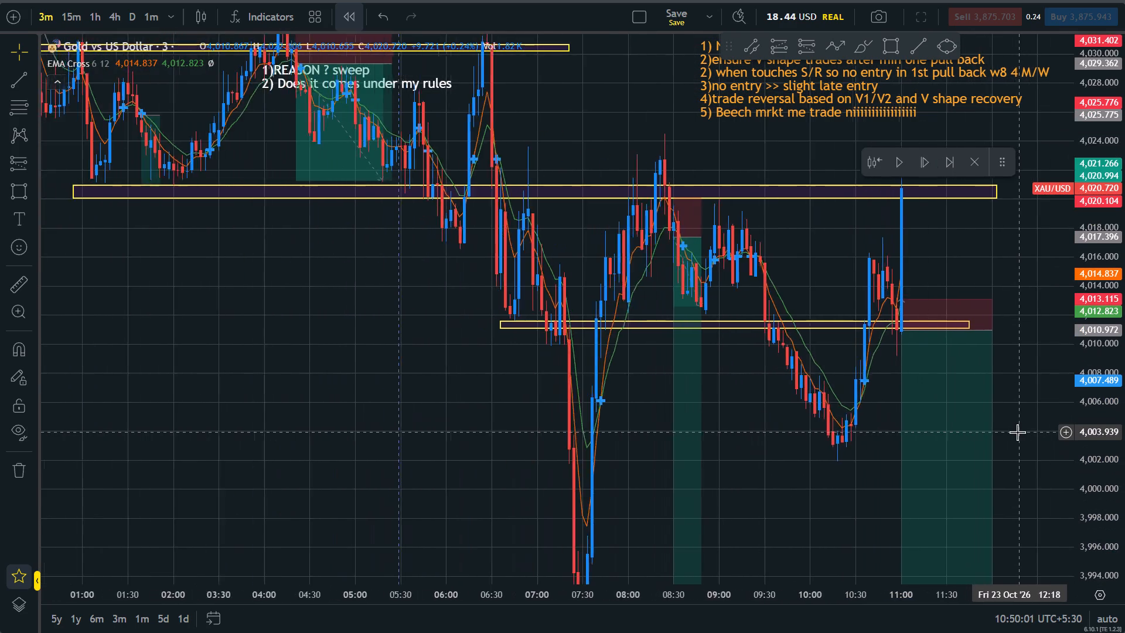
pyautogui.scroll(2, 1017, 432)
pyautogui.moveTo(997, 333); pyautogui.dragTo(1008, 499)
pyautogui.moveTo(936, 407); pyautogui.dragTo(928, 401)
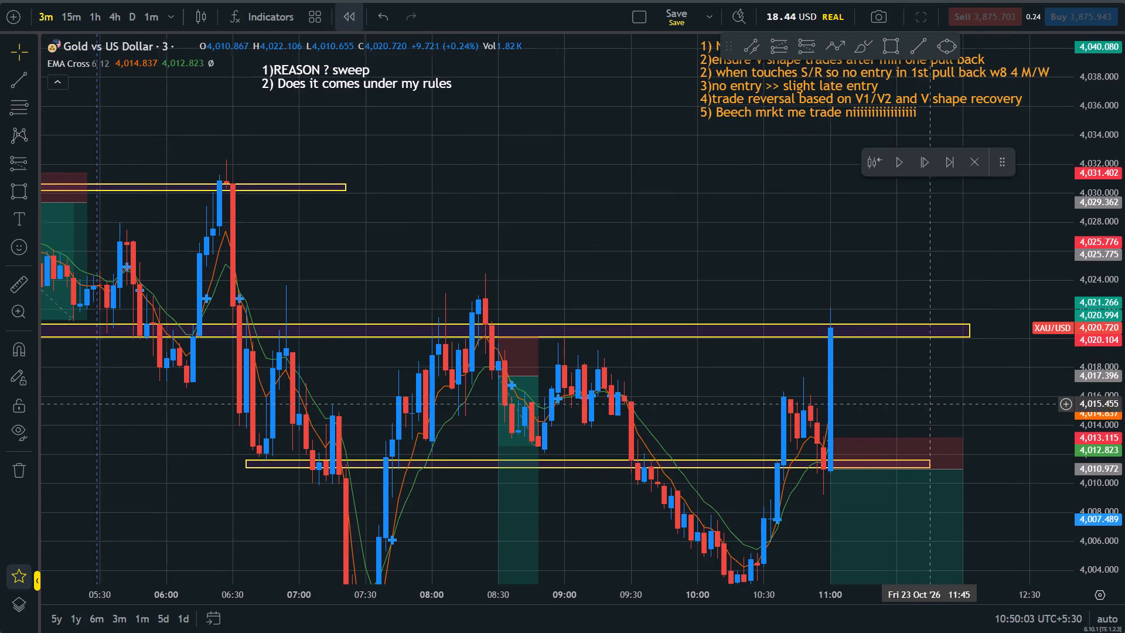
pyautogui.moveTo(928, 401); pyautogui.dragTo(914, 386)
pyautogui.scroll(1, 914, 386)
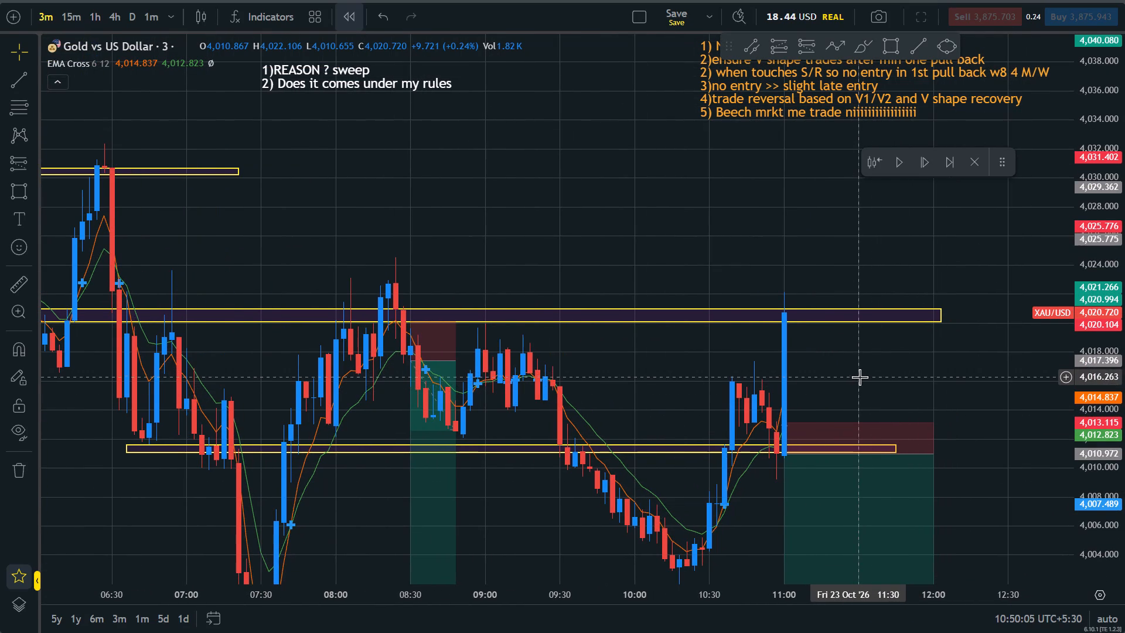
pyautogui.click(861, 379)
pyautogui.moveTo(860, 259); pyautogui.dragTo(872, 325)
pyautogui.scroll(-4, 872, 325)
pyautogui.scroll(2, 872, 325)
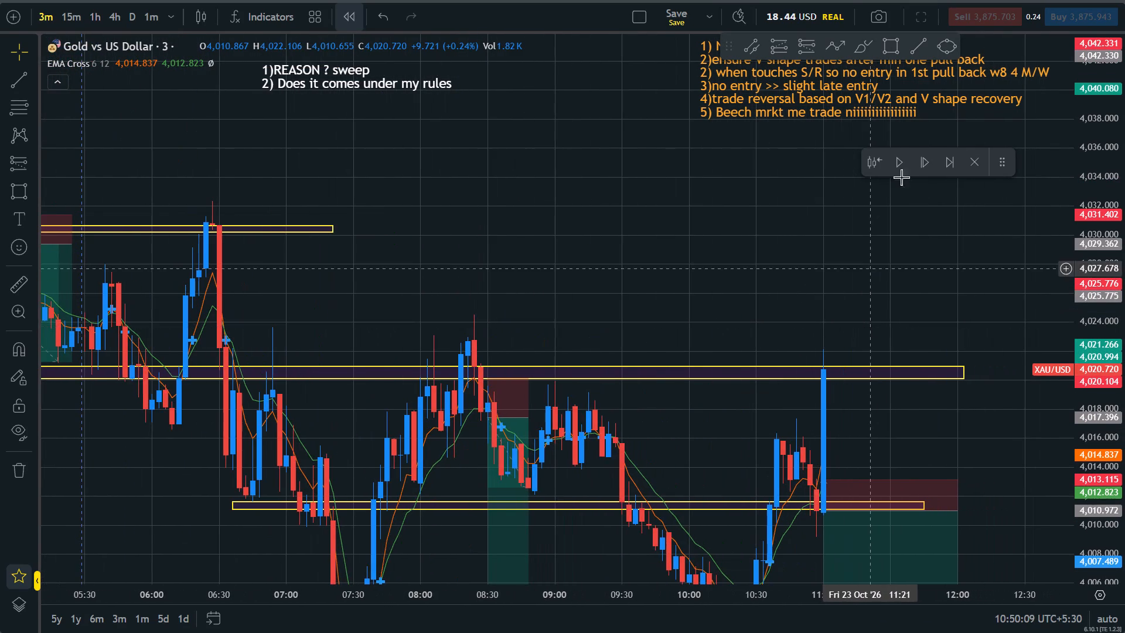
# Advance the replay candle by candle to 11:30.
pyautogui.click(928, 165)
pyautogui.click(928, 165)
pyautogui.doubleClick(928, 165)
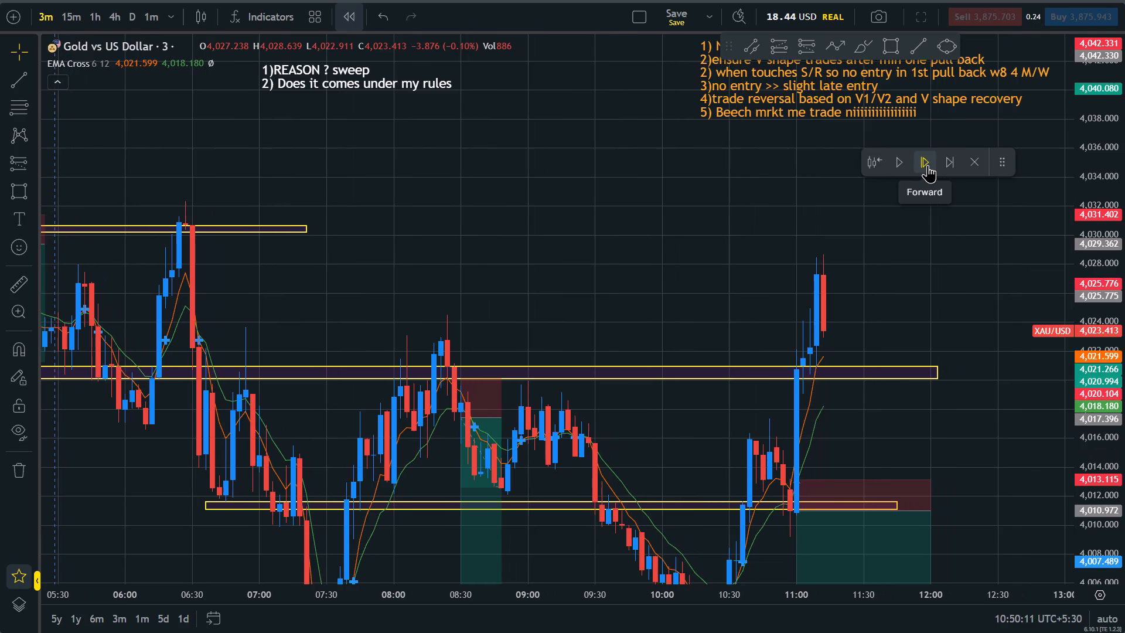
pyautogui.doubleClick(928, 165)
pyautogui.click(928, 165)
pyautogui.click(928, 165)
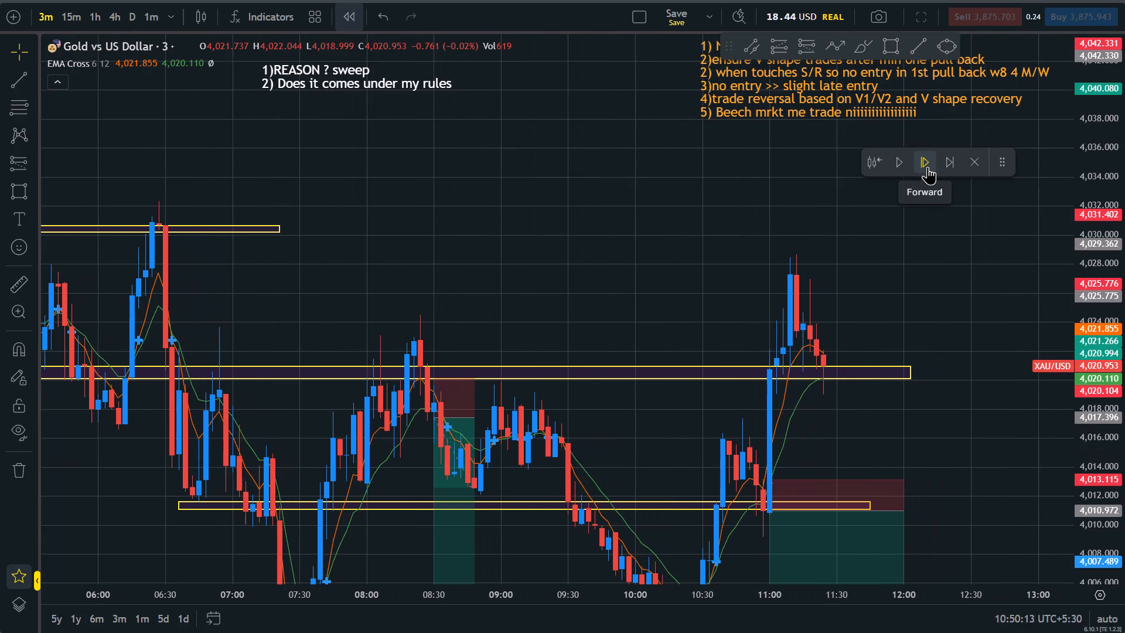
pyautogui.click(928, 166)
pyautogui.click(928, 166)
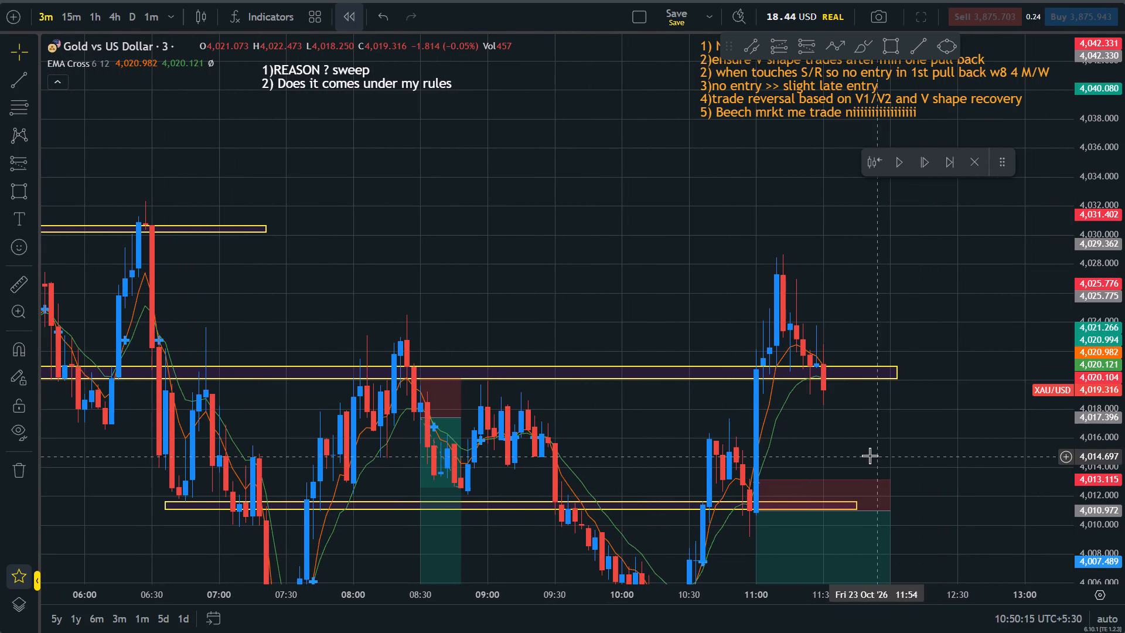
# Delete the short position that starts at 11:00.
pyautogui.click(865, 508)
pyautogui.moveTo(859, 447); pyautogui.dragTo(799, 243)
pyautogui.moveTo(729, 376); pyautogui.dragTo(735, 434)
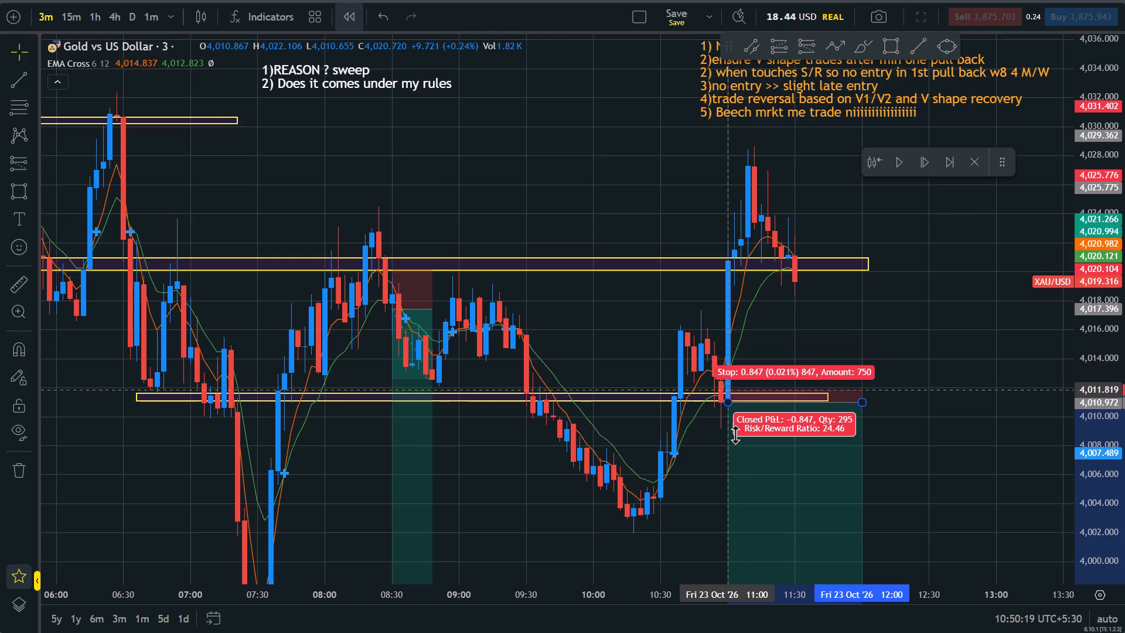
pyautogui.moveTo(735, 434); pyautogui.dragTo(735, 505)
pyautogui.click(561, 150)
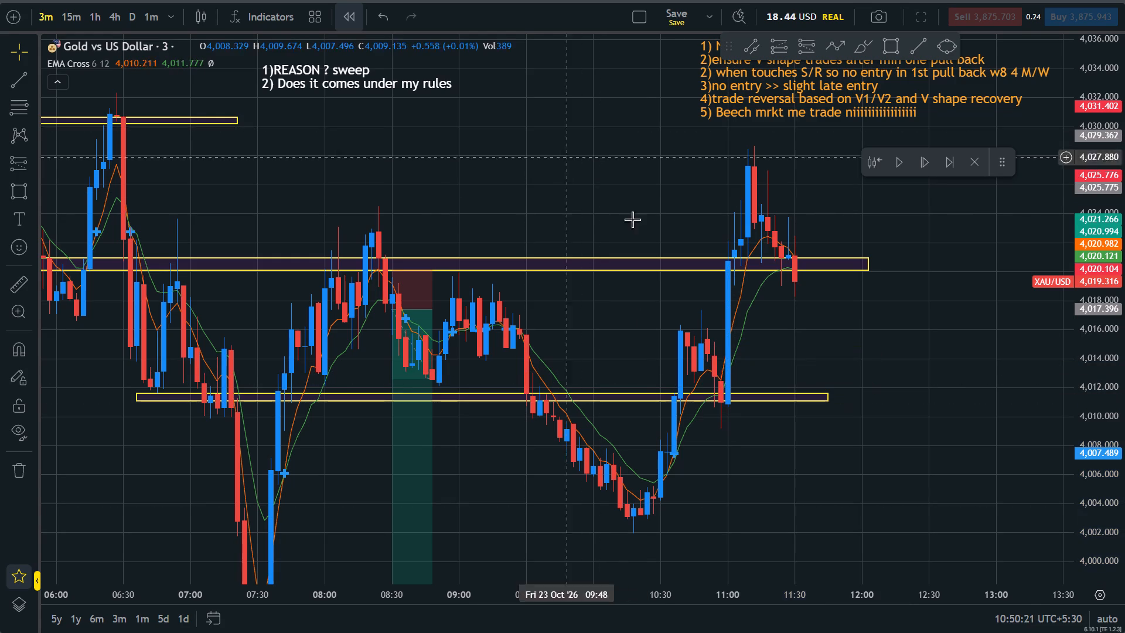
# Plot a short position at 11:33 with entry at about 4,019.04 and stop at about 4,021.67.
pyautogui.moveTo(928, 326); pyautogui.dragTo(866, 407)
pyautogui.scroll(-4, 866, 407)
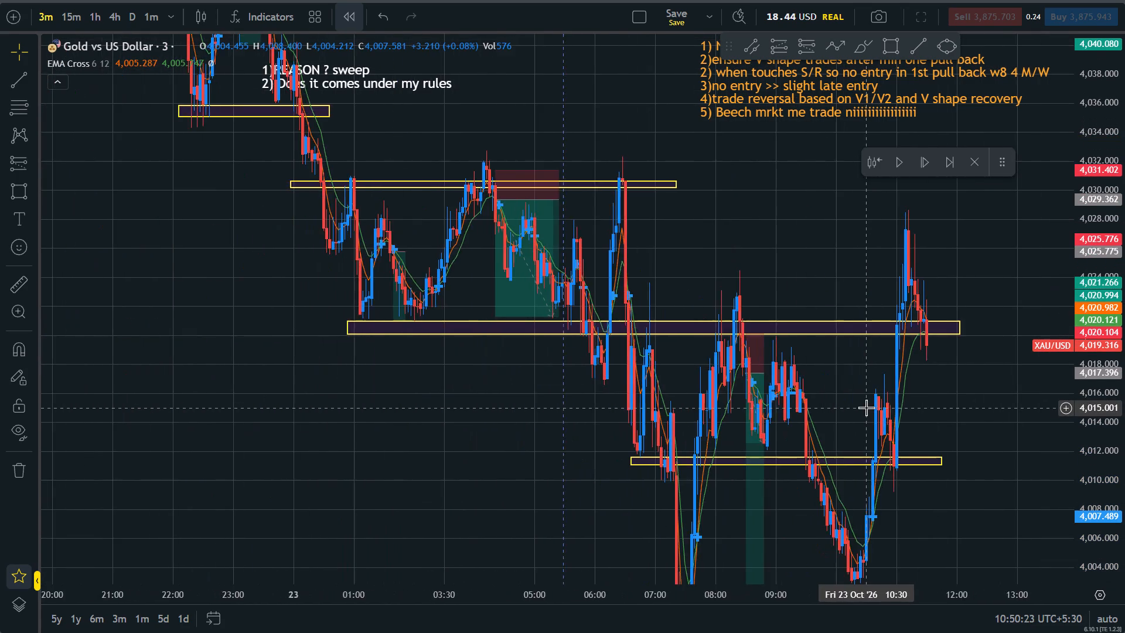
pyautogui.scroll(3, 866, 407)
pyautogui.click(804, 46)
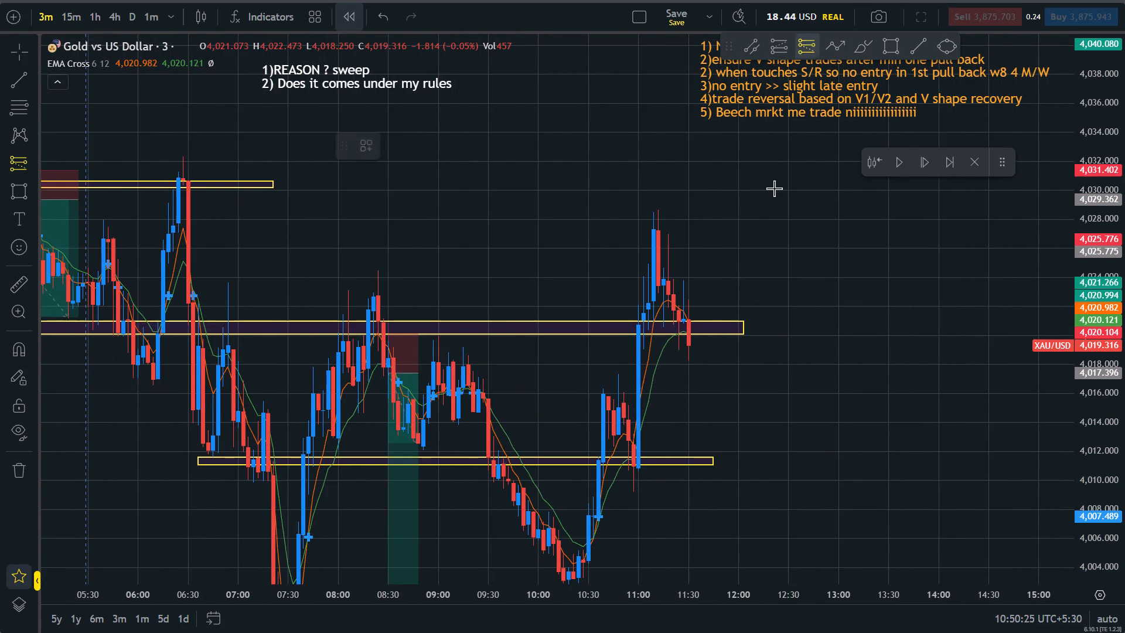
pyautogui.click(693, 349)
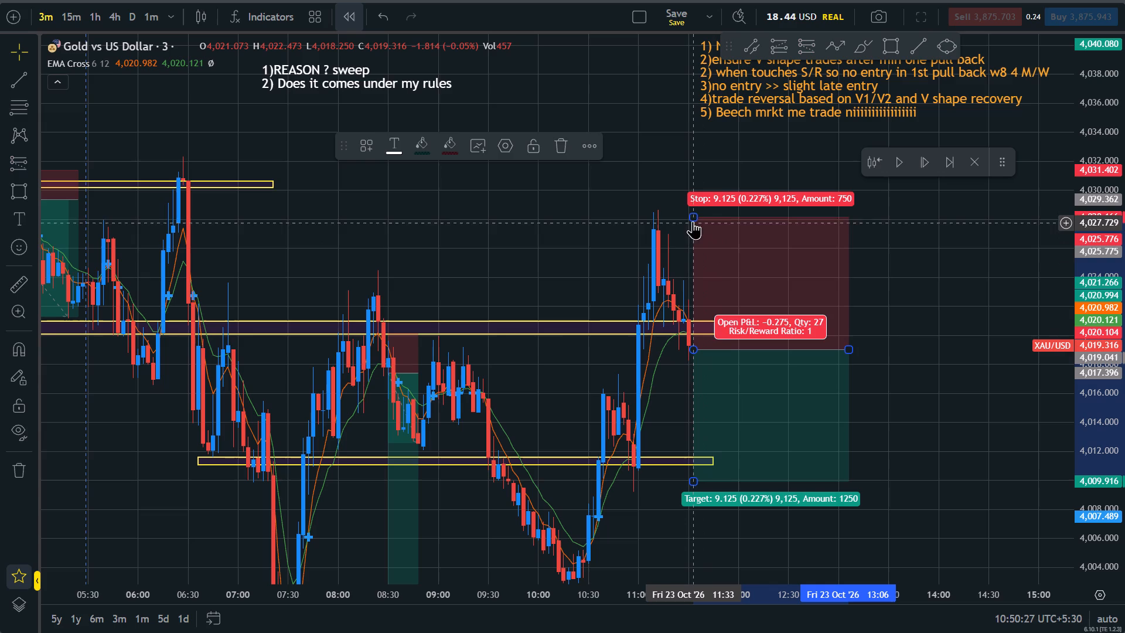
pyautogui.moveTo(692, 216); pyautogui.dragTo(704, 304)
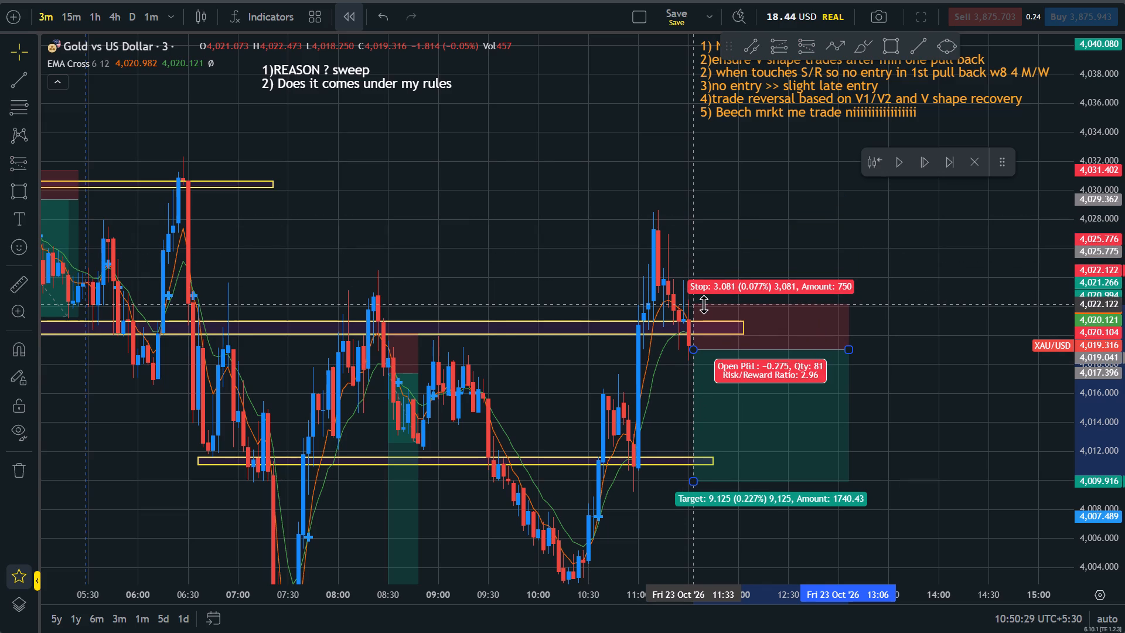
pyautogui.moveTo(704, 304); pyautogui.dragTo(705, 311)
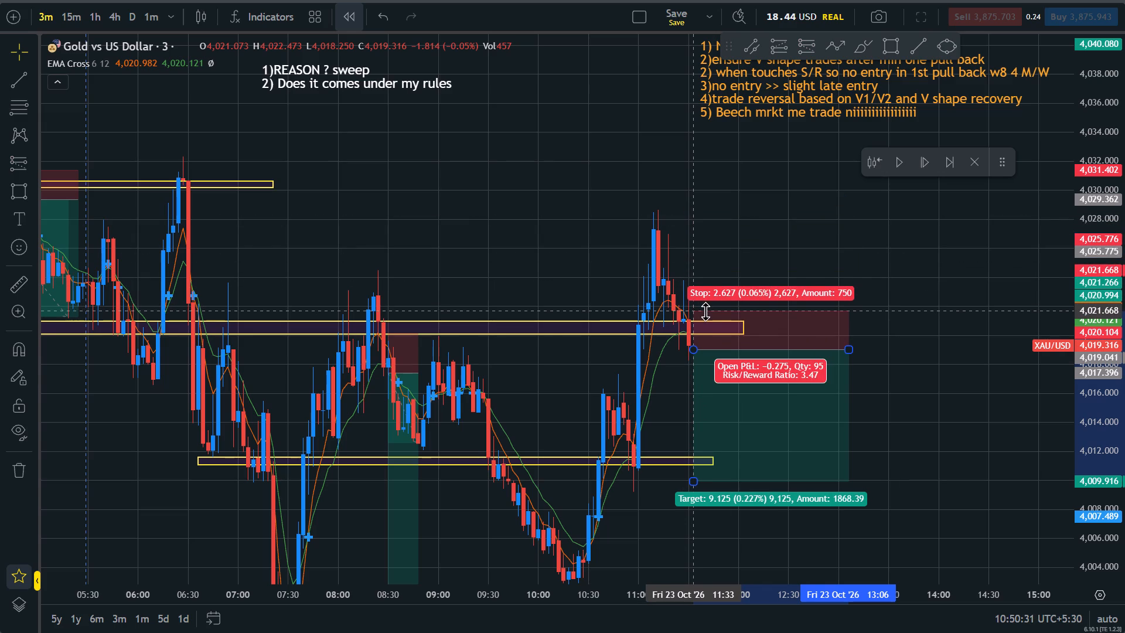
pyautogui.moveTo(705, 311); pyautogui.dragTo(707, 311)
# Lower the target of the 11:33 short position to about 4,003.28 for a risk/reward ratio of 6.
pyautogui.moveTo(966, 427); pyautogui.dragTo(943, 344)
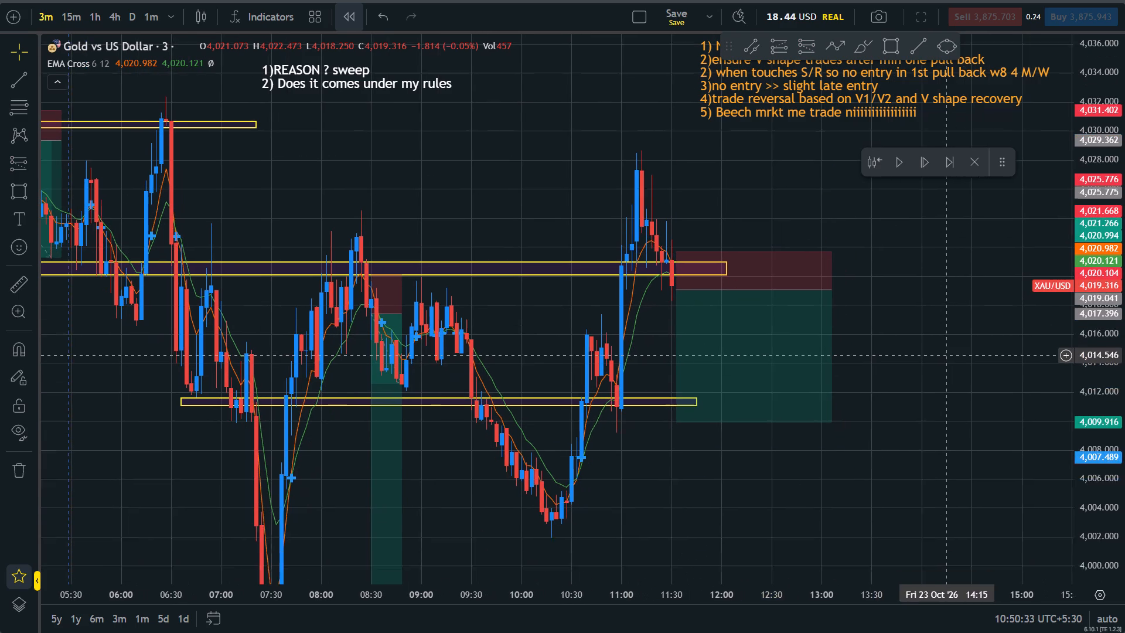
pyautogui.moveTo(943, 344); pyautogui.dragTo(943, 340)
pyautogui.moveTo(673, 409); pyautogui.dragTo(697, 504)
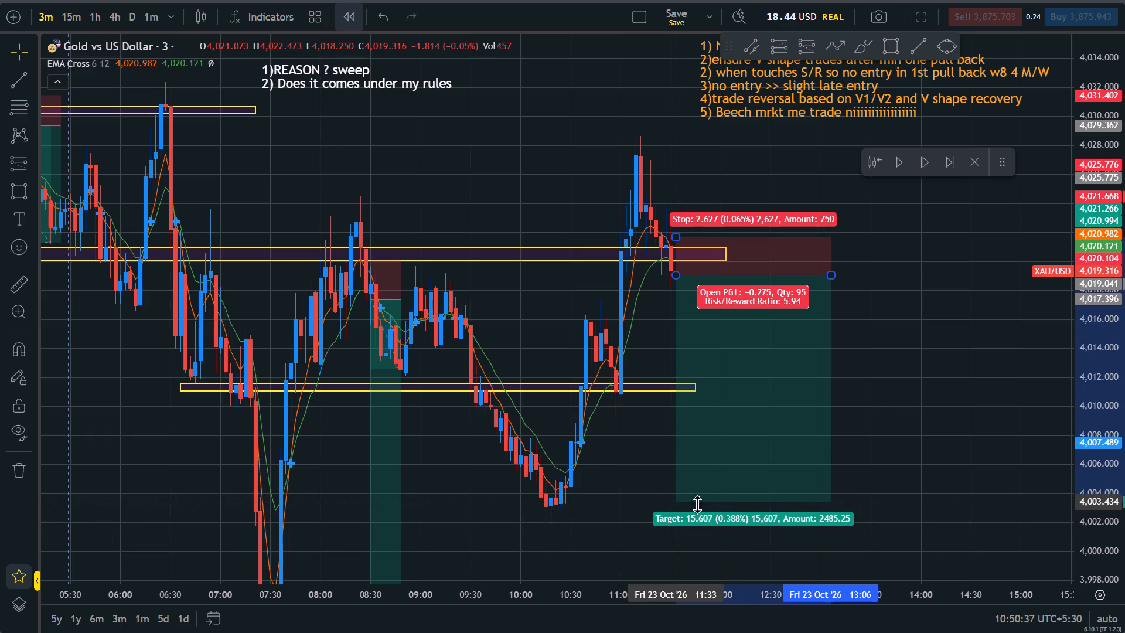
pyautogui.moveTo(697, 504); pyautogui.dragTo(691, 503)
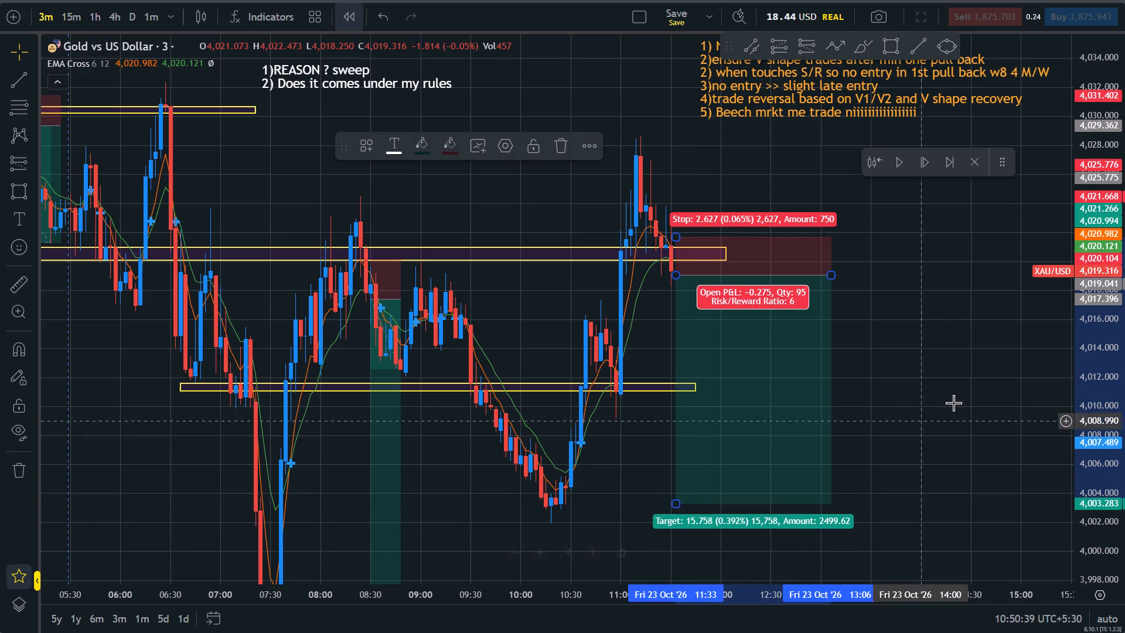
# Move the floating drawing toolbar below the orange trading rules so it no longer covers them.
pyautogui.moveTo(952, 400); pyautogui.dragTo(961, 445)
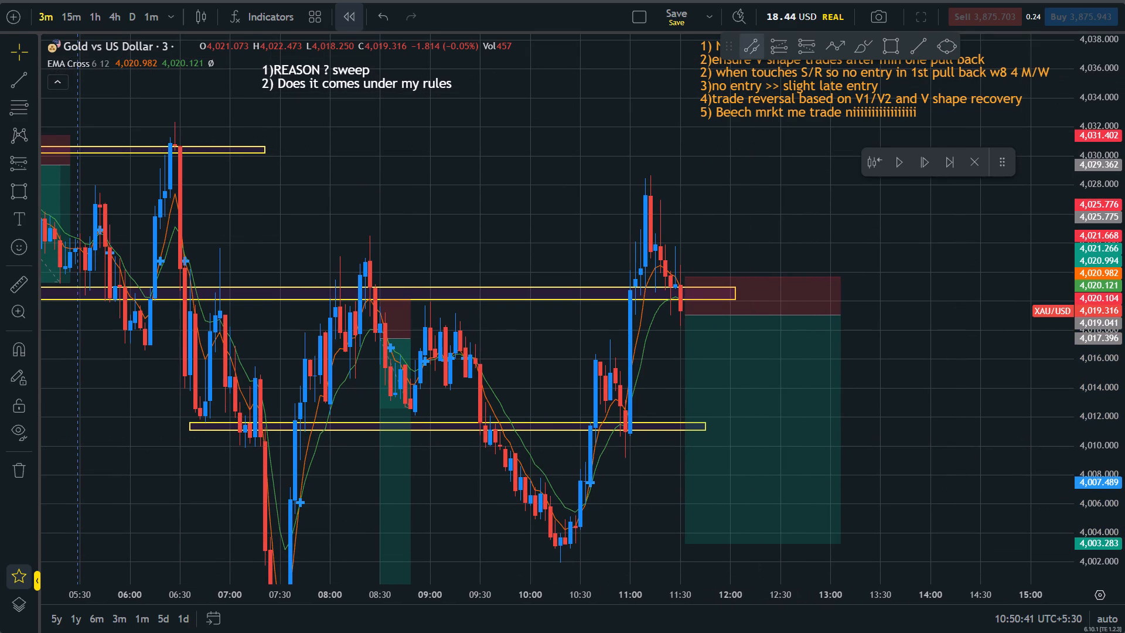
pyautogui.moveTo(727, 49); pyautogui.dragTo(698, 141)
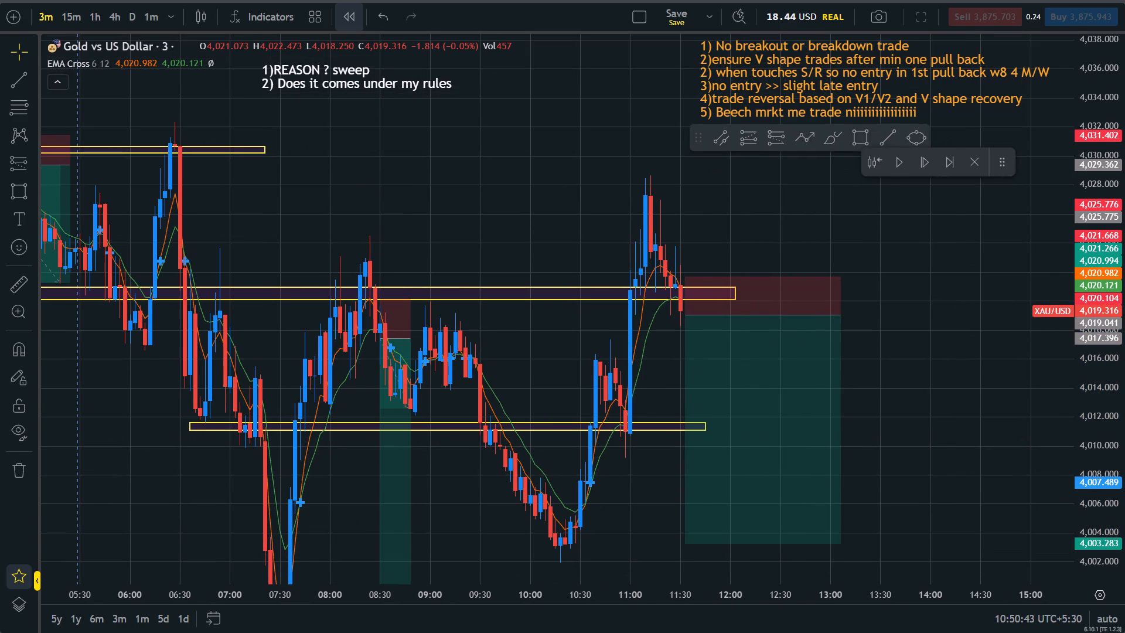
# Advance the replay by one candle to 11:33.
pyautogui.click(901, 338)
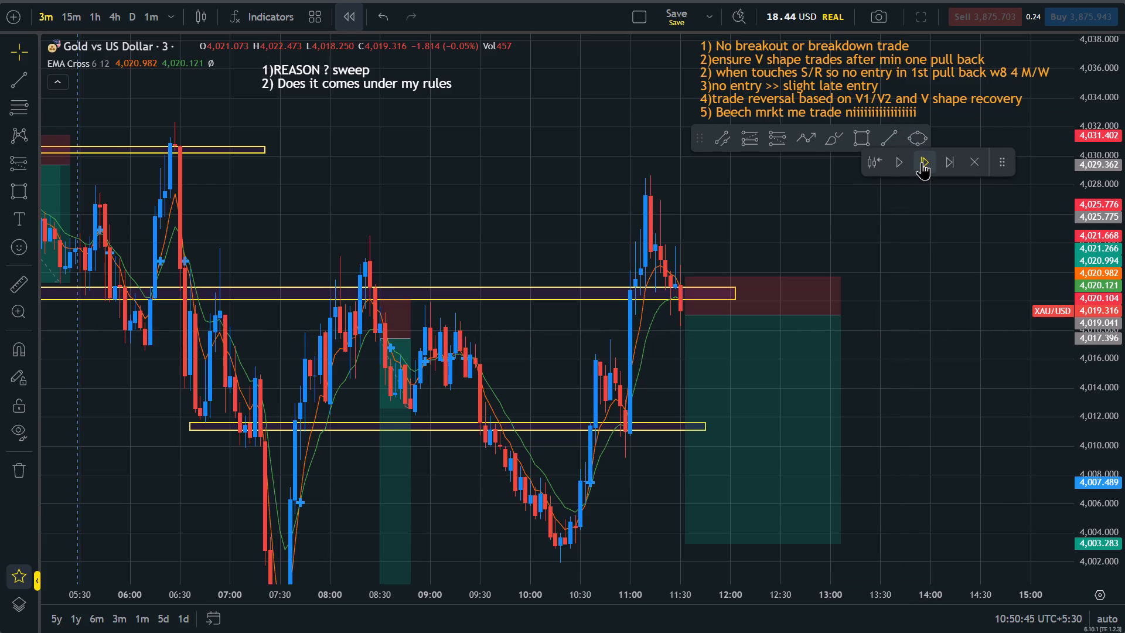
pyautogui.click(923, 162)
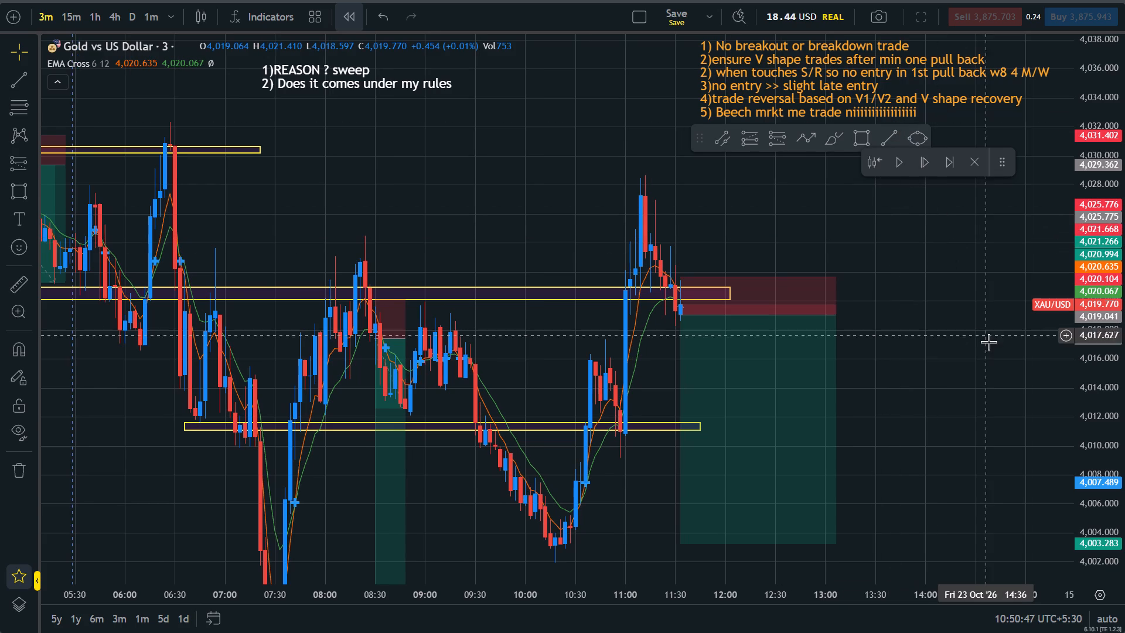
# Switch to the CORRECT 2.0 page in Notion, review trading rules 5 to 9, and return to the full-screen gold chart.
pyautogui.scroll(1, 990, 342)
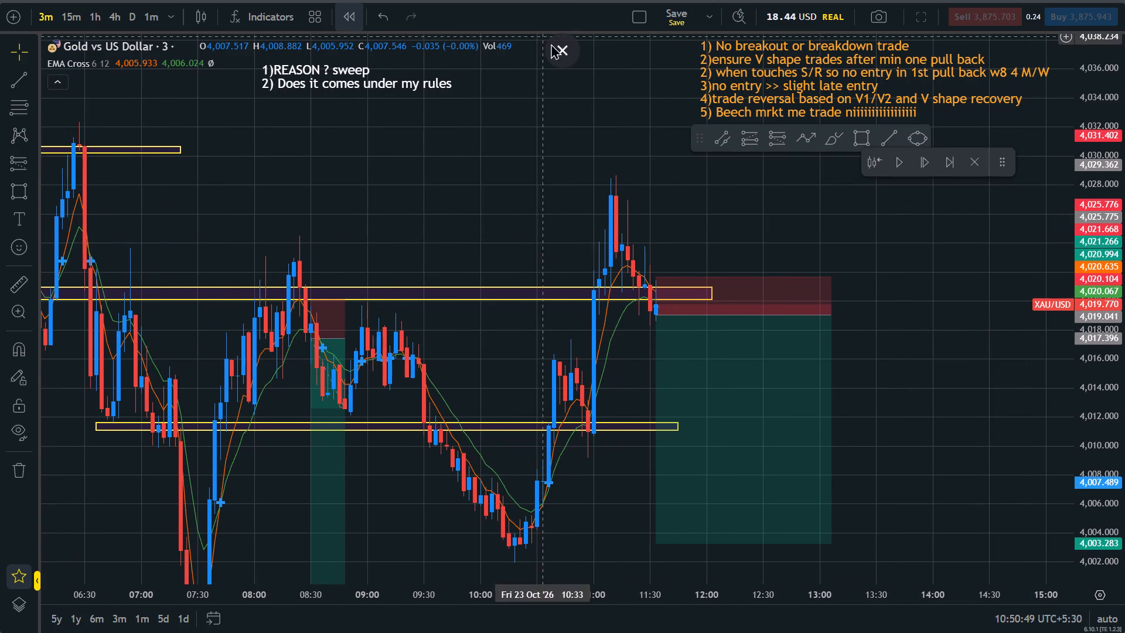
pyautogui.click(560, 49)
pyautogui.click(281, 0)
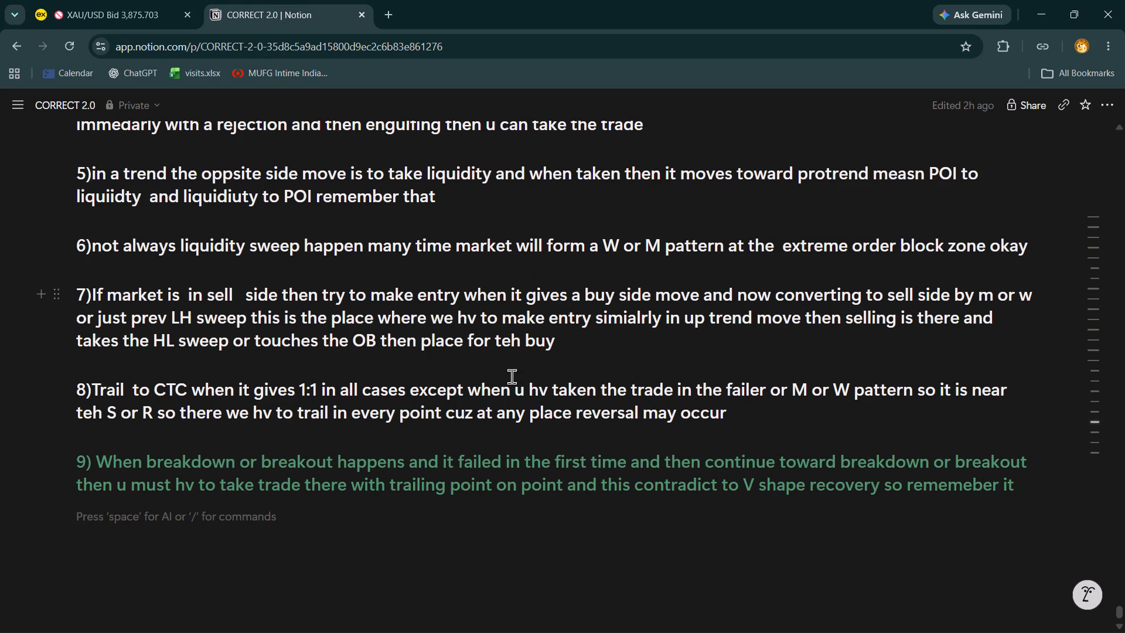
pyautogui.scroll(2, 512, 382)
pyautogui.scroll(-1, 512, 382)
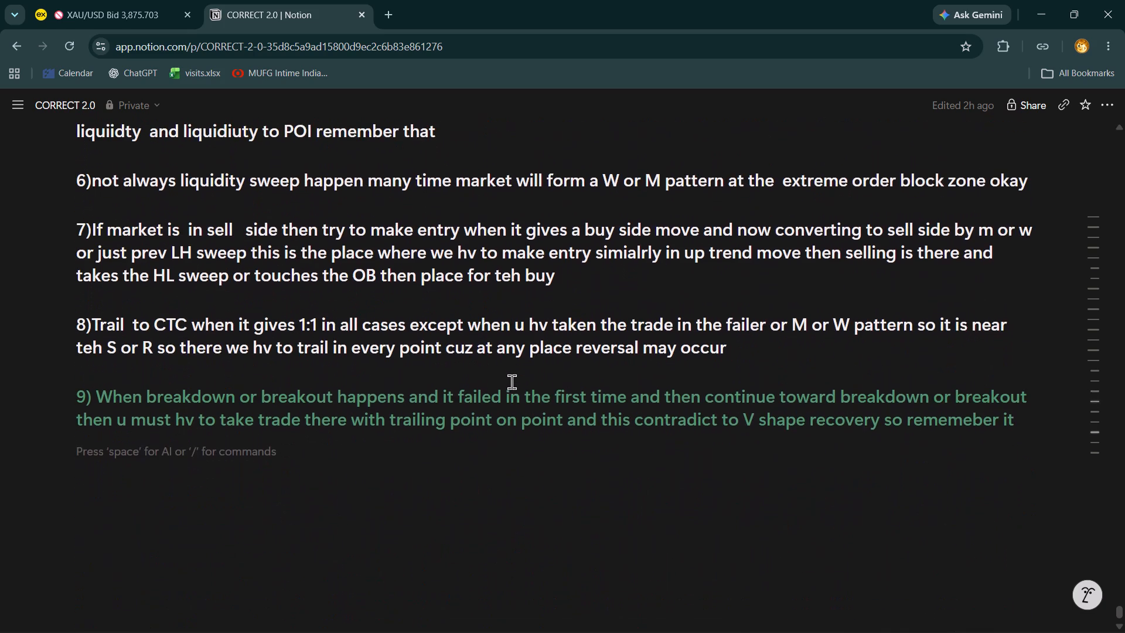
pyautogui.scroll(-2, 512, 382)
pyautogui.click(478, 437)
pyautogui.click(346, 448)
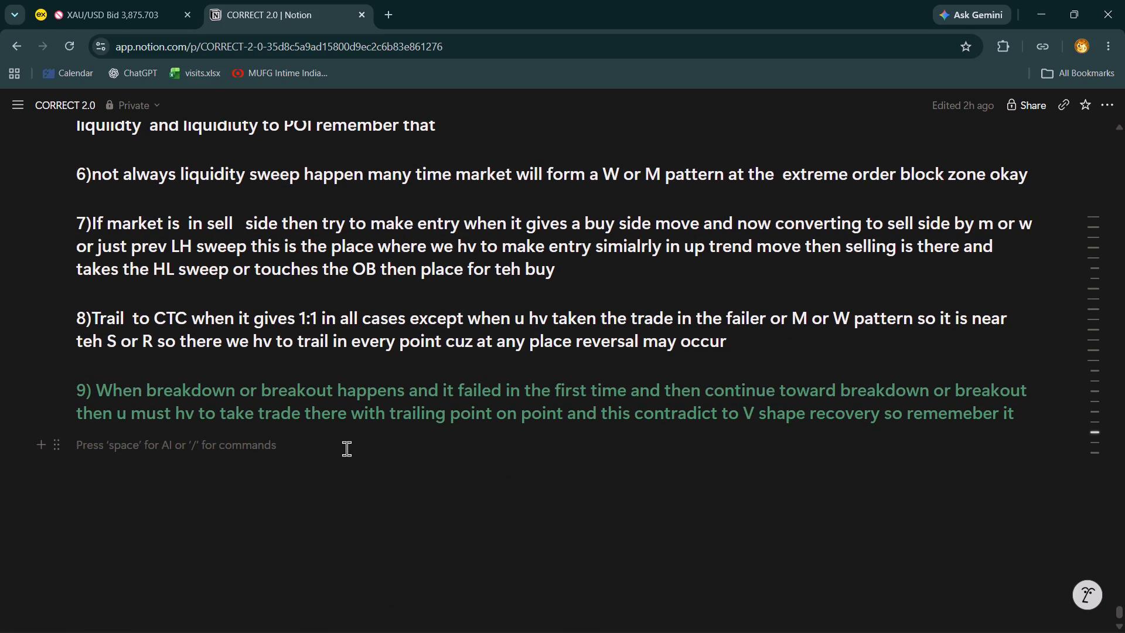
pyautogui.click(128, 0)
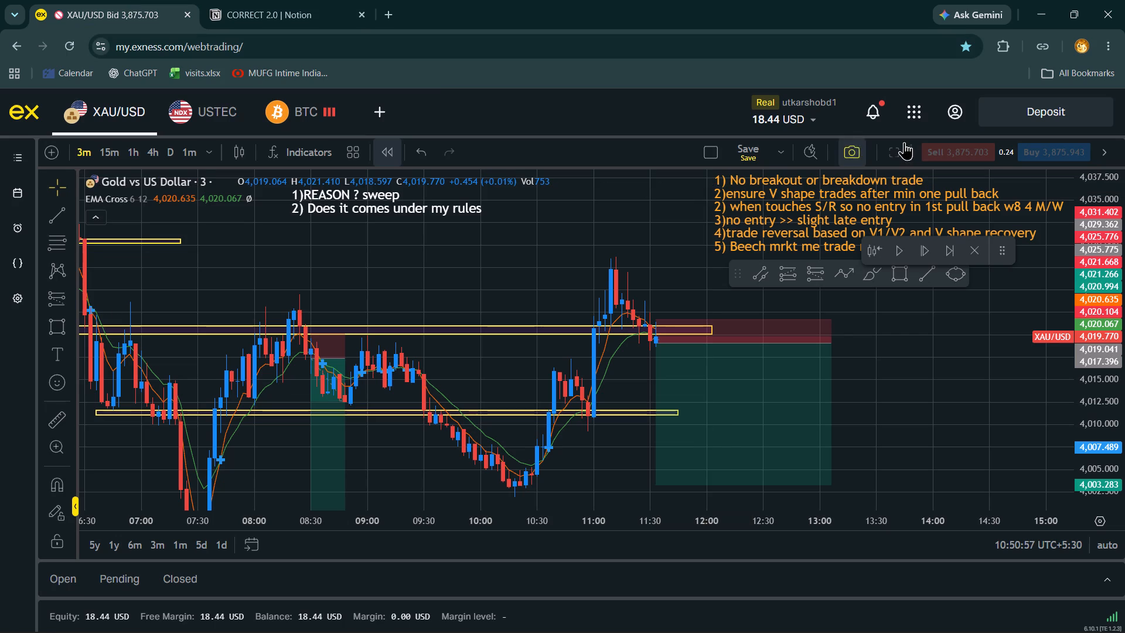
pyautogui.click(895, 150)
# Advance the replay by five candles to 11:48 to test the 11:33 short position.
pyautogui.scroll(-4, 1078, 485)
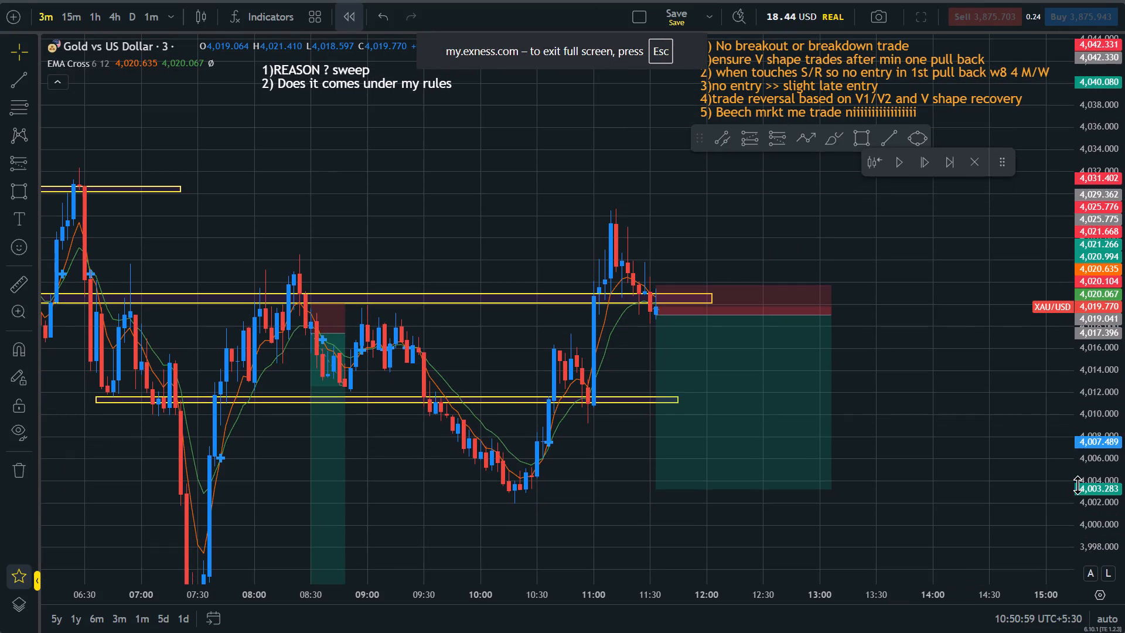
pyautogui.moveTo(1124, 520); pyautogui.dragTo(1076, 251)
pyautogui.scroll(-3, 971, 406)
pyautogui.moveTo(1124, 209); pyautogui.dragTo(1124, 369)
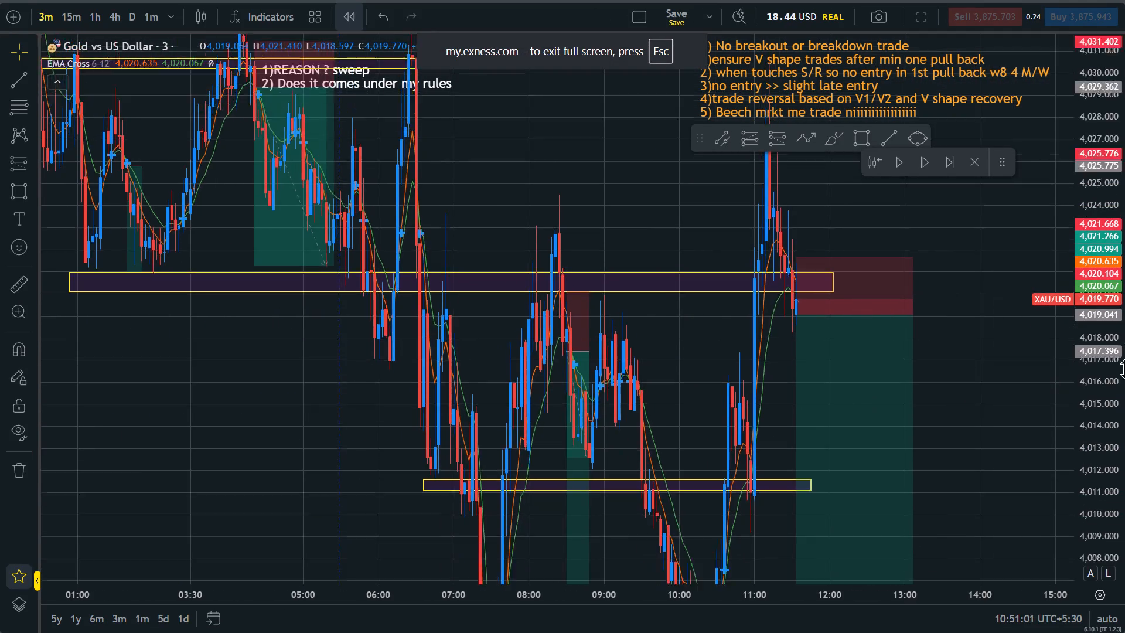
pyautogui.moveTo(1124, 369); pyautogui.dragTo(1124, 369)
pyautogui.scroll(2, 993, 401)
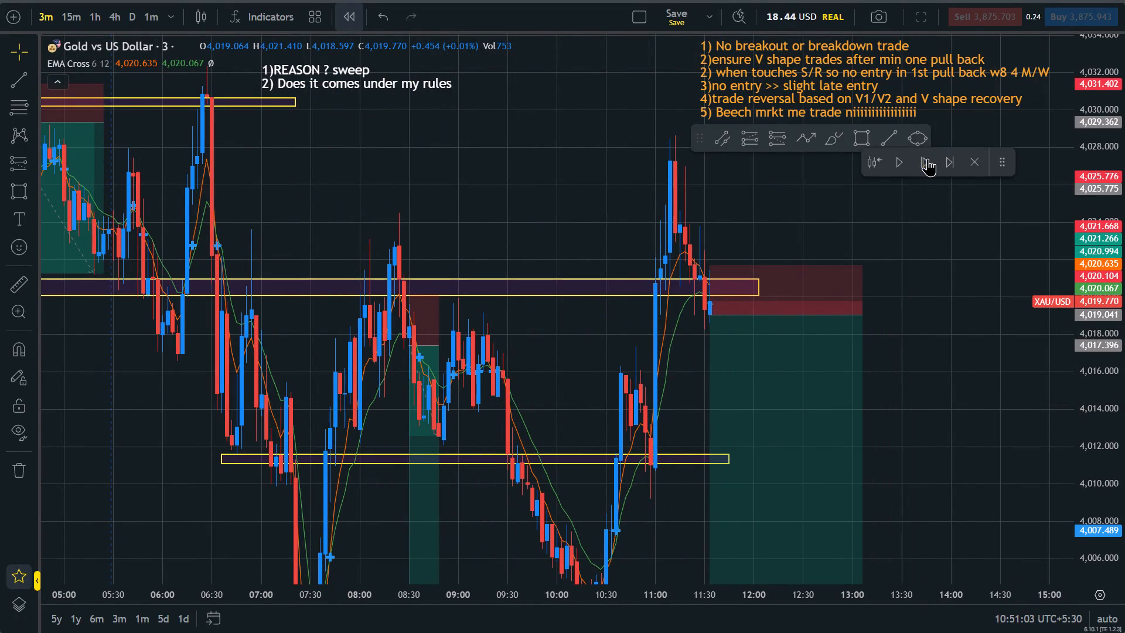
pyautogui.click(925, 158)
pyautogui.click(925, 161)
pyautogui.click(925, 161)
pyautogui.click(925, 161)
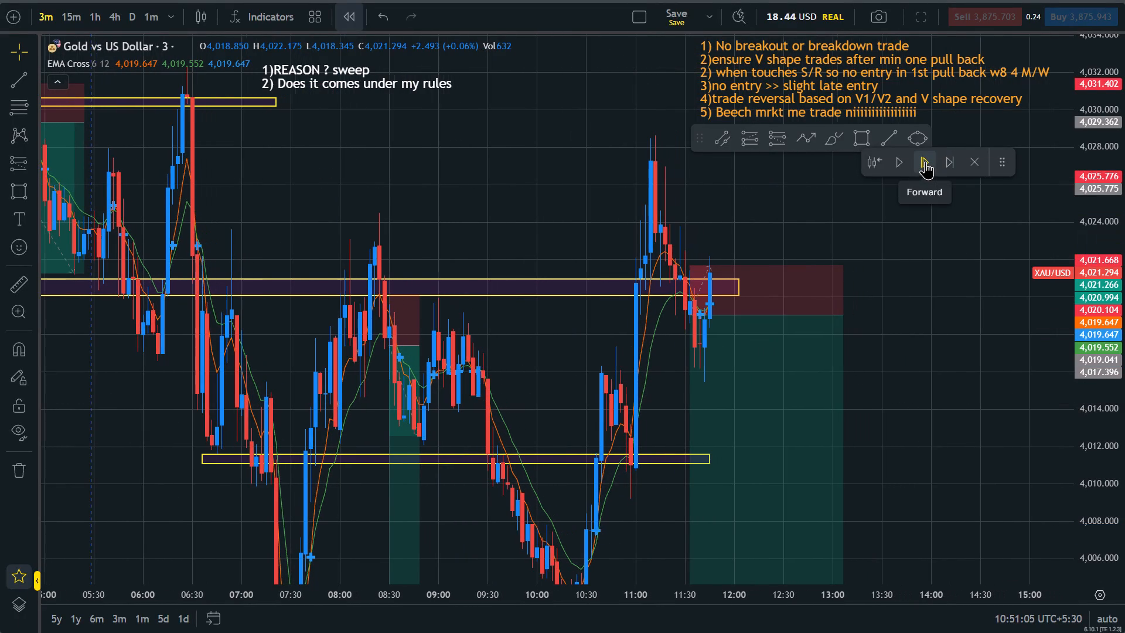
pyautogui.click(925, 164)
pyautogui.click(942, 254)
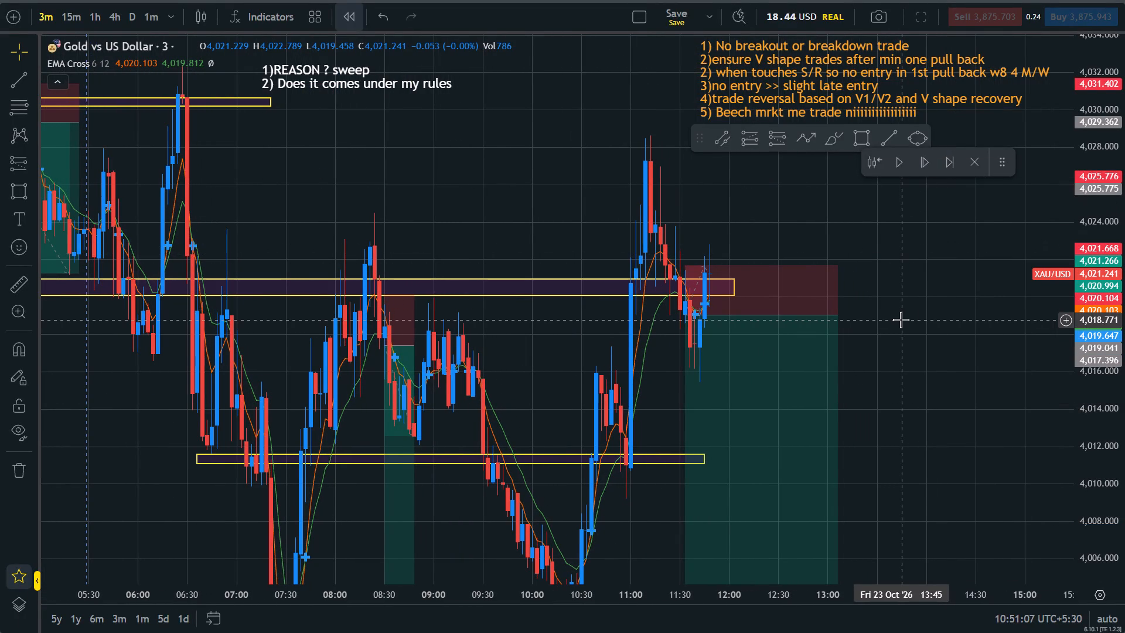
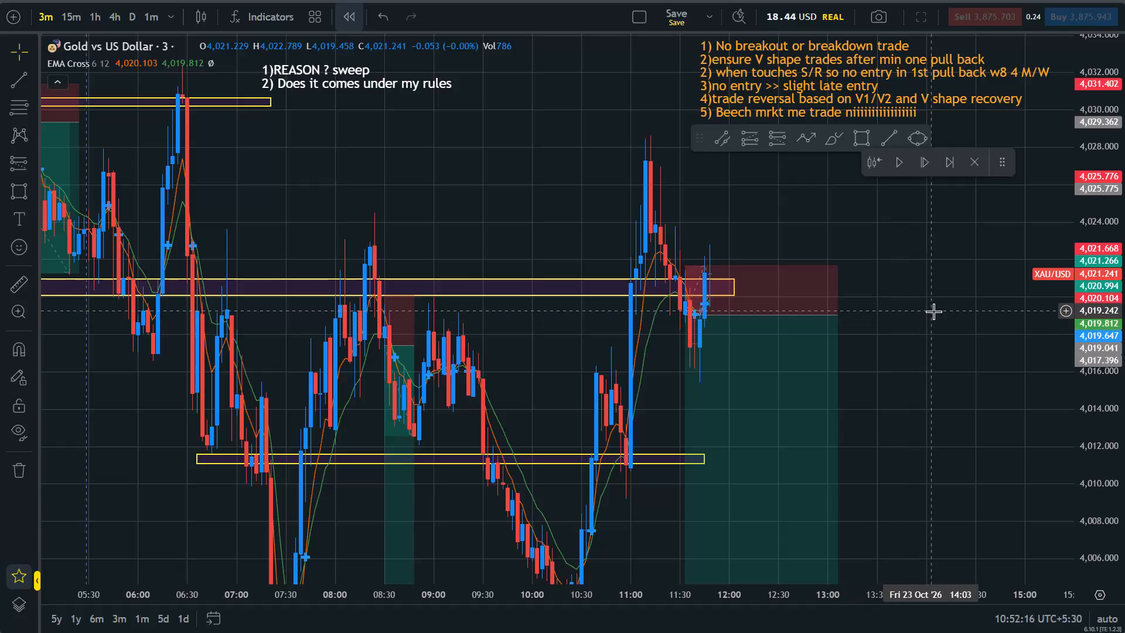
# Advance the replay by one candle to 11:51.
pyautogui.scroll(1, 933, 311)
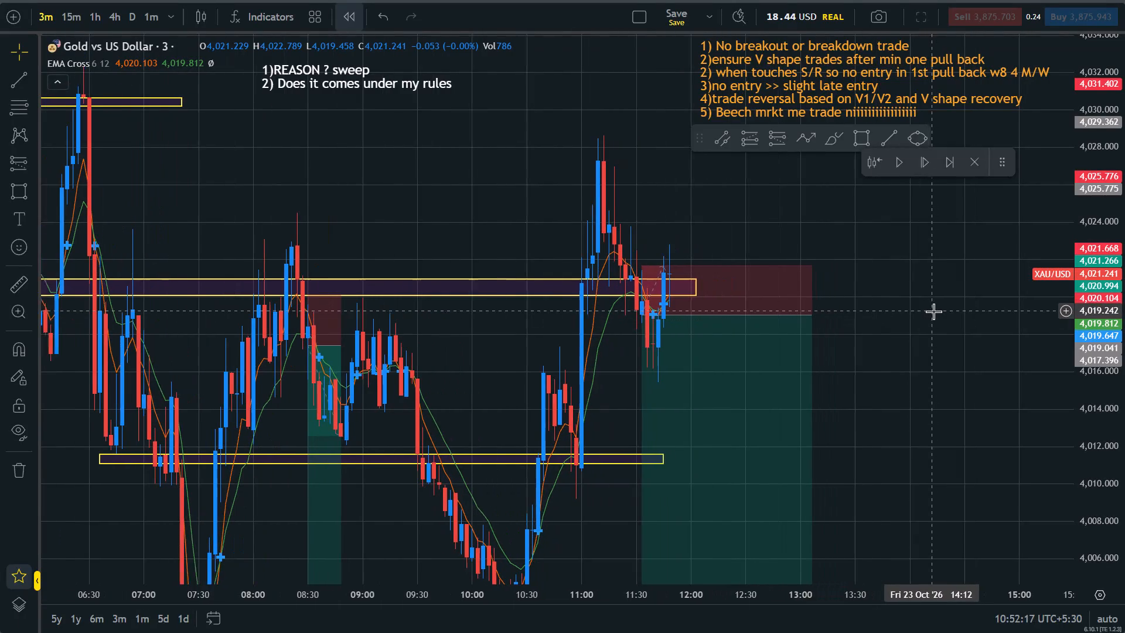
pyautogui.scroll(1, 933, 311)
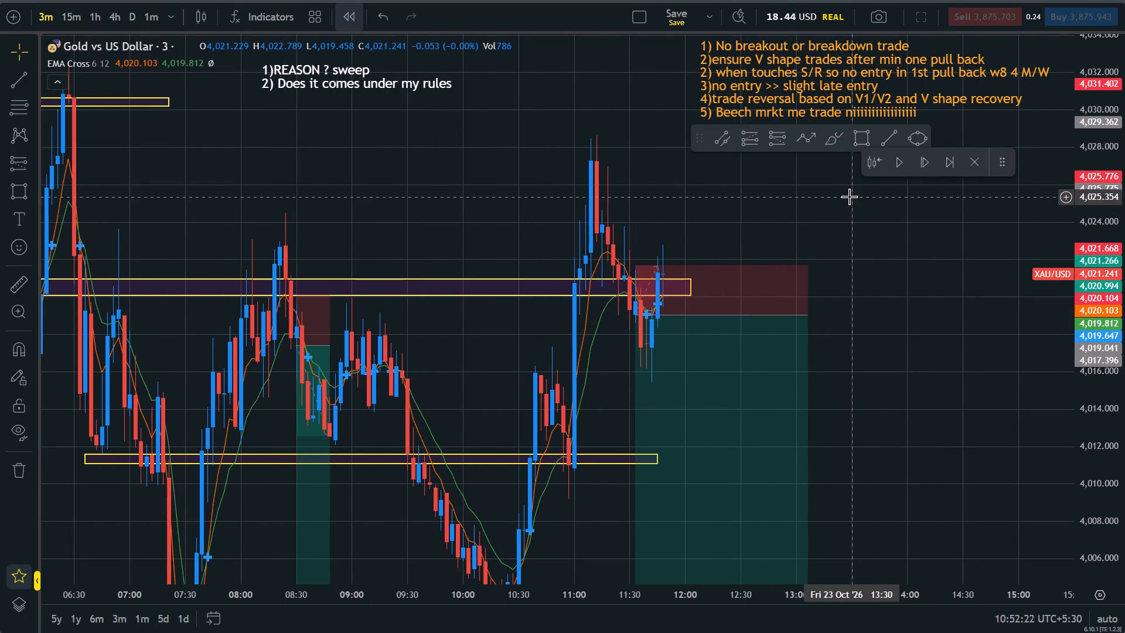
pyautogui.moveTo(925, 424); pyautogui.dragTo(914, 326)
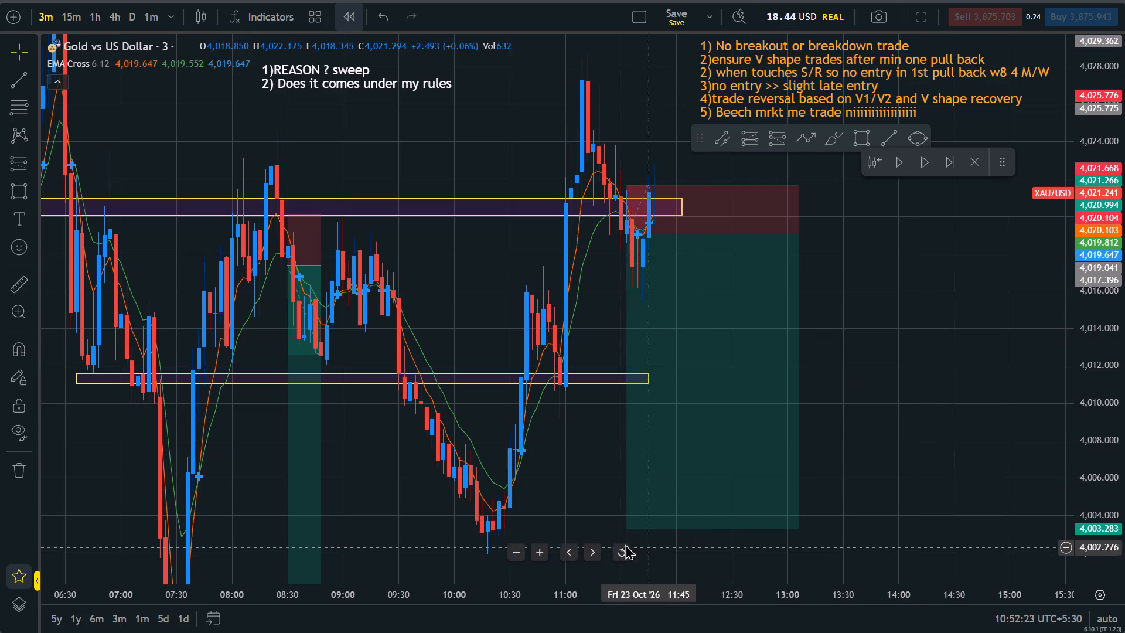
pyautogui.moveTo(622, 530); pyautogui.dragTo(787, 1)
pyautogui.moveTo(827, 357); pyautogui.dragTo(843, 554)
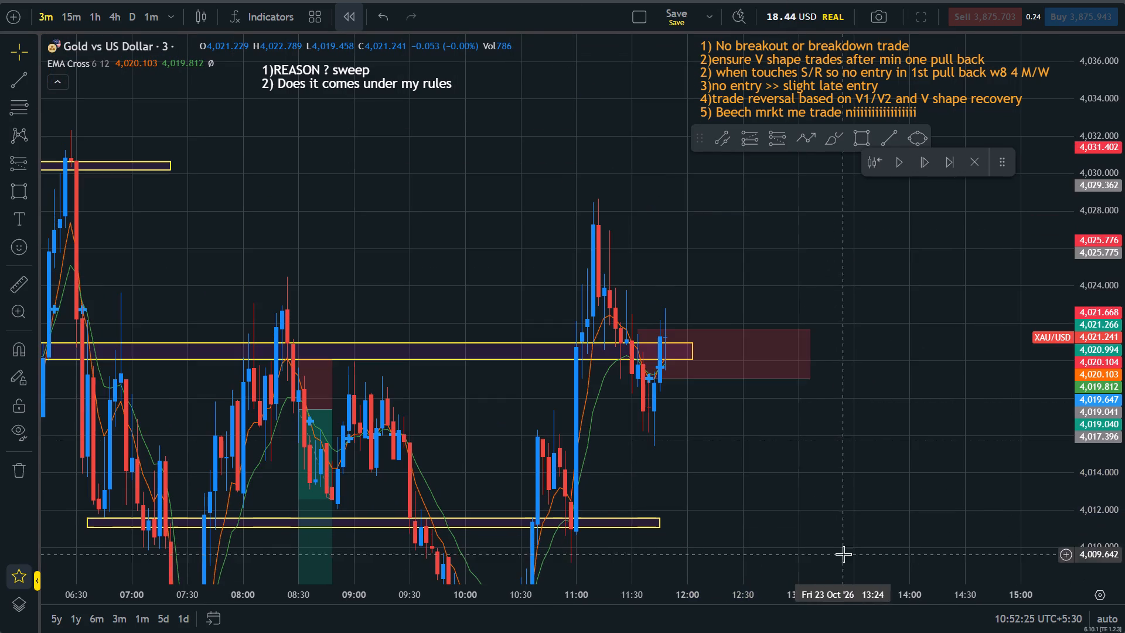
pyautogui.click(933, 164)
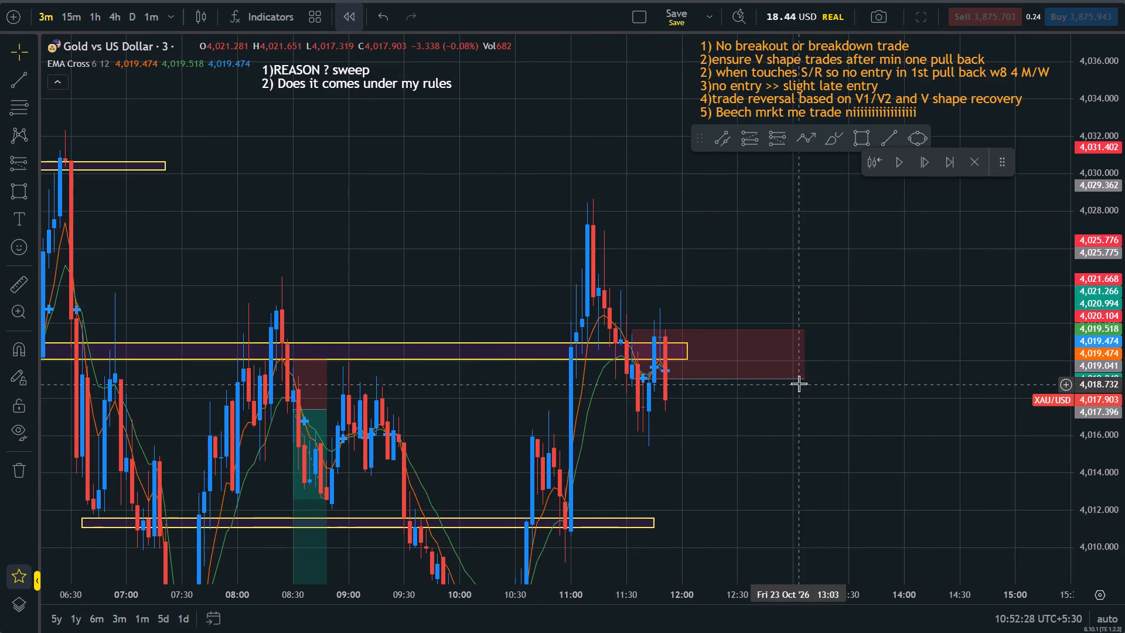
# Shorten the 11:33 short position so its time span ends at about 11:48.
pyautogui.moveTo(802, 379); pyautogui.dragTo(659, 375)
# Place a short position at 11:54 with entry about 4,017.870, and set its stop at about 4,020.613 inside the upper zone.
pyautogui.moveTo(800, 404); pyautogui.dragTo(841, 381)
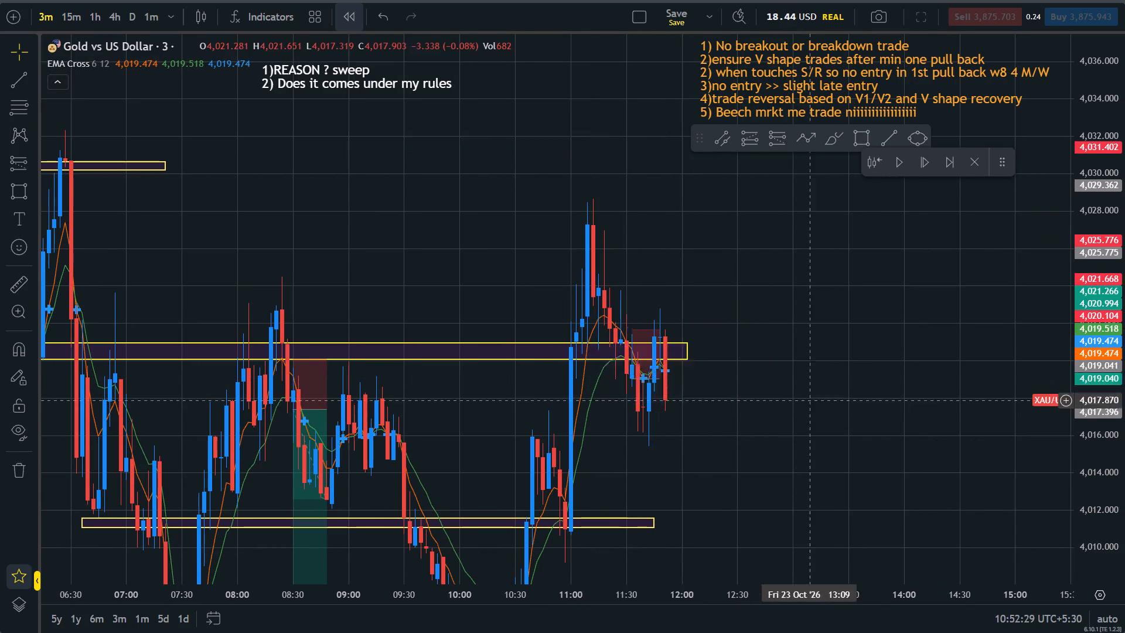
pyautogui.moveTo(841, 381); pyautogui.dragTo(967, 297)
pyautogui.scroll(1, 967, 297)
pyautogui.click(779, 127)
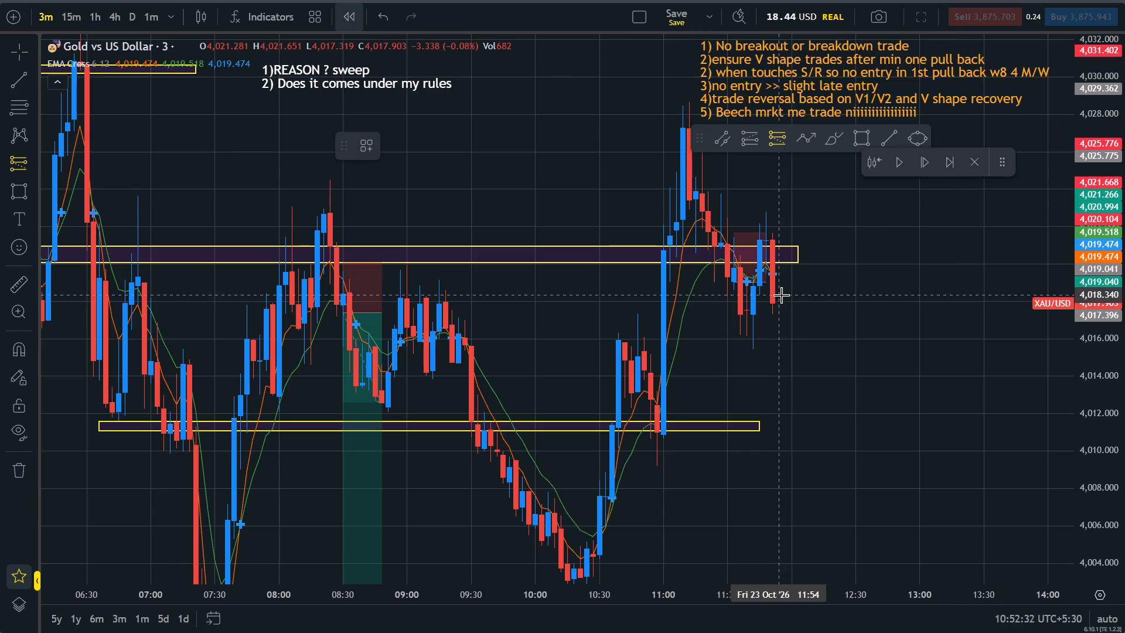
pyautogui.click(778, 304)
pyautogui.moveTo(746, 186); pyautogui.dragTo(742, 284)
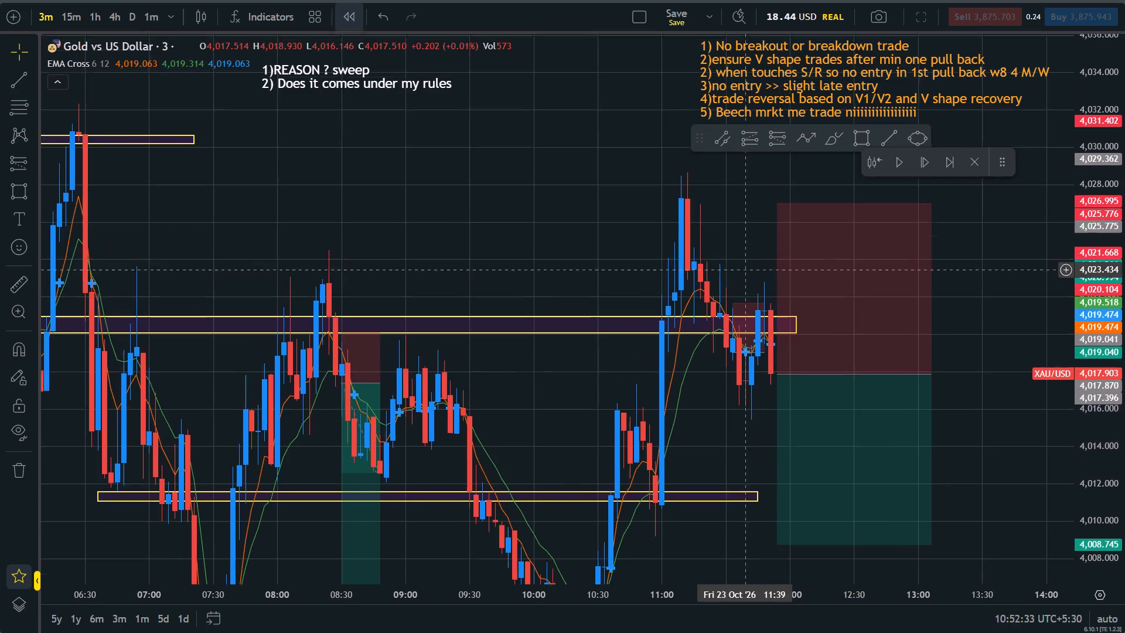
pyautogui.moveTo(742, 284); pyautogui.dragTo(741, 285)
pyautogui.moveTo(773, 215); pyautogui.dragTo(783, 346)
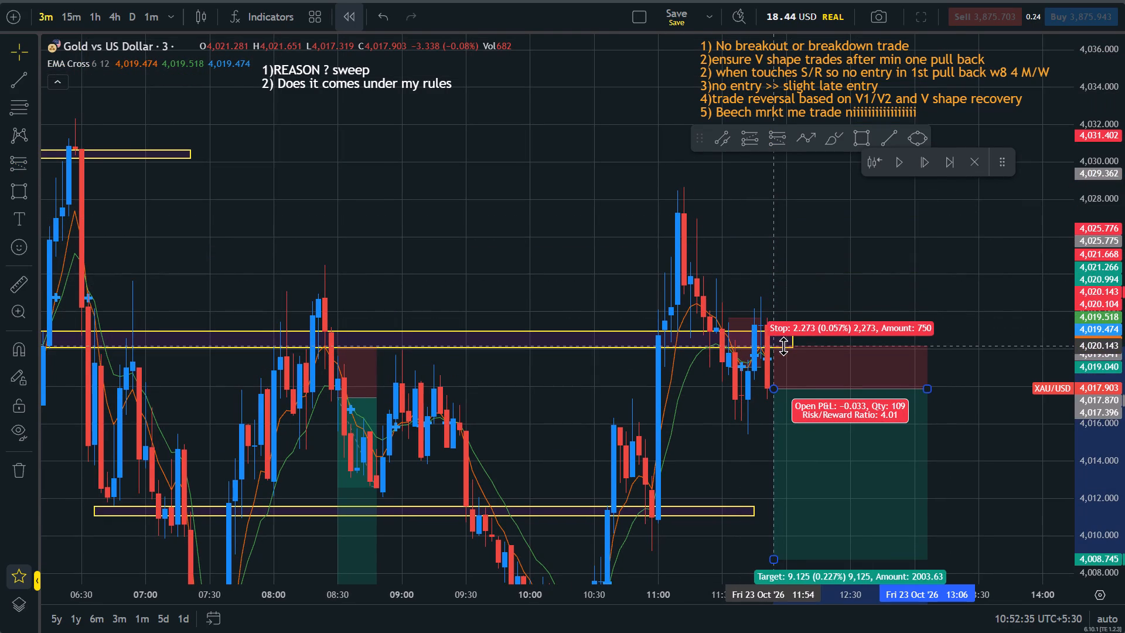
pyautogui.moveTo(783, 346); pyautogui.dragTo(784, 338)
# Advance the replay candle by candle to 13:06 to test the 11:54 short position.
pyautogui.moveTo(966, 443); pyautogui.dragTo(932, 357)
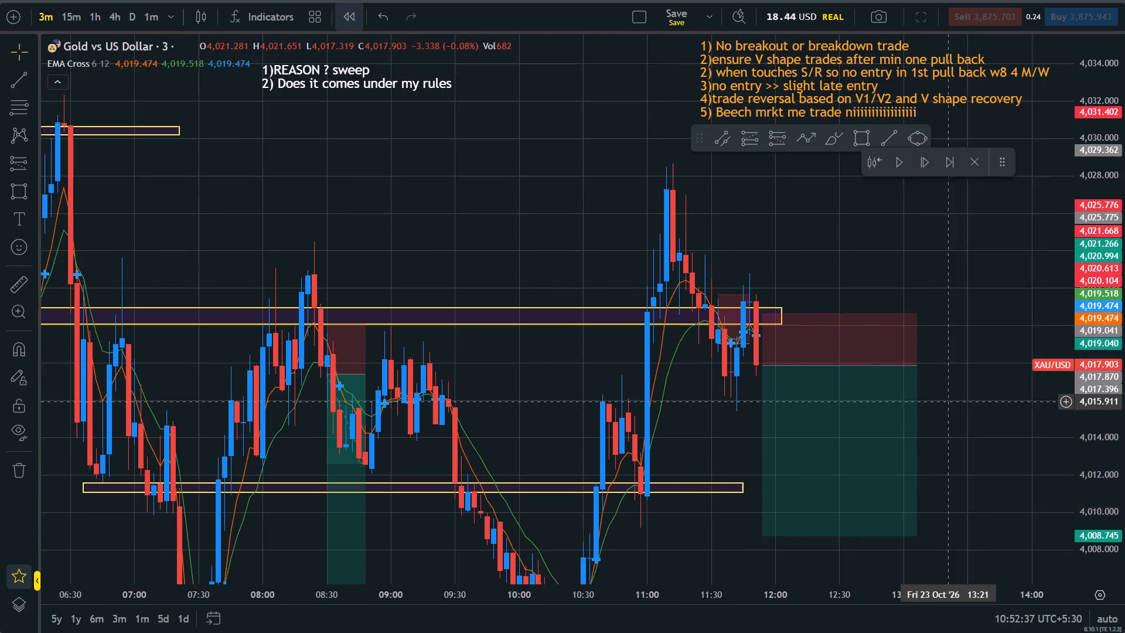
pyautogui.moveTo(932, 357); pyautogui.dragTo(905, 281)
pyautogui.click(922, 165)
pyautogui.doubleClick(922, 165)
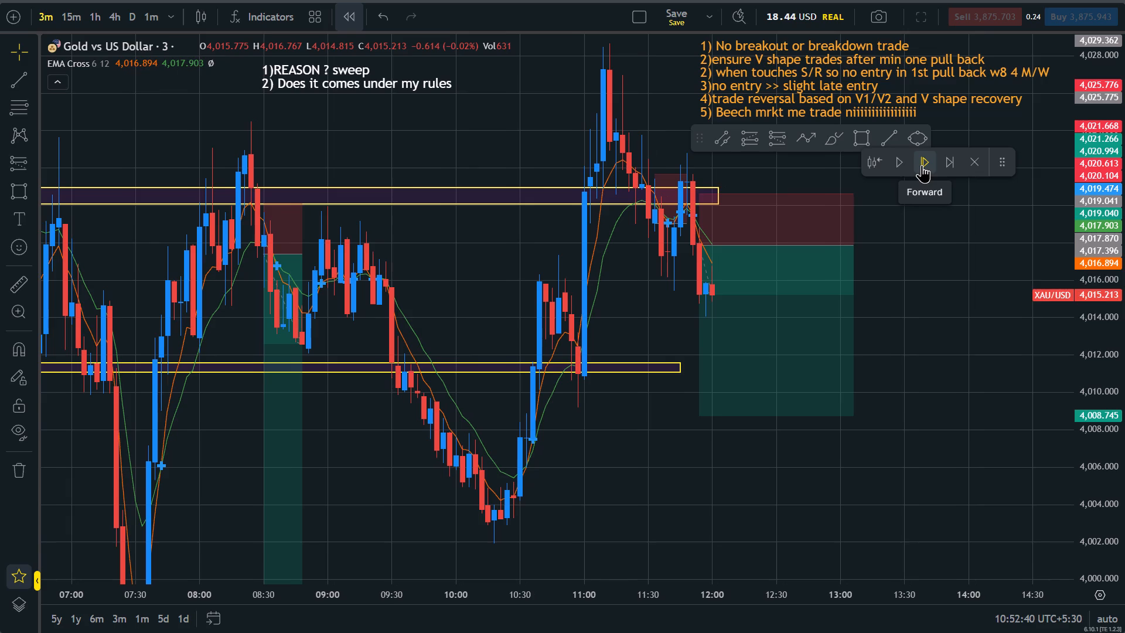
pyautogui.click(922, 165)
pyautogui.tripleClick(922, 165)
pyautogui.tripleClick(922, 165)
pyautogui.tripleClick(922, 165)
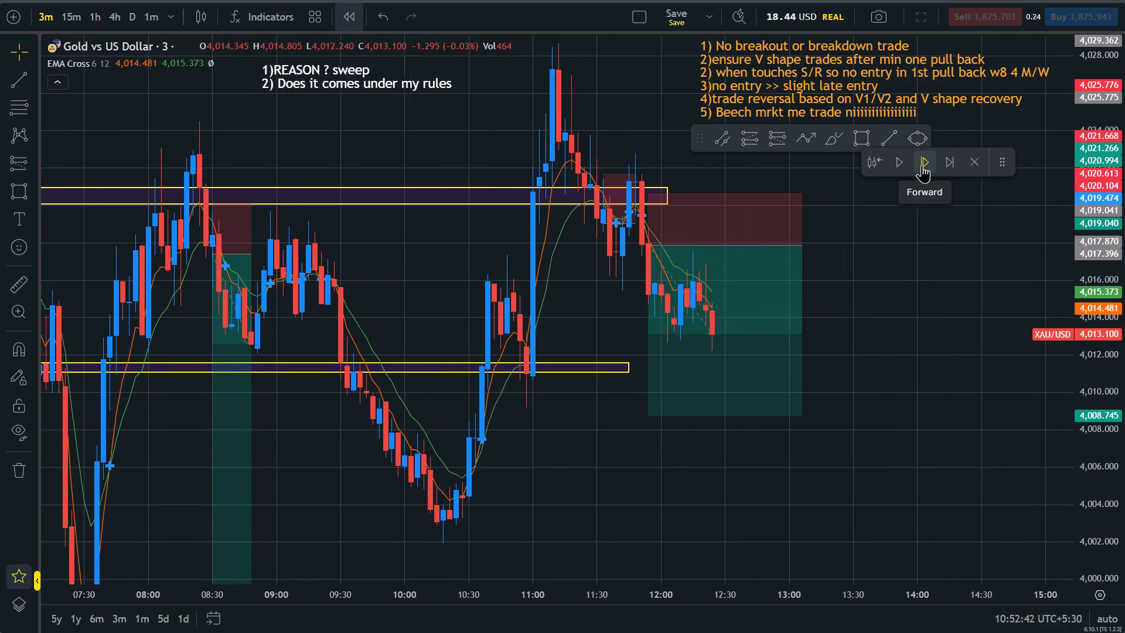
pyautogui.tripleClick(922, 165)
pyautogui.tripleClick(922, 165)
pyautogui.tripleClick(922, 165)
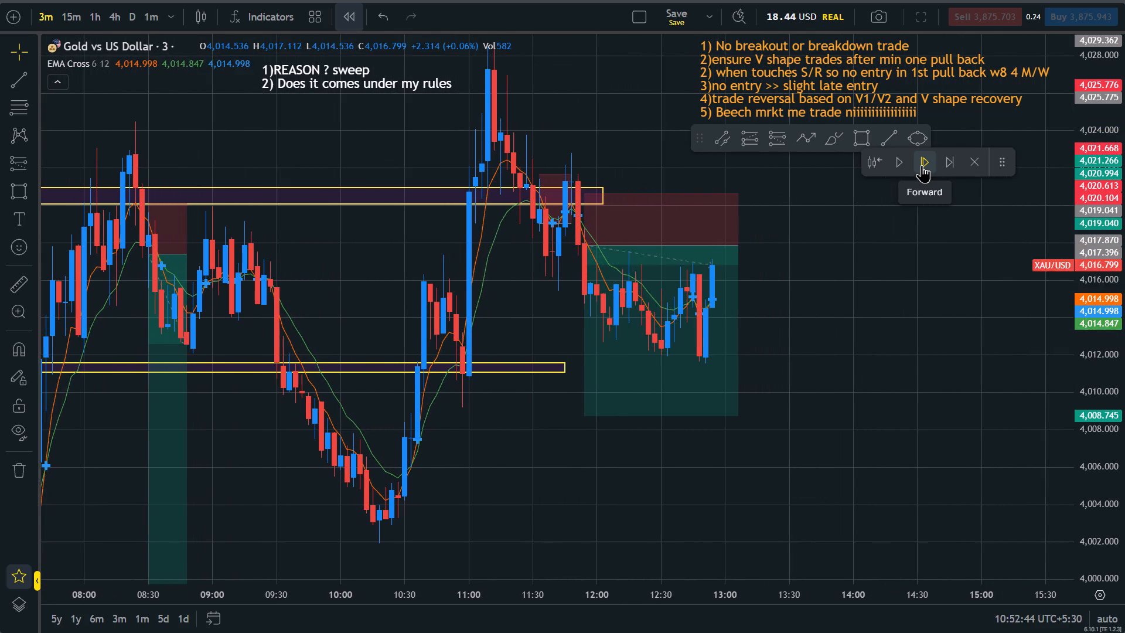
pyautogui.tripleClick(922, 165)
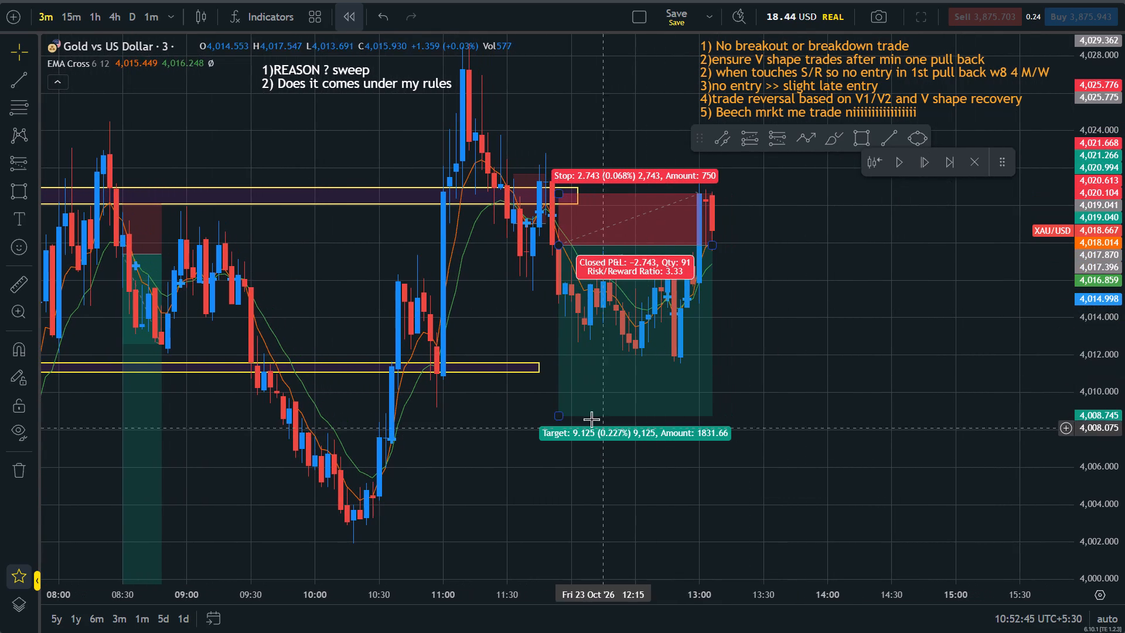
# Raise the 11:54 short position's target to about 4,011.993, just above the lower support zone.
pyautogui.moveTo(556, 416); pyautogui.dragTo(560, 353)
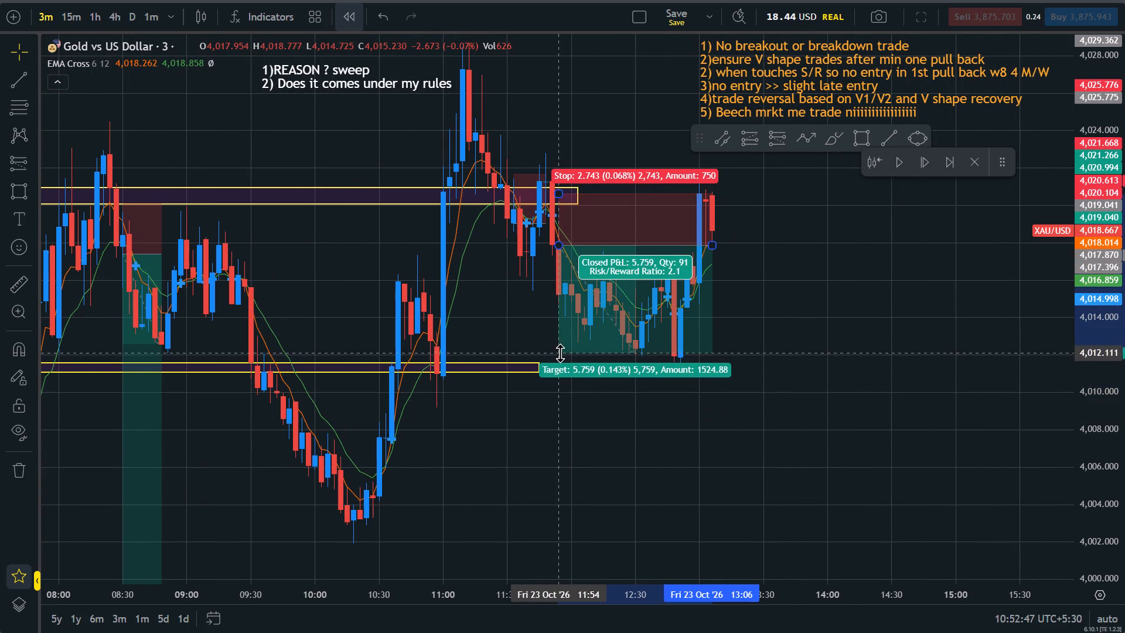
pyautogui.moveTo(560, 353); pyautogui.dragTo(560, 355)
# Move the 11:54 short position's stop down to its entry level at 4,017.871.
pyautogui.moveTo(686, 450); pyautogui.dragTo(790, 540)
pyautogui.scroll(-3, 790, 369)
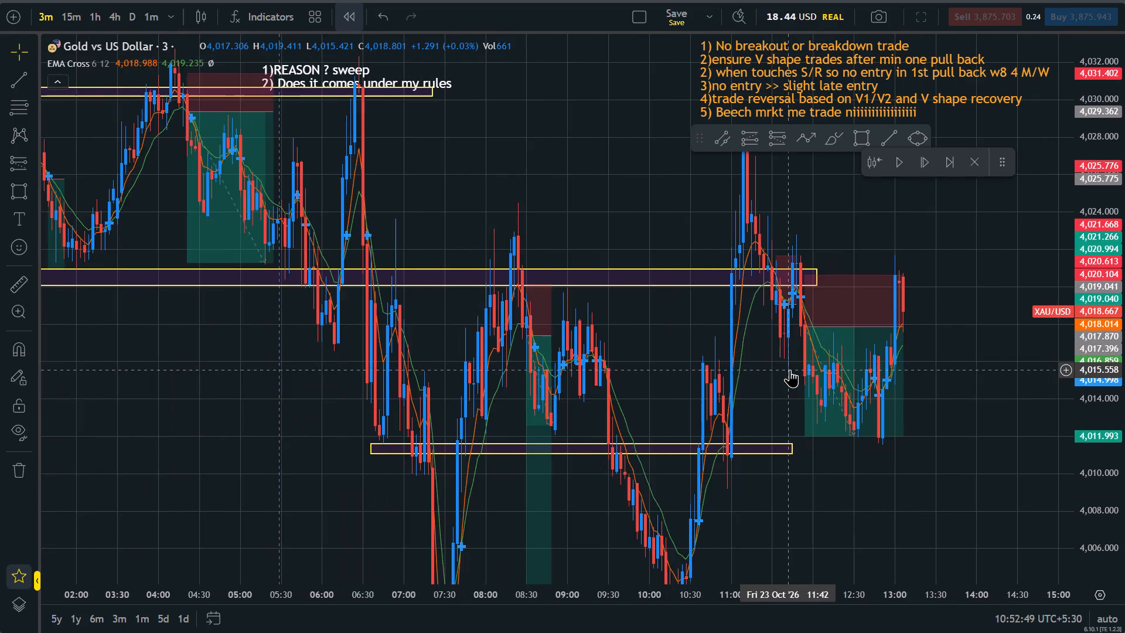
pyautogui.scroll(3, 790, 369)
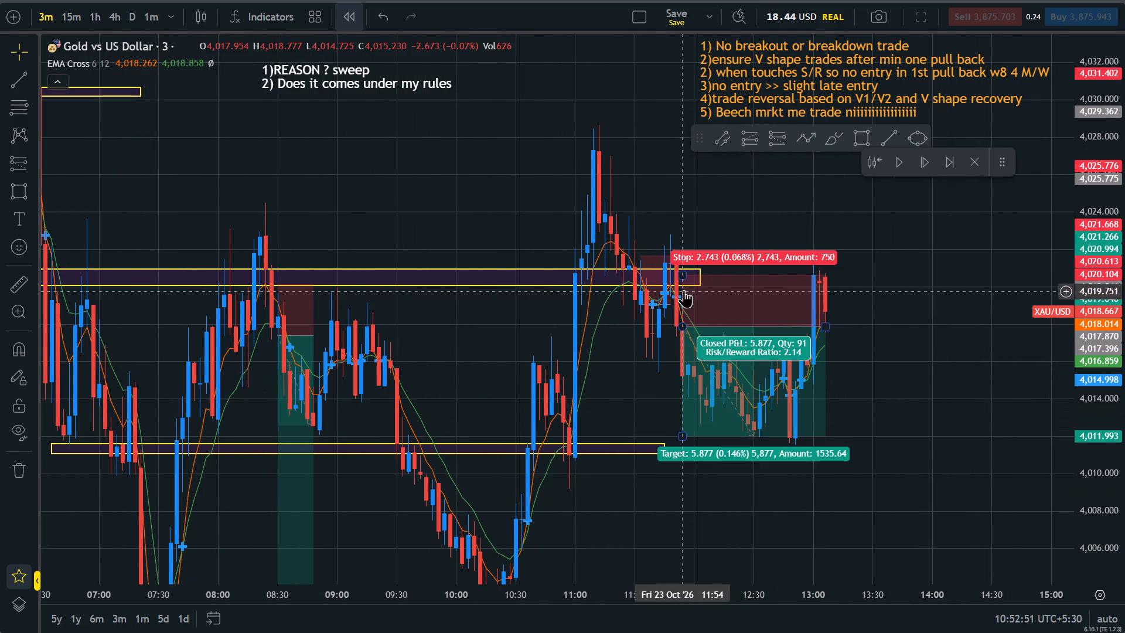
pyautogui.moveTo(684, 274); pyautogui.dragTo(693, 380)
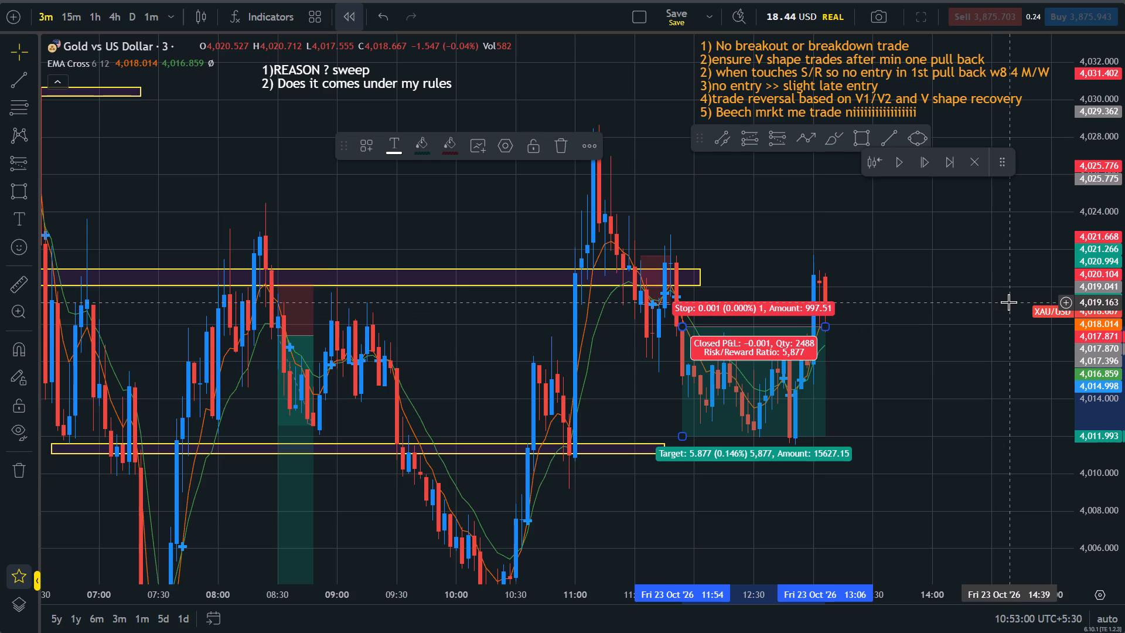
# Extend the lower support zone near 4,011 forward in time to about 14:24.
pyautogui.moveTo(664, 444); pyautogui.dragTo(979, 444)
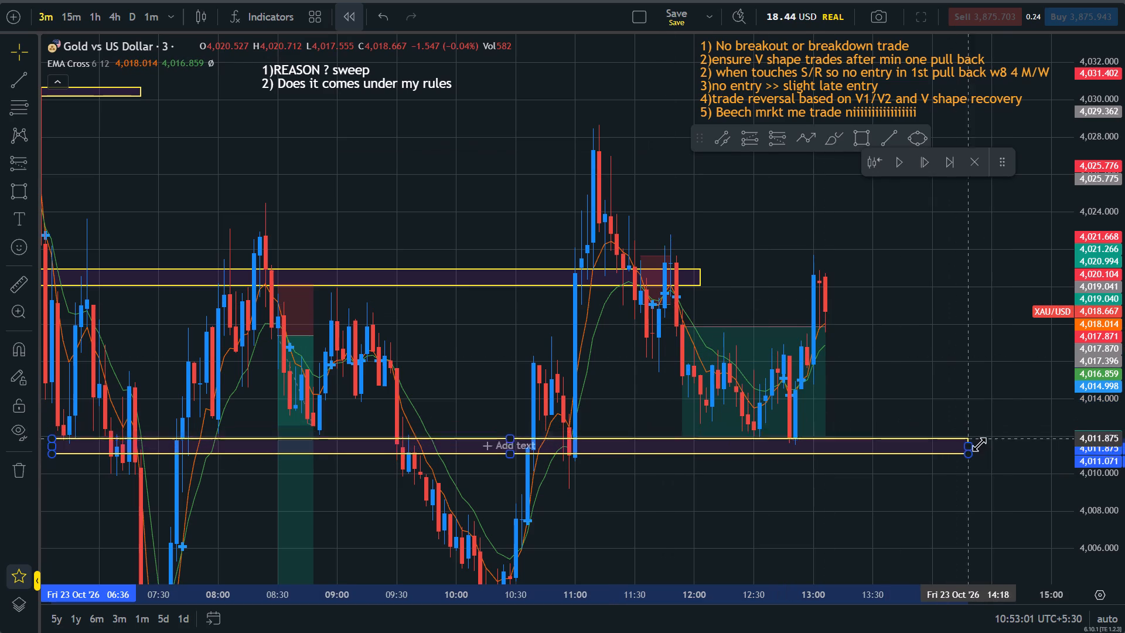
pyautogui.moveTo(979, 444); pyautogui.dragTo(980, 444)
# Advance the replay by four candles to 13:18.
pyautogui.moveTo(892, 351); pyautogui.dragTo(772, 364)
pyautogui.click(926, 159)
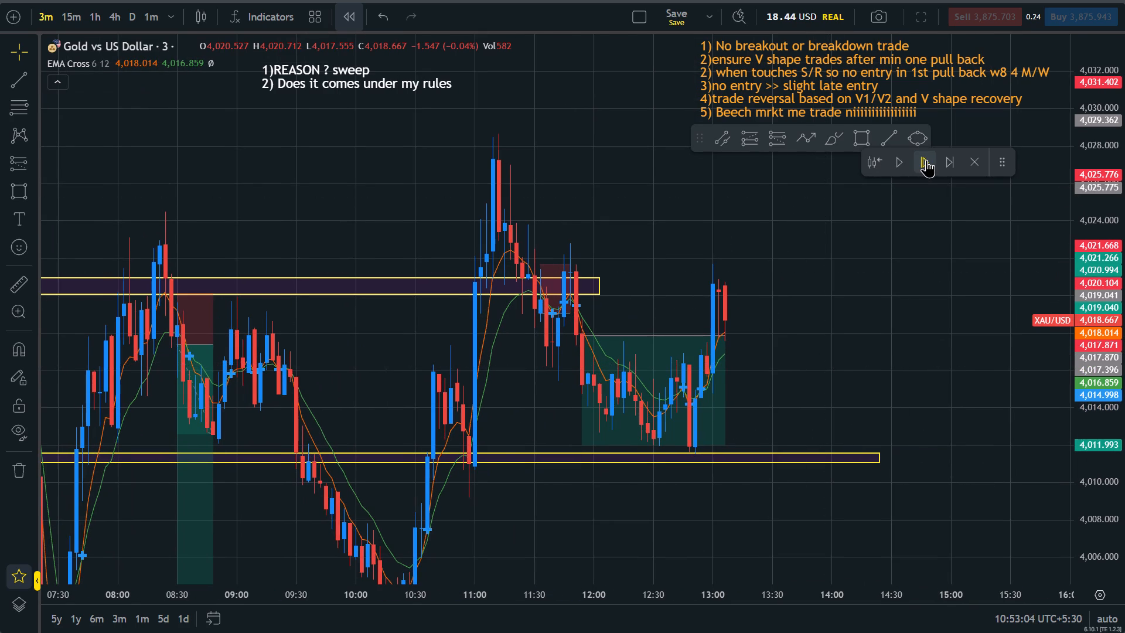
pyautogui.doubleClick(926, 159)
pyautogui.click(926, 159)
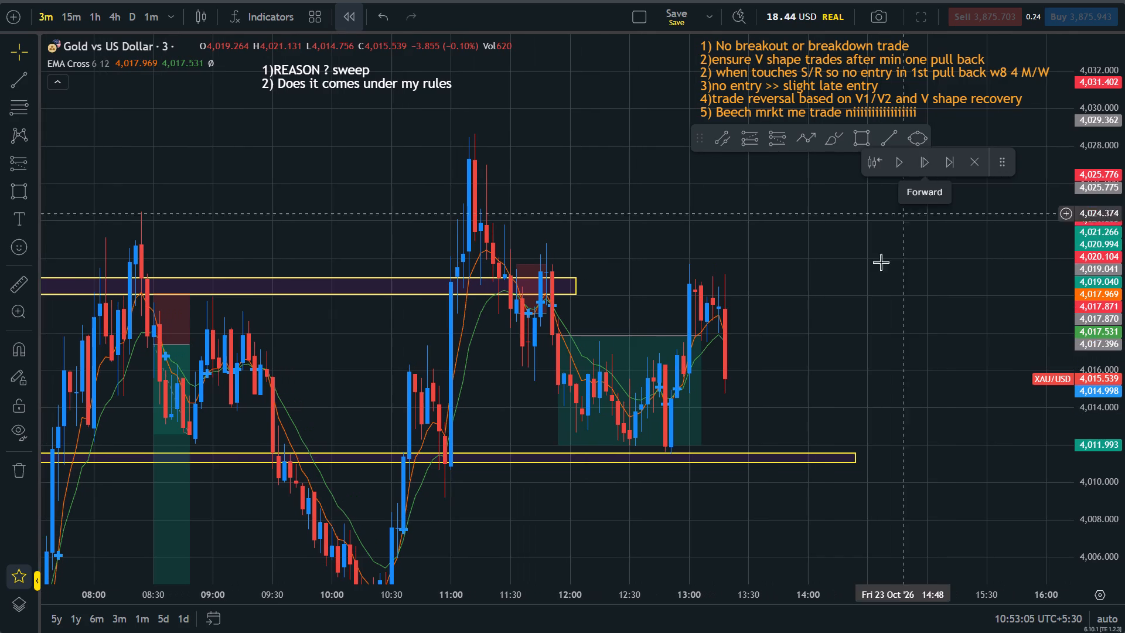
# Extend the resistance zone near 4,020 to 4,021 forward in time to about 16:33.
pyautogui.moveTo(848, 350); pyautogui.dragTo(823, 216)
pyautogui.scroll(-4, 823, 216)
pyautogui.moveTo(974, 263); pyautogui.dragTo(962, 372)
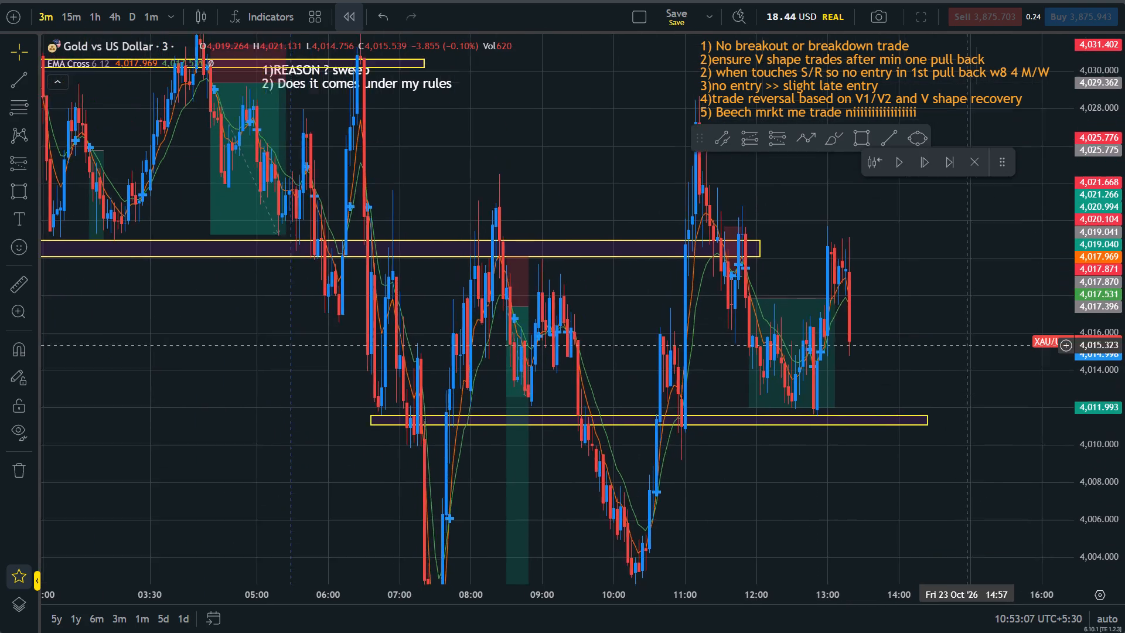
pyautogui.moveTo(962, 372); pyautogui.dragTo(958, 382)
pyautogui.moveTo(755, 287); pyautogui.dragTo(1061, 275)
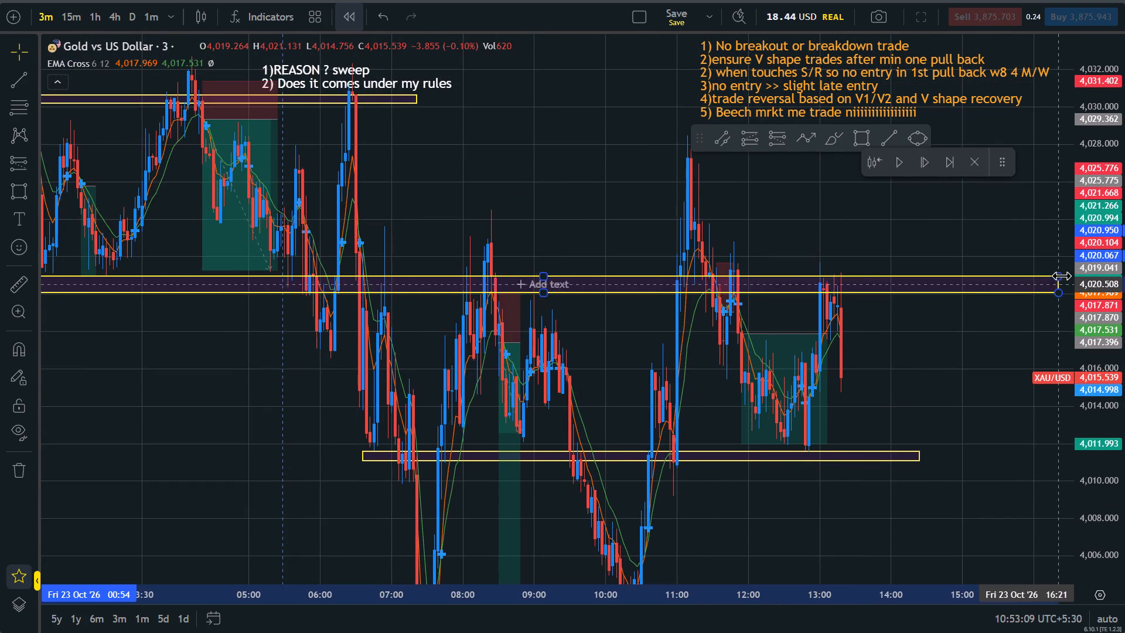
pyautogui.moveTo(1061, 275); pyautogui.dragTo(1076, 277)
pyautogui.scroll(-3, 988, 363)
pyautogui.scroll(5, 988, 363)
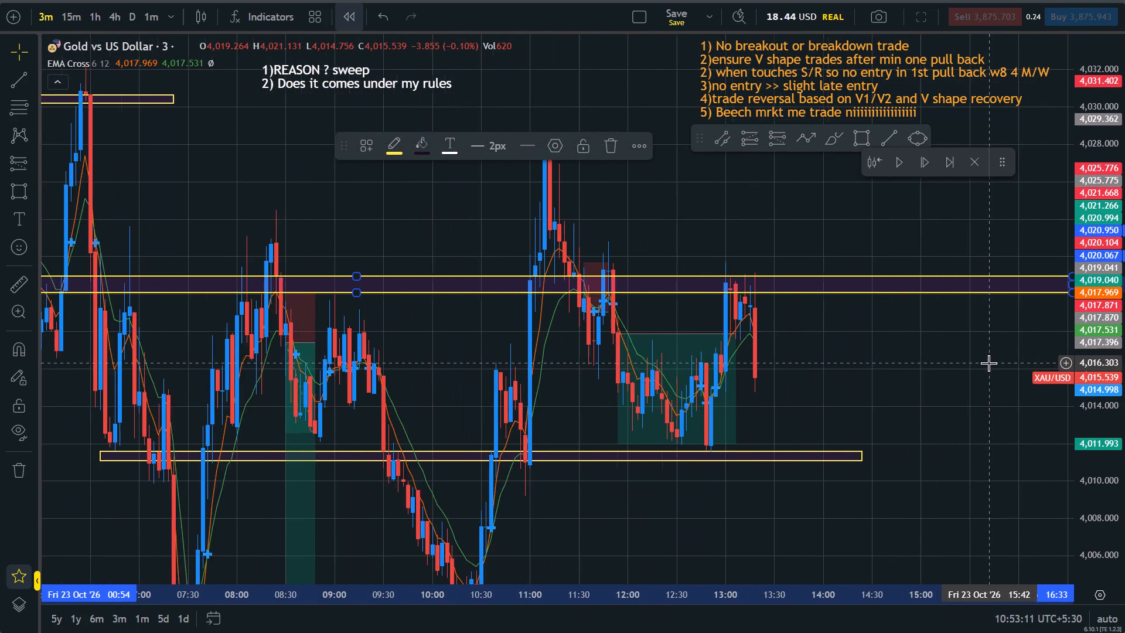
# Advance the replay candle by candle to 14:51, following price between and beyond the two extended zones.
pyautogui.moveTo(892, 350); pyautogui.dragTo(1052, 323)
pyautogui.scroll(1, 1052, 323)
pyautogui.moveTo(942, 335); pyautogui.dragTo(1025, 339)
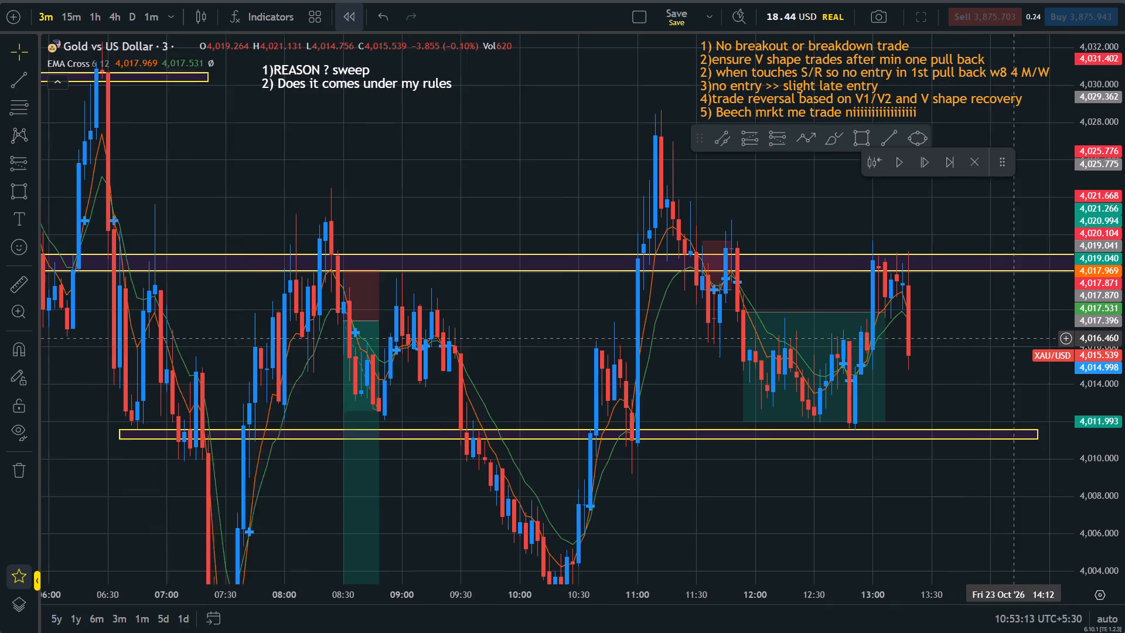
pyautogui.moveTo(1025, 339); pyautogui.dragTo(1028, 339)
pyautogui.scroll(1, 1028, 339)
pyautogui.moveTo(974, 363); pyautogui.dragTo(845, 341)
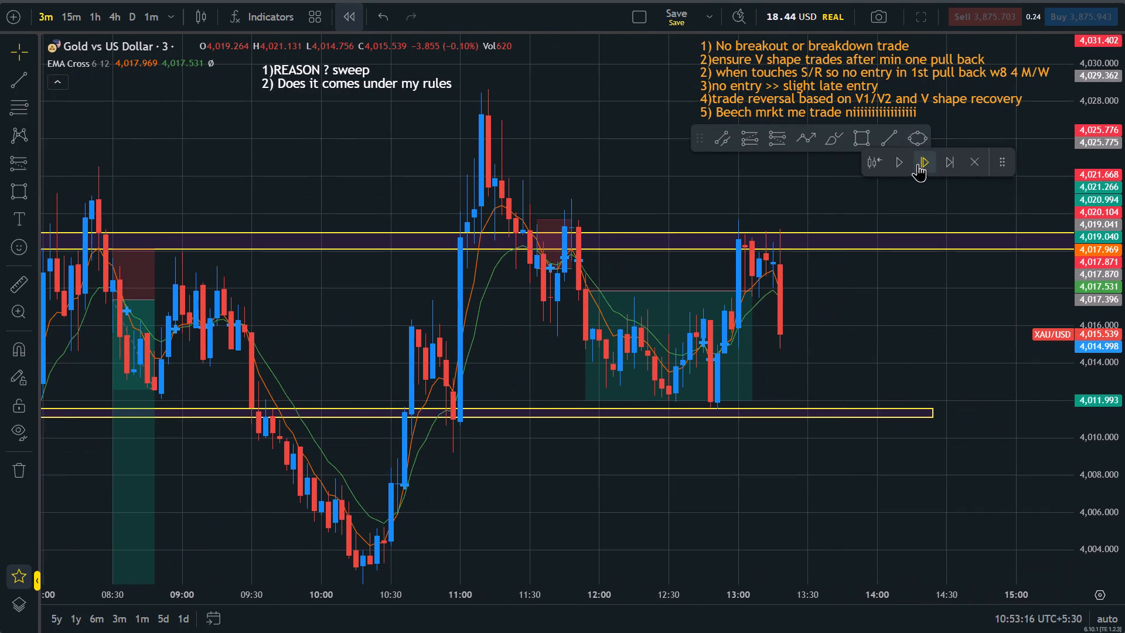
pyautogui.click(918, 168)
pyautogui.tripleClick(918, 168)
pyautogui.tripleClick(918, 168)
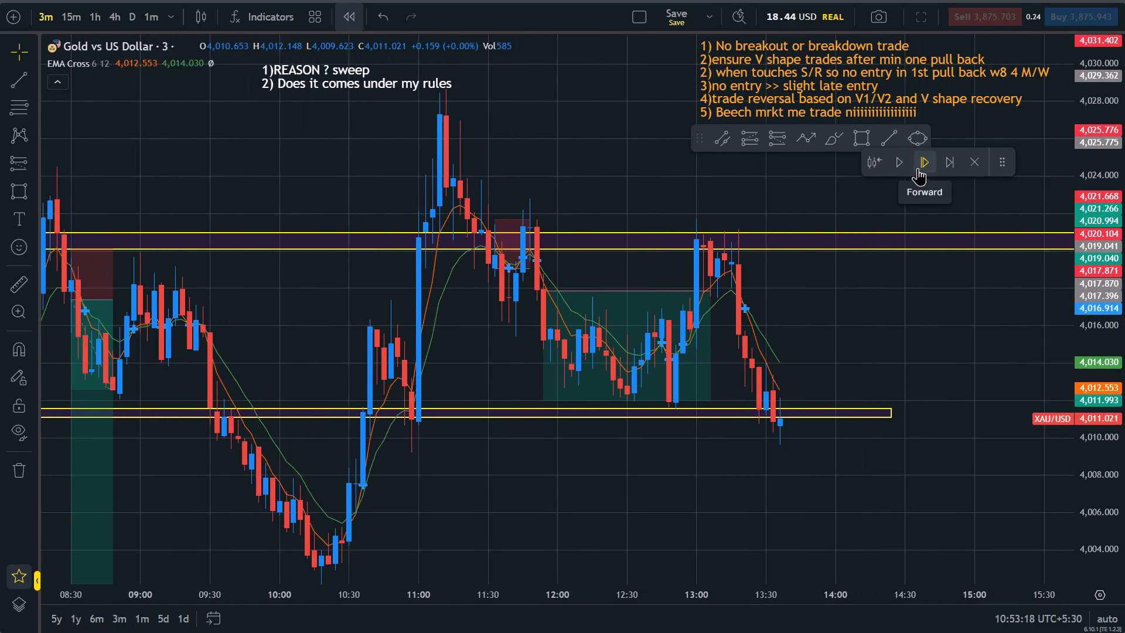
pyautogui.tripleClick(918, 168)
pyautogui.click(918, 168)
pyautogui.tripleClick(918, 168)
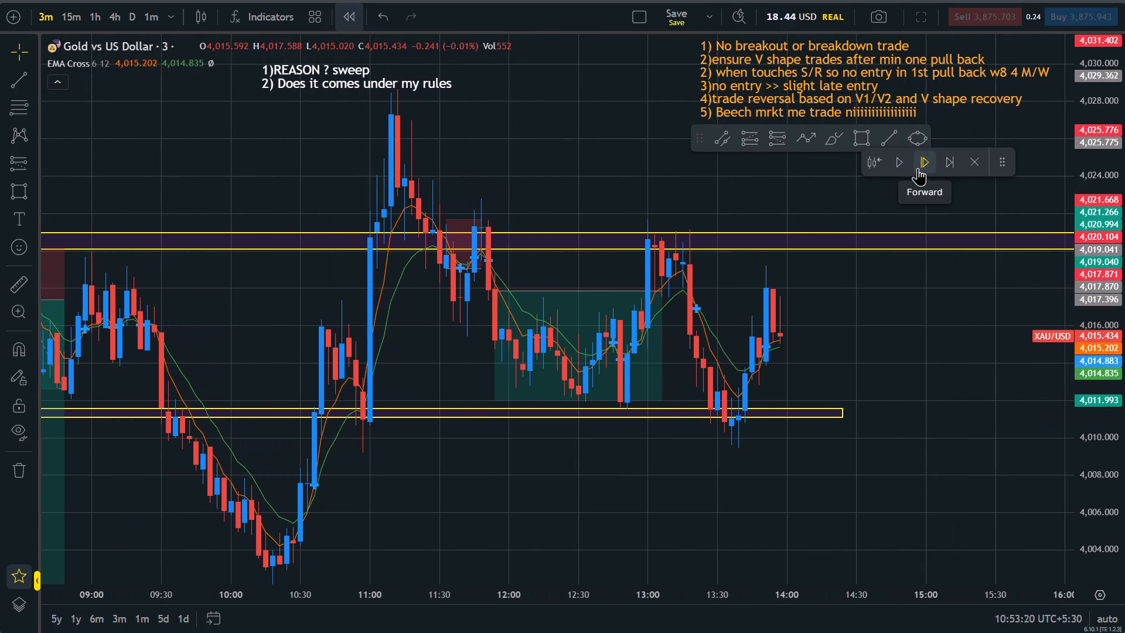
pyautogui.tripleClick(918, 168)
pyautogui.doubleClick(918, 168)
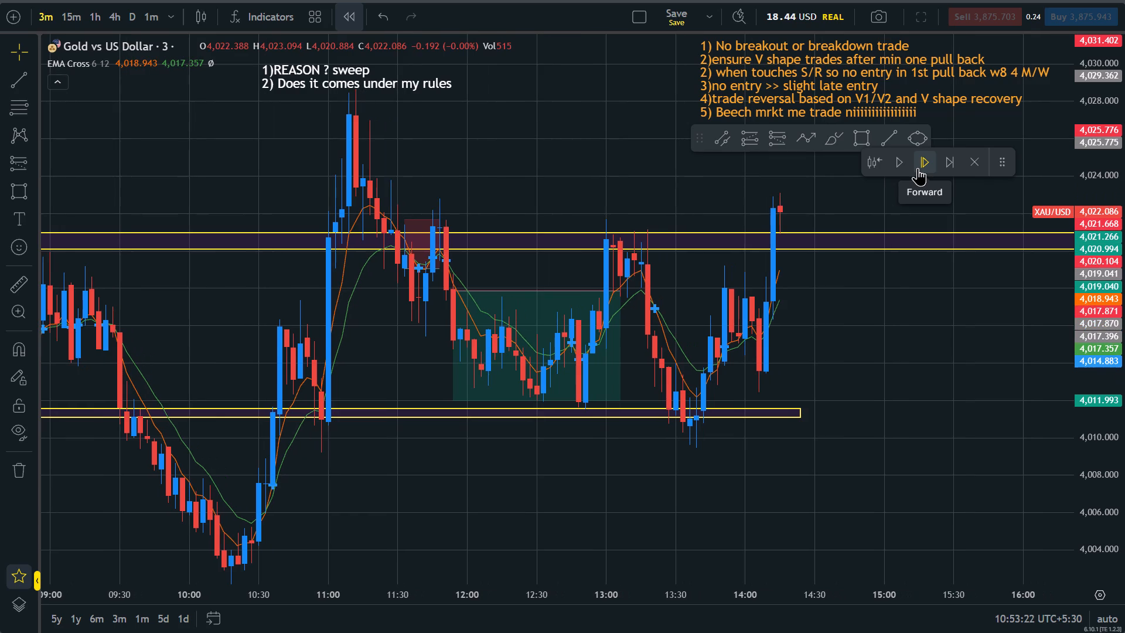
pyautogui.click(918, 168)
pyautogui.tripleClick(918, 168)
pyautogui.tripleClick(918, 168)
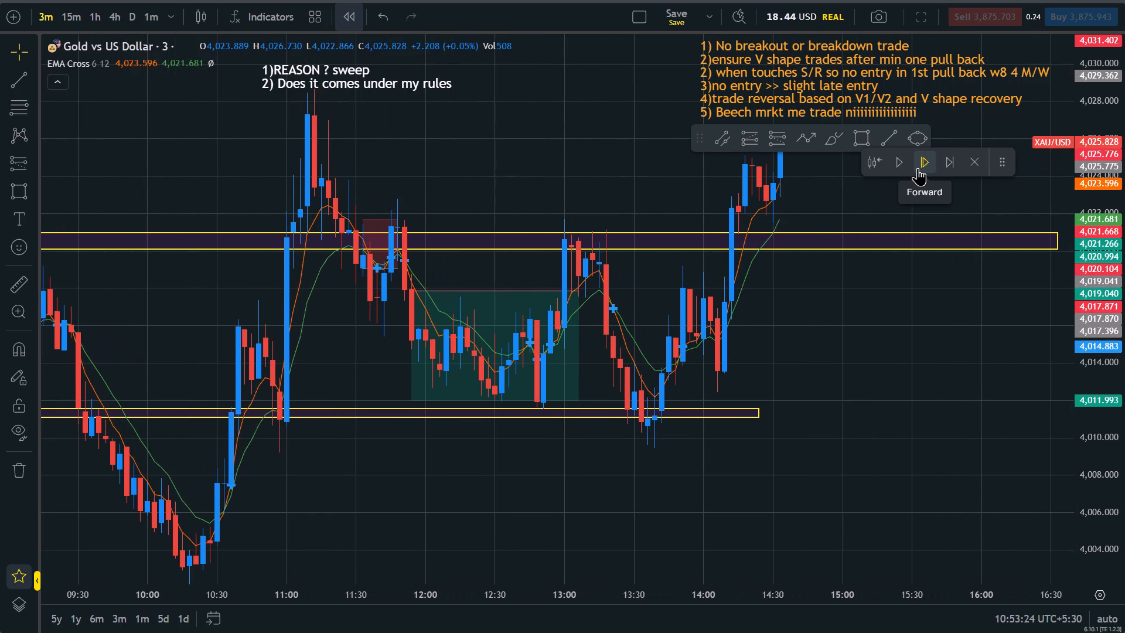
pyautogui.tripleClick(918, 168)
pyautogui.click(918, 168)
pyautogui.click(918, 168)
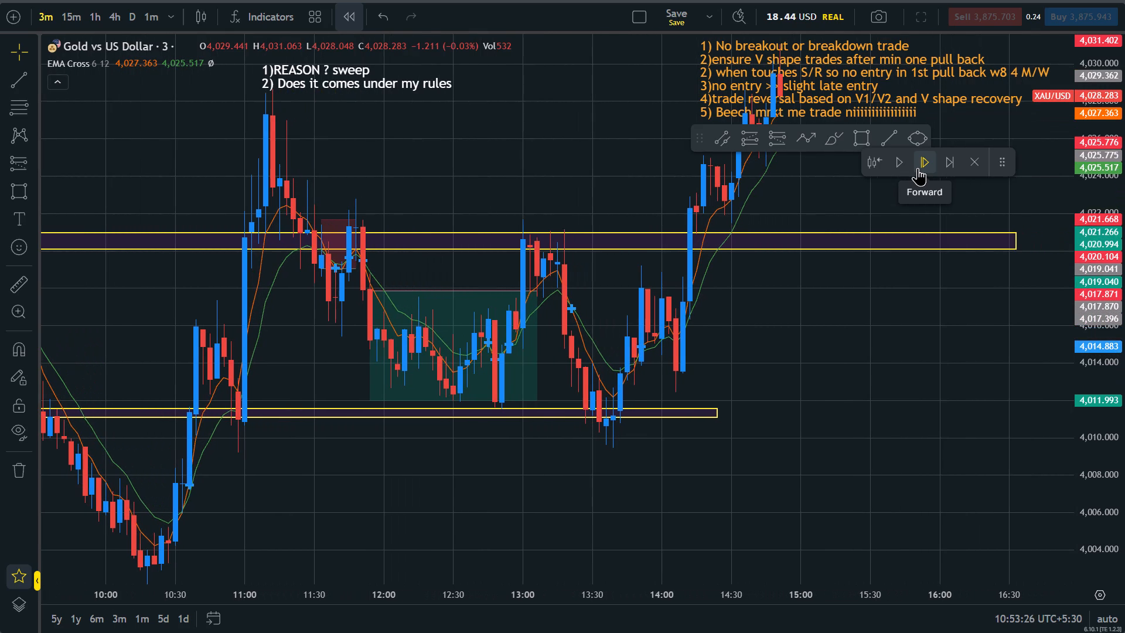
# Extend the resistance zone near 4,030 forward in time past the latest candles to about 18:12.
pyautogui.moveTo(861, 321); pyautogui.dragTo(827, 432)
pyautogui.scroll(-4, 827, 432)
pyautogui.moveTo(912, 299); pyautogui.dragTo(823, 473)
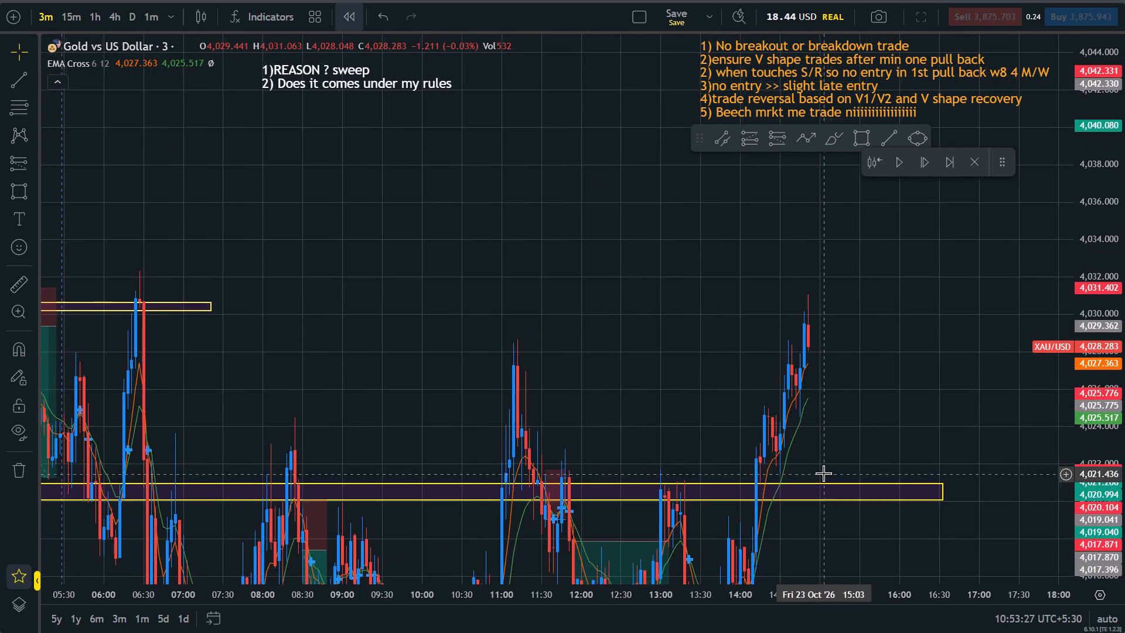
pyautogui.scroll(-3, 843, 381)
pyautogui.click(588, 302)
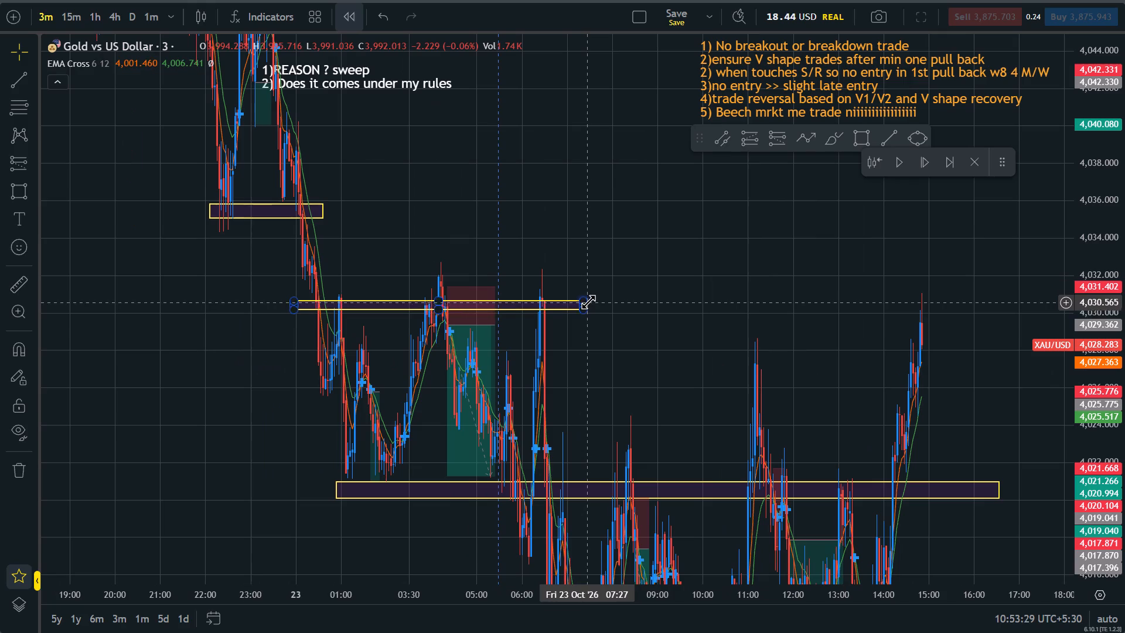
pyautogui.moveTo(587, 301); pyautogui.dragTo(1080, 300)
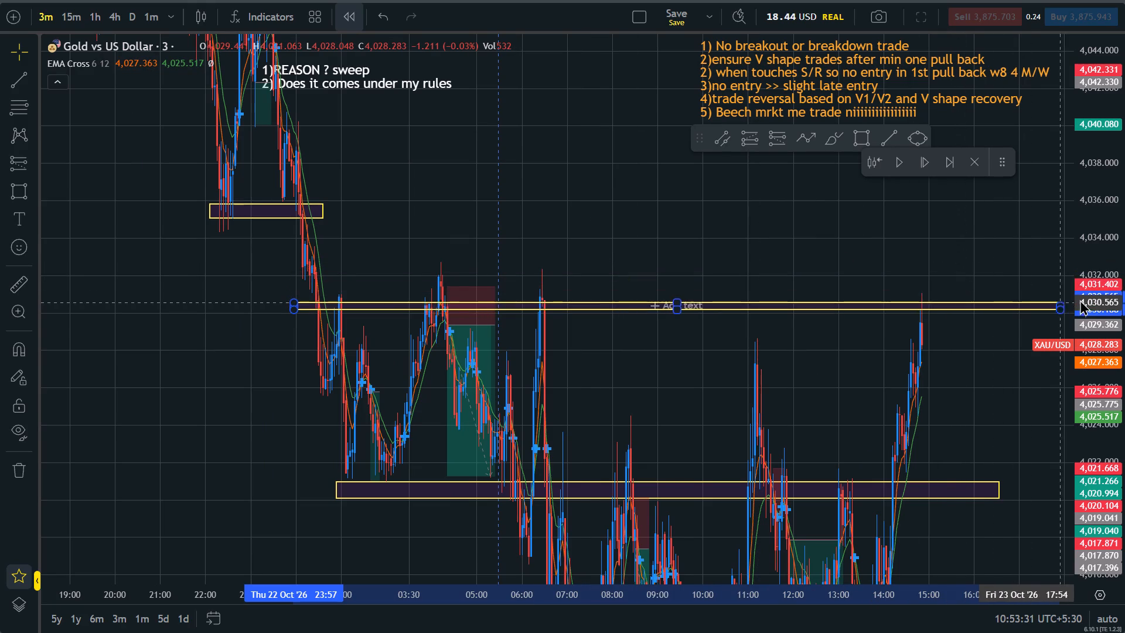
pyautogui.moveTo(1080, 300); pyautogui.dragTo(1092, 302)
pyautogui.moveTo(1021, 369); pyautogui.dragTo(874, 321)
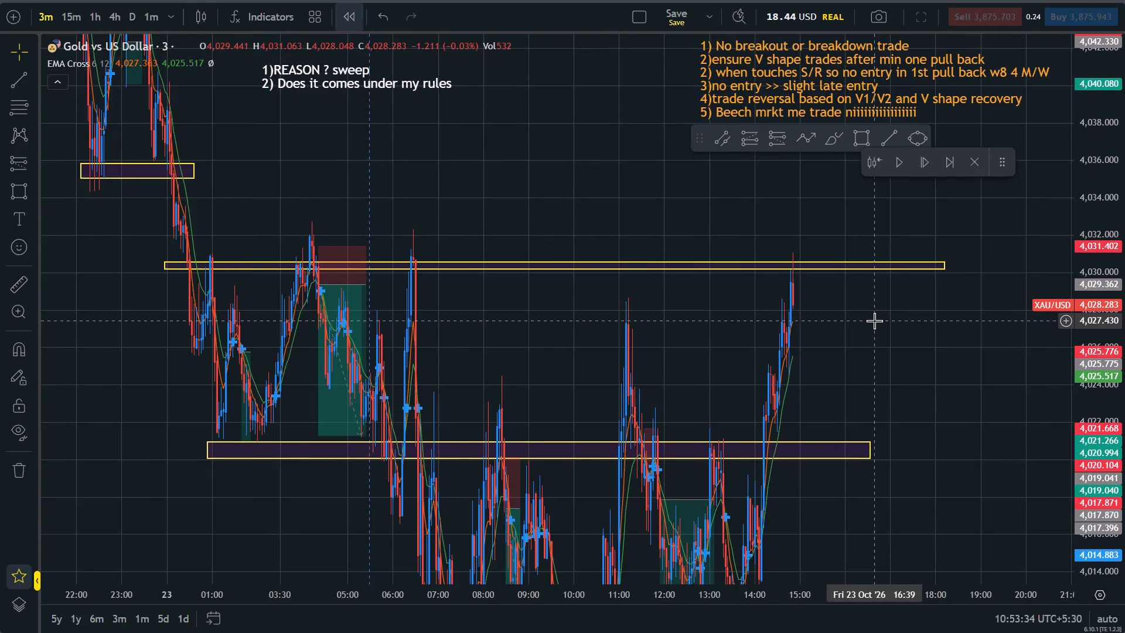
# Advance the replay candle by candle from 14:51 to 15:06, following price just below the 4,030 resistance zone.
pyautogui.scroll(1, 874, 321)
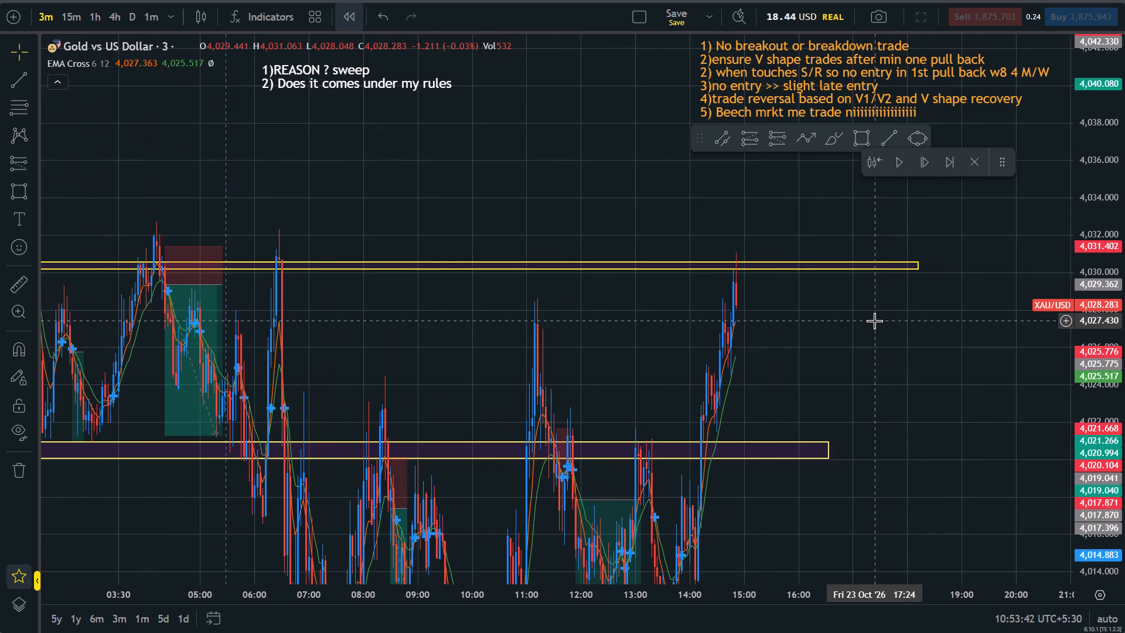
pyautogui.hscroll(2, 874, 321)
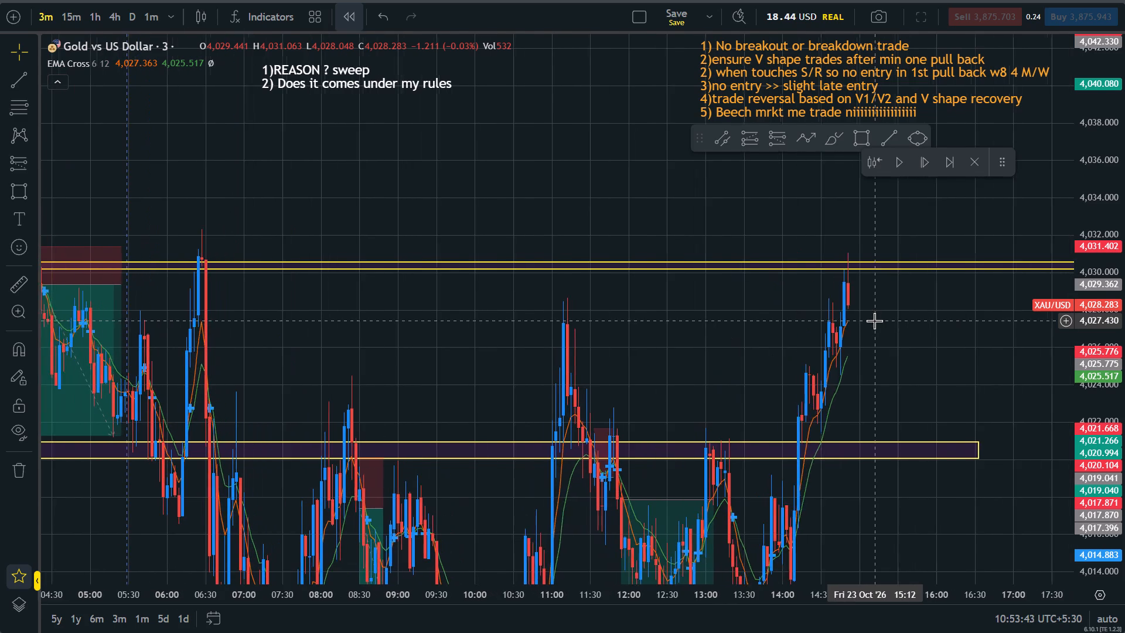
pyautogui.hscroll(1, 874, 321)
pyautogui.doubleClick(917, 168)
pyautogui.click(917, 168)
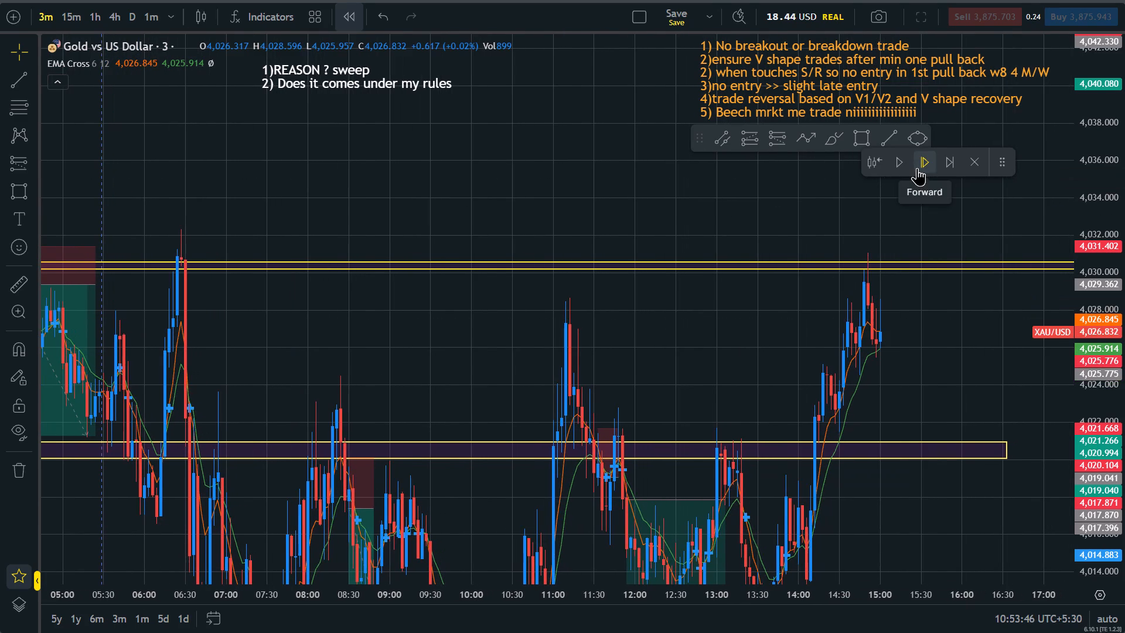
pyautogui.click(917, 168)
pyautogui.scroll(3, 987, 379)
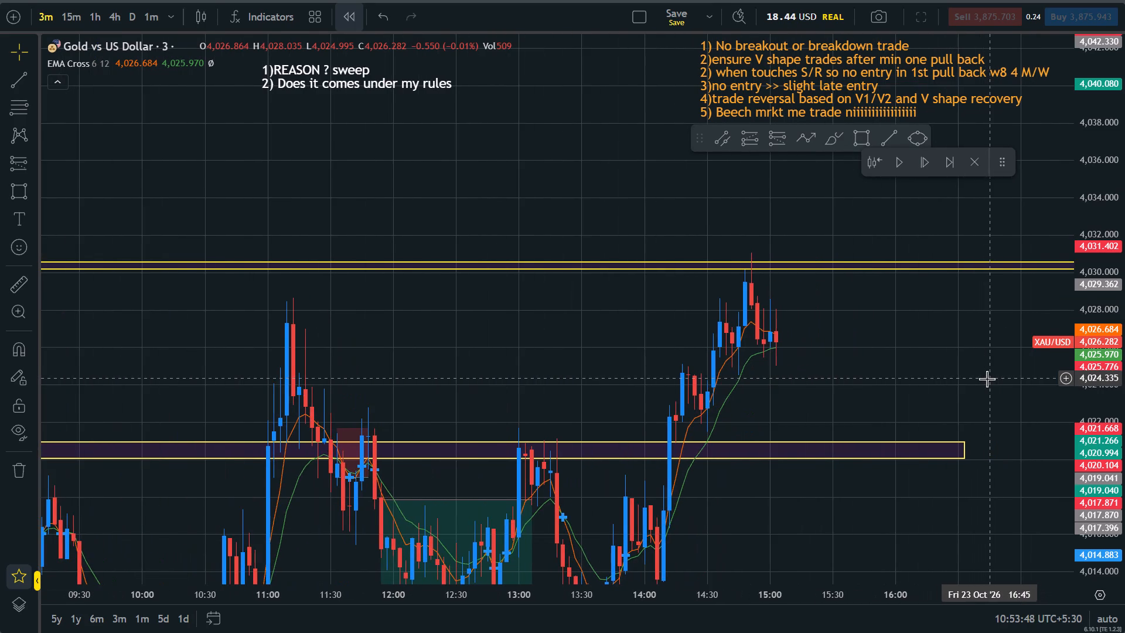
pyautogui.moveTo(1124, 389); pyautogui.dragTo(1121, 226)
pyautogui.scroll(-10, 1036, 249)
pyautogui.moveTo(1124, 206); pyautogui.dragTo(1124, 351)
pyautogui.scroll(8, 898, 348)
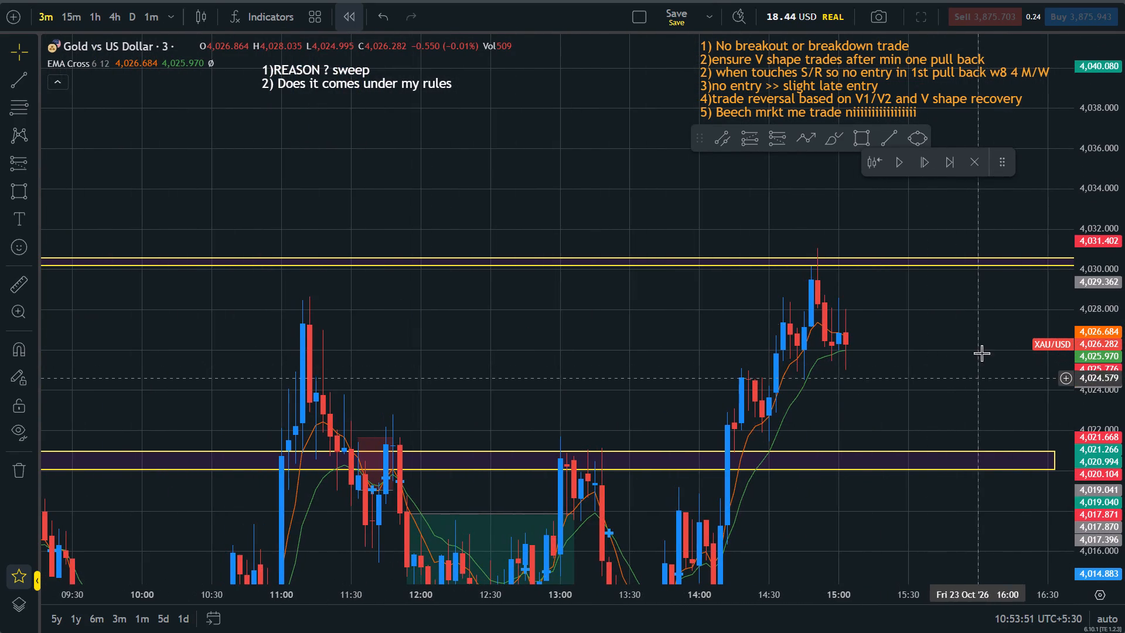
pyautogui.click(926, 161)
# Place a short position at the 15:06 candle with entry at about 4,025.49 and stop at about 4,027.15.
pyautogui.moveTo(1124, 488); pyautogui.dragTo(1124, 366)
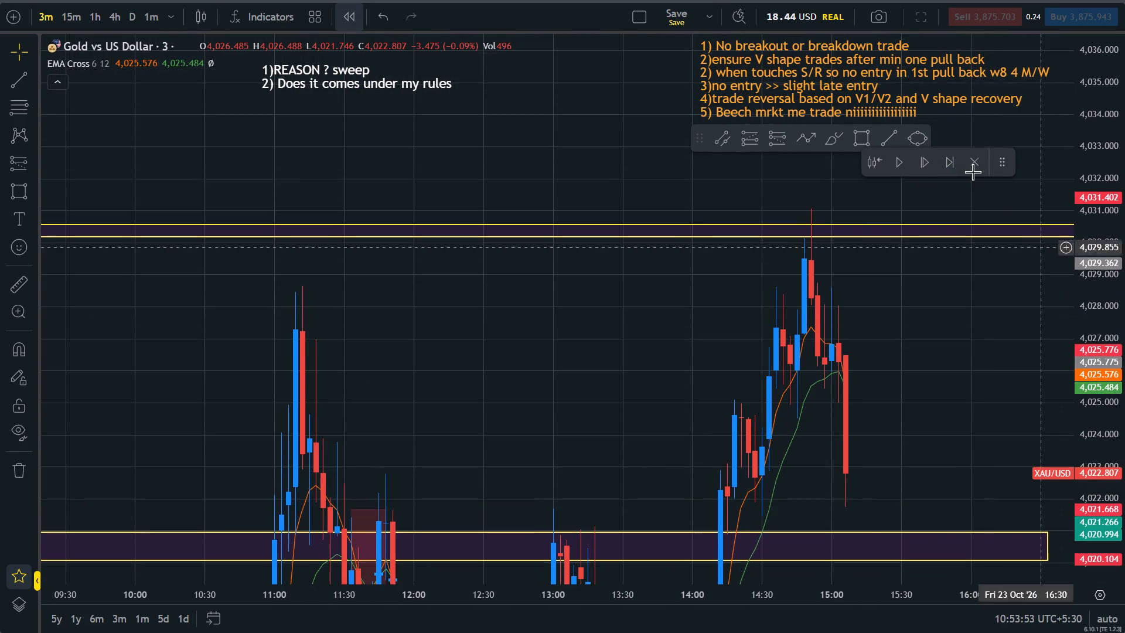
pyautogui.click(786, 138)
pyautogui.click(848, 387)
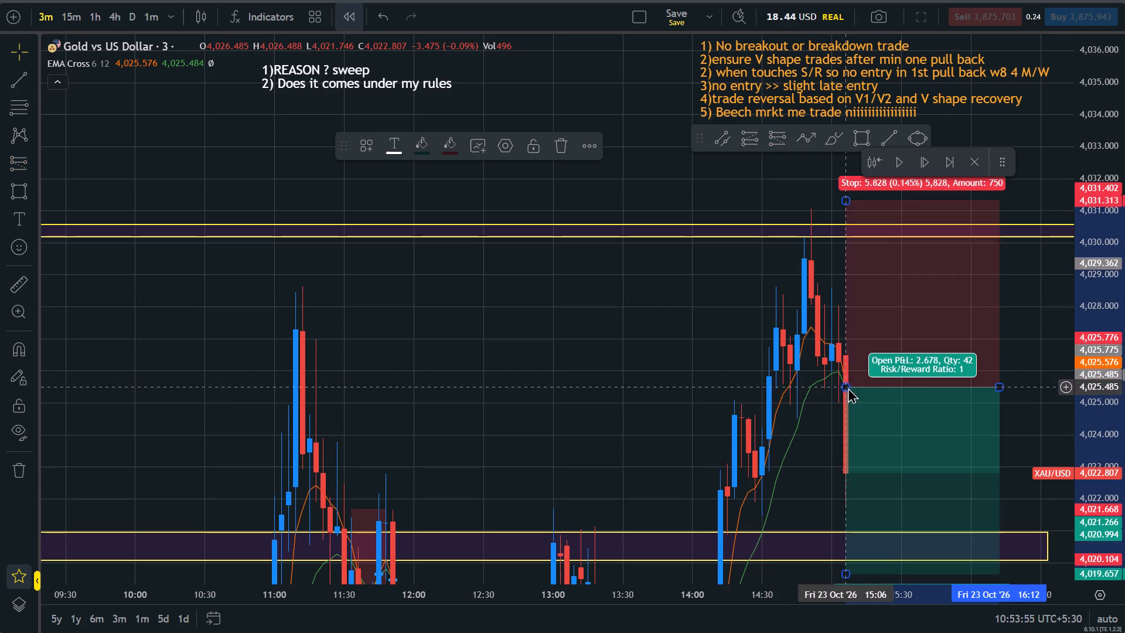
pyautogui.moveTo(848, 198); pyautogui.dragTo(851, 341)
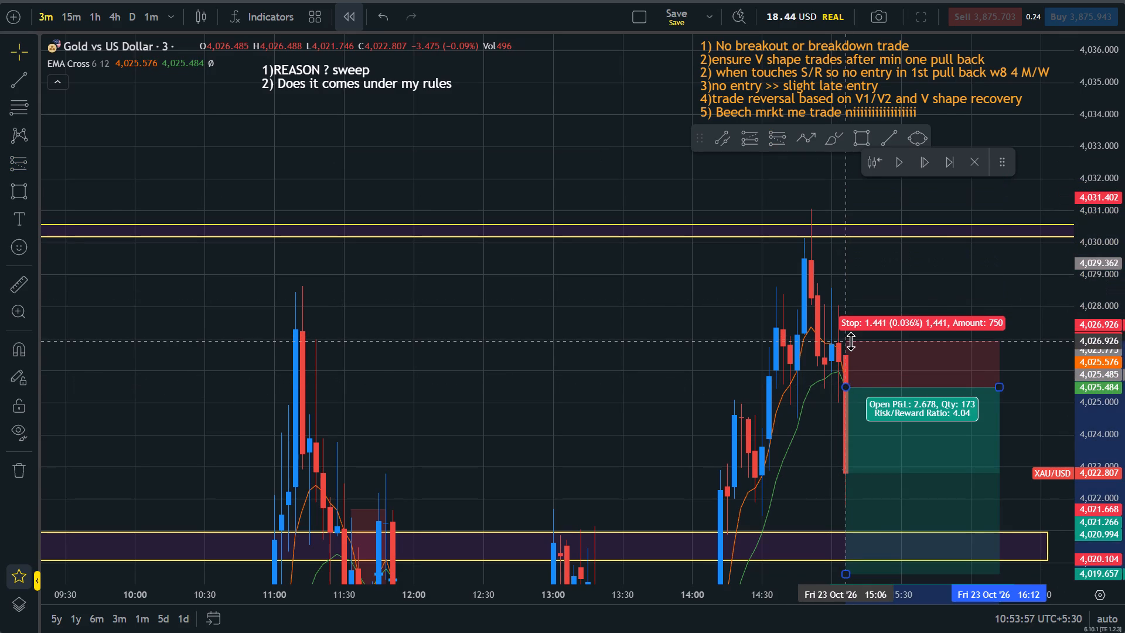
pyautogui.moveTo(851, 341); pyautogui.dragTo(850, 341)
pyautogui.click(850, 336)
pyautogui.click(850, 336)
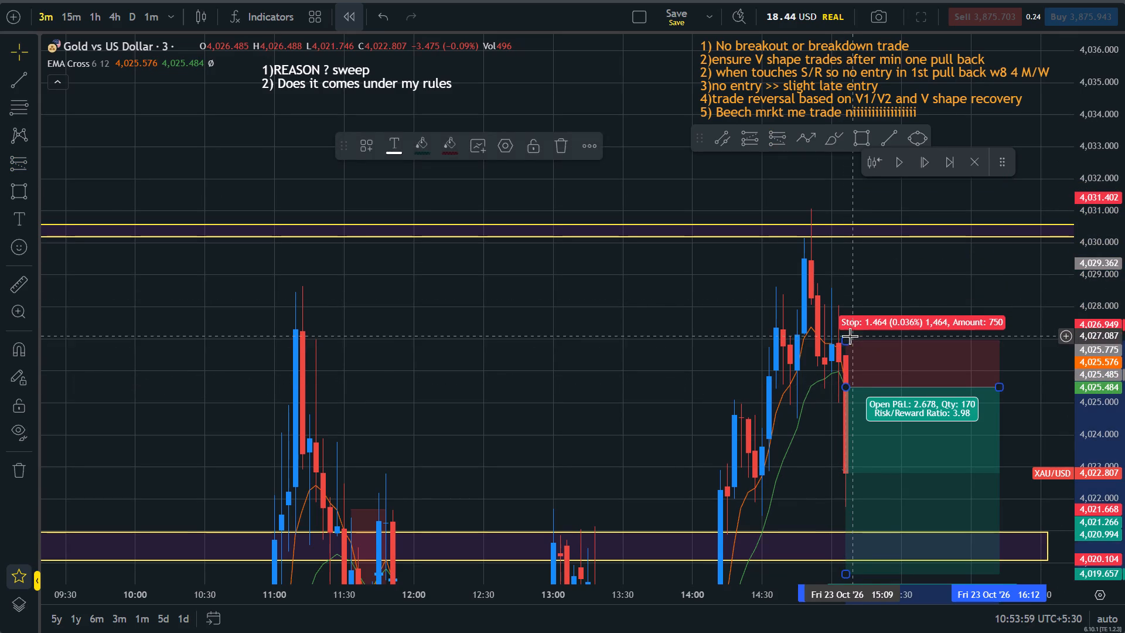
pyautogui.moveTo(846, 340); pyautogui.dragTo(846, 333)
# Advance the replay by three candles to 15:15.
pyautogui.moveTo(903, 287); pyautogui.dragTo(867, 222)
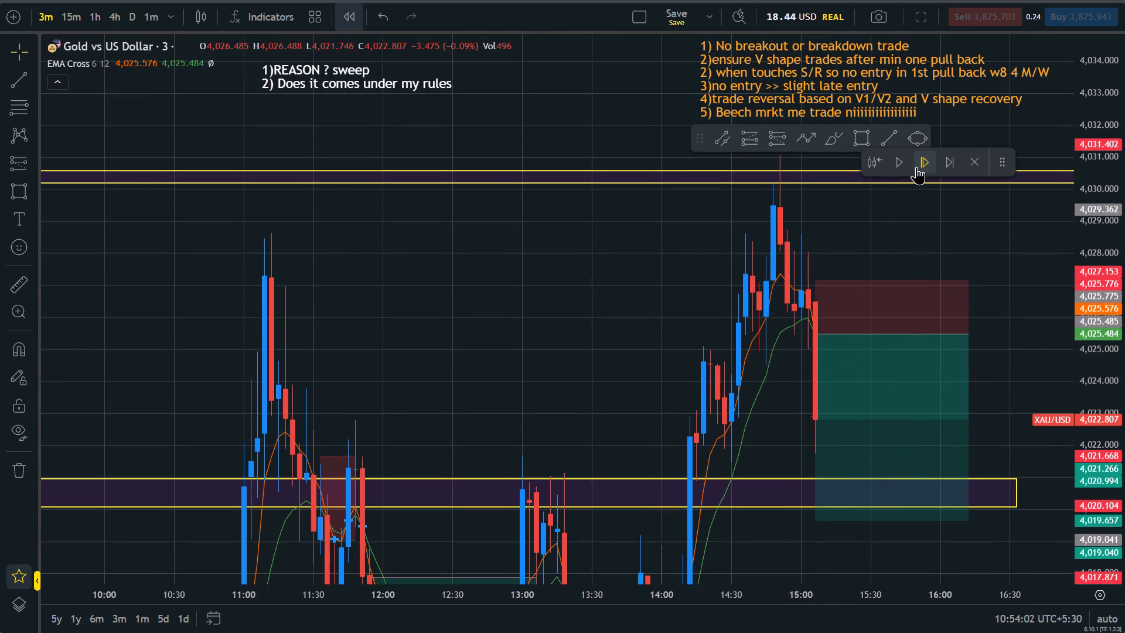
pyautogui.click(924, 161)
pyautogui.doubleClick(924, 161)
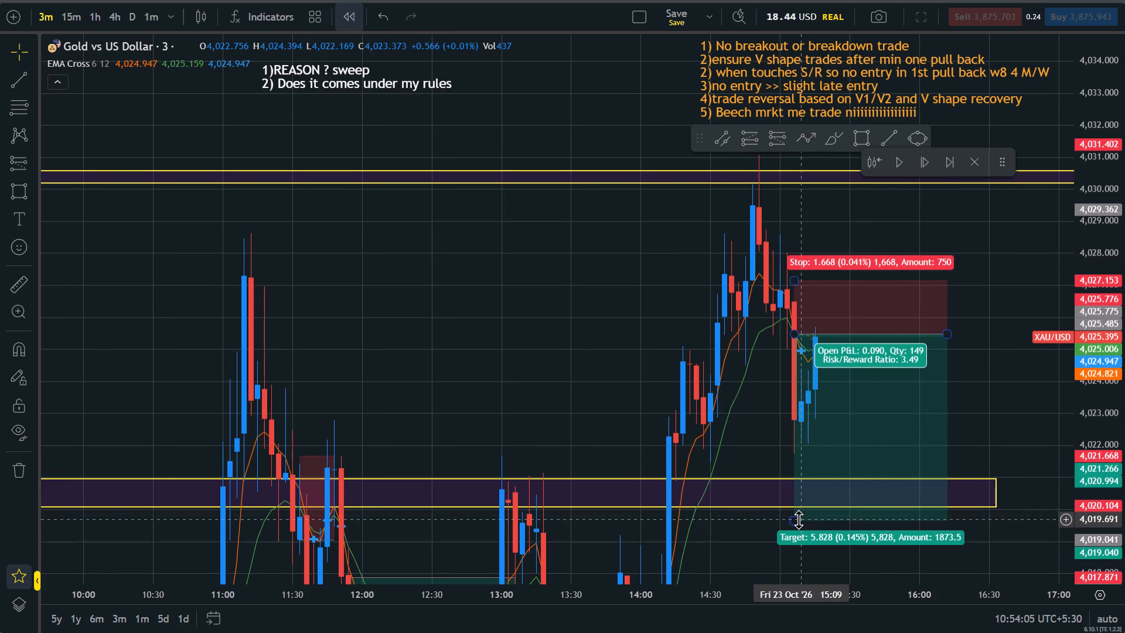
# Set the 15:06 short's target to about 4,021.82 and its stop to the entry level, about 4,025.49.
pyautogui.moveTo(799, 521); pyautogui.dragTo(808, 451)
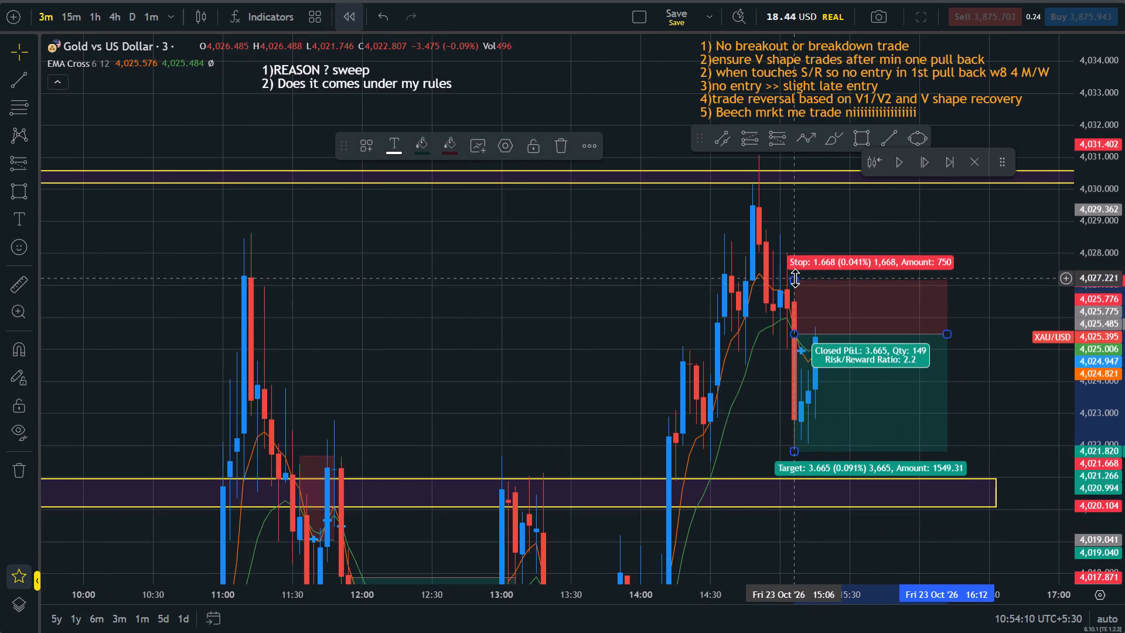
pyautogui.moveTo(795, 278); pyautogui.dragTo(795, 367)
# Advance the replay candle by candle to 15:45, following the open short trade.
pyautogui.moveTo(774, 383); pyautogui.dragTo(664, 346)
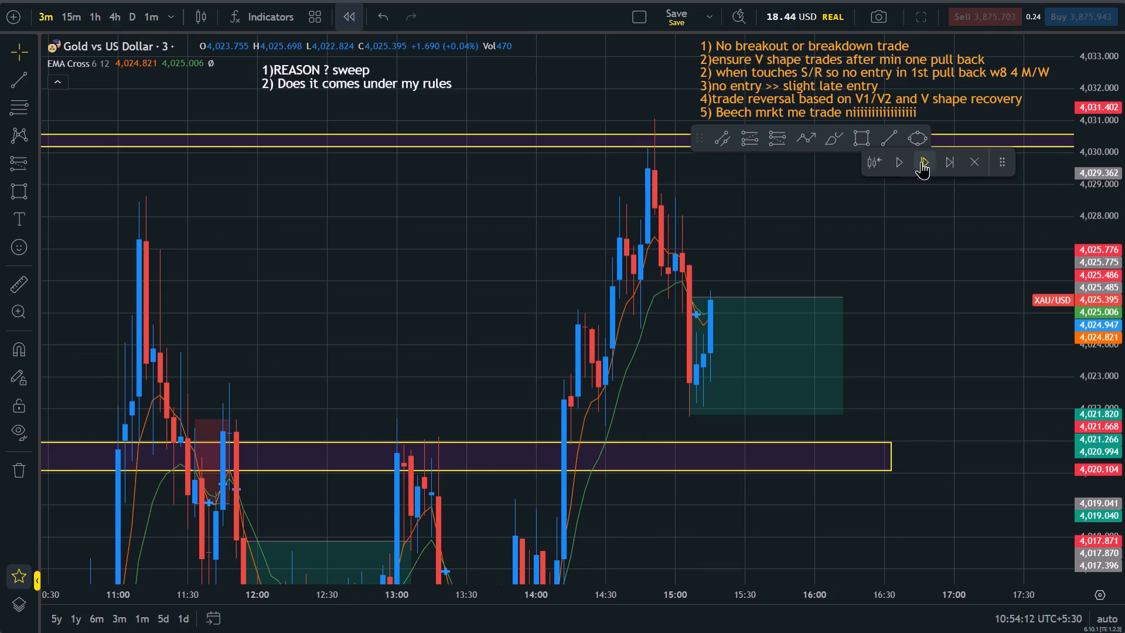
pyautogui.click(921, 161)
pyautogui.click(921, 161)
pyautogui.tripleClick(921, 161)
pyautogui.click(921, 161)
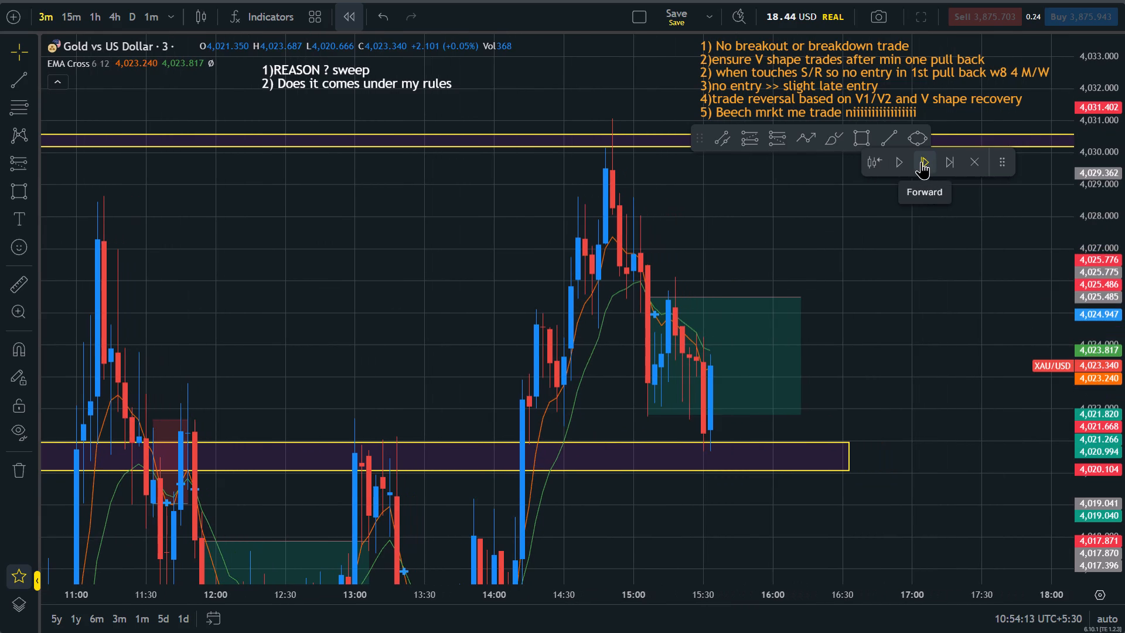
pyautogui.tripleClick(921, 161)
pyautogui.click(921, 161)
# Shorten the 15:06 short position in time so that it ends at about 15:30.
pyautogui.moveTo(771, 297); pyautogui.dragTo(676, 293)
# Examine the wider price history around the extended zones and the earlier test trades.
pyautogui.moveTo(792, 384); pyautogui.dragTo(946, 173)
pyautogui.scroll(-2, 896, 324)
pyautogui.moveTo(866, 463); pyautogui.dragTo(945, 250)
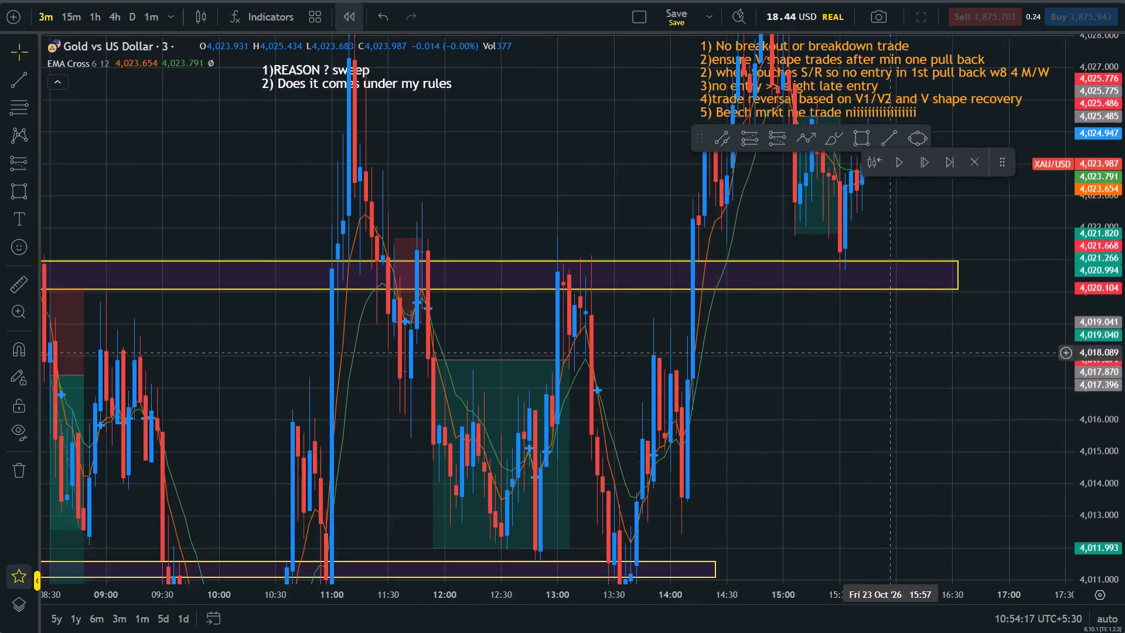
pyautogui.moveTo(945, 250); pyautogui.dragTo(969, 199)
pyautogui.moveTo(1124, 213); pyautogui.dragTo(1116, 454)
pyautogui.moveTo(577, 510); pyautogui.dragTo(696, 556)
pyautogui.scroll(-5, 711, 548)
pyautogui.moveTo(1123, 204); pyautogui.dragTo(1102, 428)
pyautogui.moveTo(932, 445); pyautogui.dragTo(541, 423)
pyautogui.scroll(-10, 734, 445)
pyautogui.scroll(3, 223, 444)
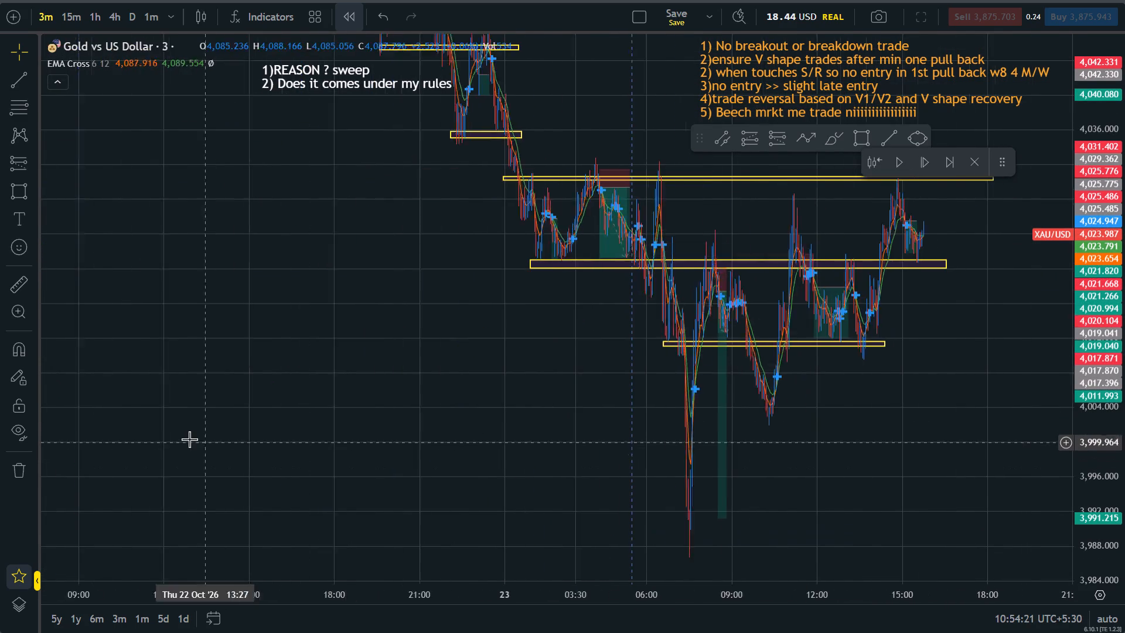
pyautogui.scroll(7, 189, 439)
pyautogui.moveTo(739, 444); pyautogui.dragTo(839, 480)
pyautogui.scroll(2, 885, 462)
pyautogui.moveTo(872, 409); pyautogui.dragTo(832, 491)
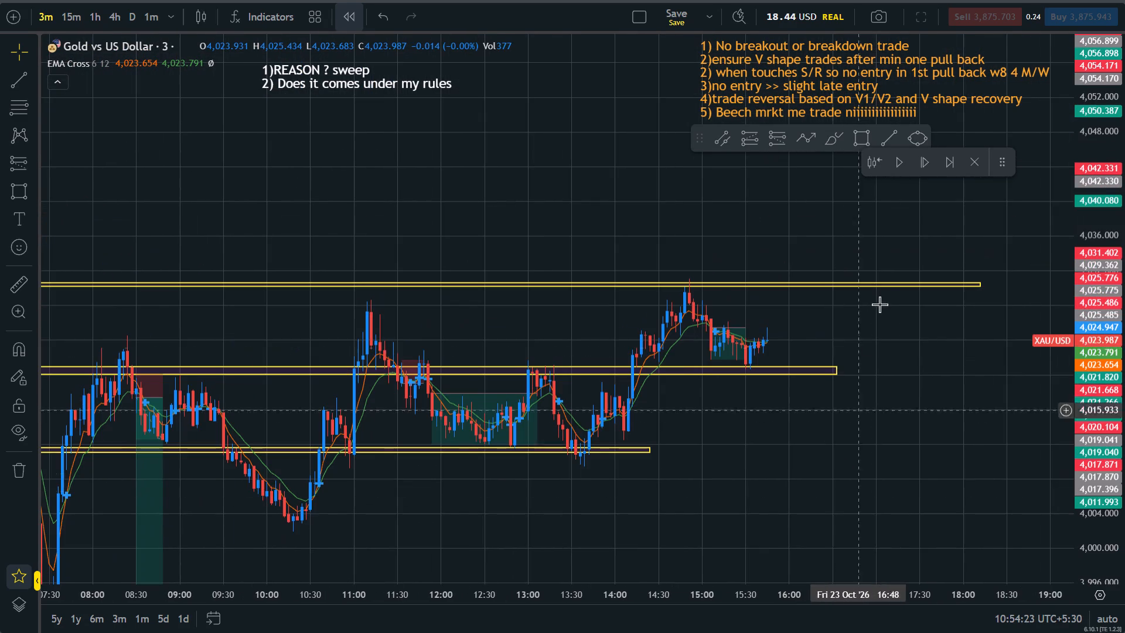
# Advance the replay candle by candle to 17:00, following price between the 4,020 and 4,030 zones.
pyautogui.tripleClick(921, 154)
pyautogui.tripleClick(921, 154)
pyautogui.tripleClick(921, 154)
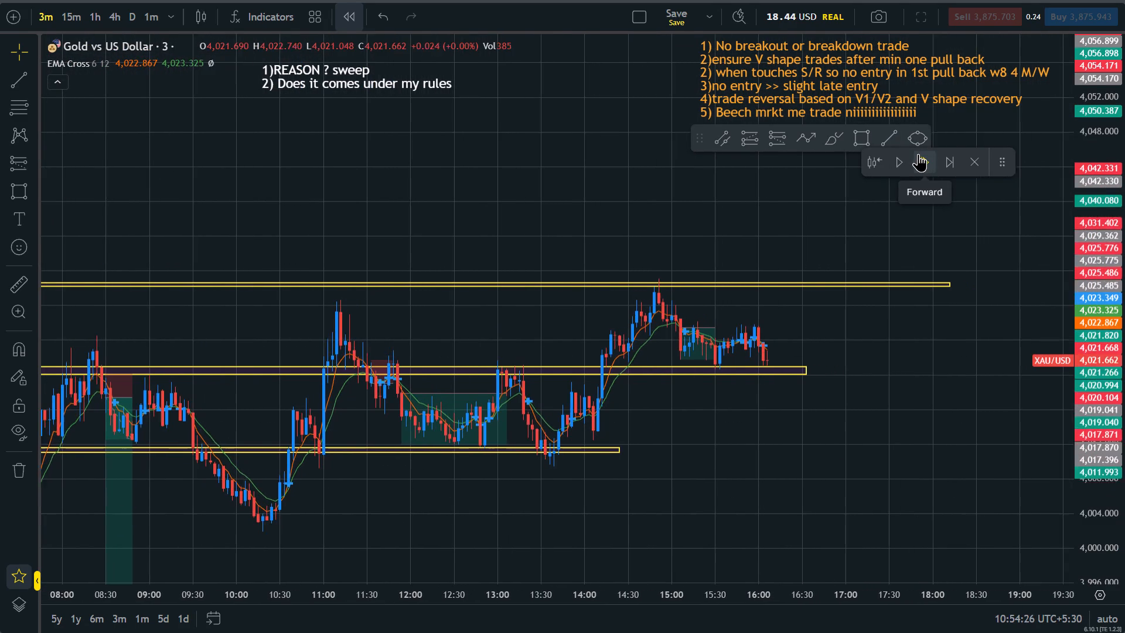
pyautogui.tripleClick(916, 154)
pyautogui.tripleClick(916, 154)
pyautogui.tripleClick(916, 154)
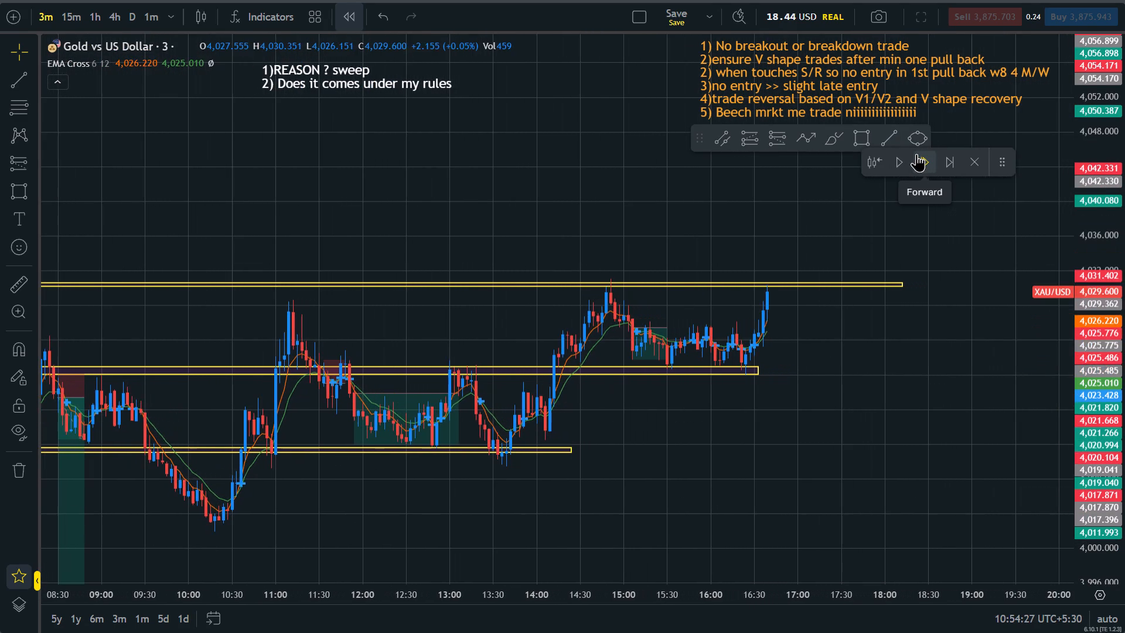
pyautogui.tripleClick(916, 154)
pyautogui.tripleClick(916, 154)
pyautogui.click(916, 154)
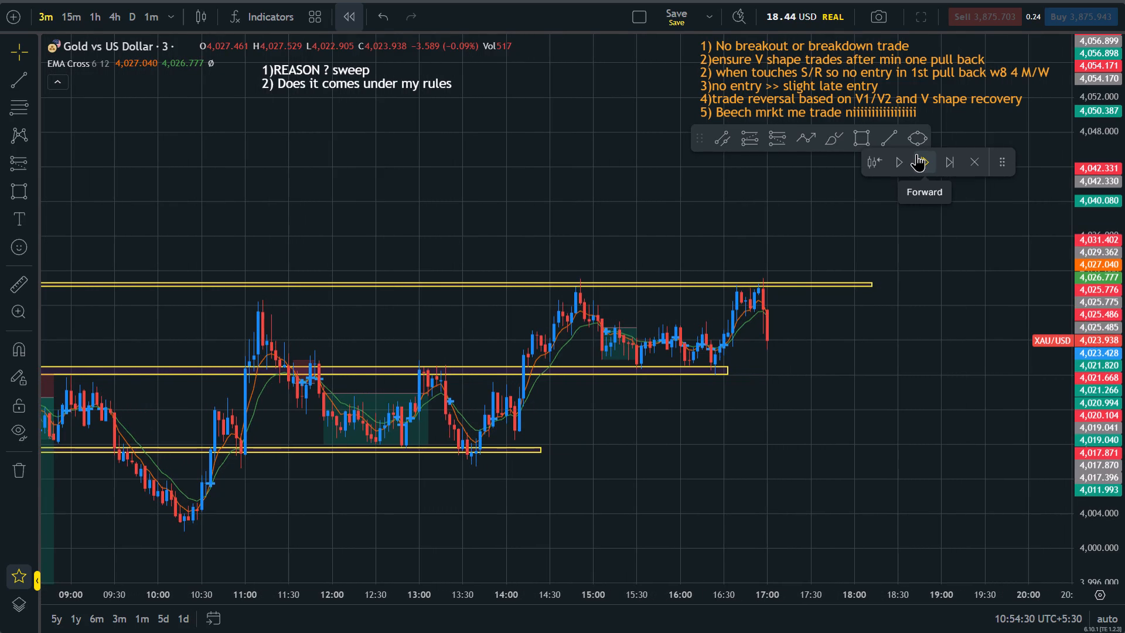
# Advance the replay candle by candle to 18:27, following how price behaves at the 4,030 resistance zone.
pyautogui.moveTo(1124, 427); pyautogui.dragTo(1113, 171)
pyautogui.scroll(3, 956, 242)
pyautogui.click(726, 325)
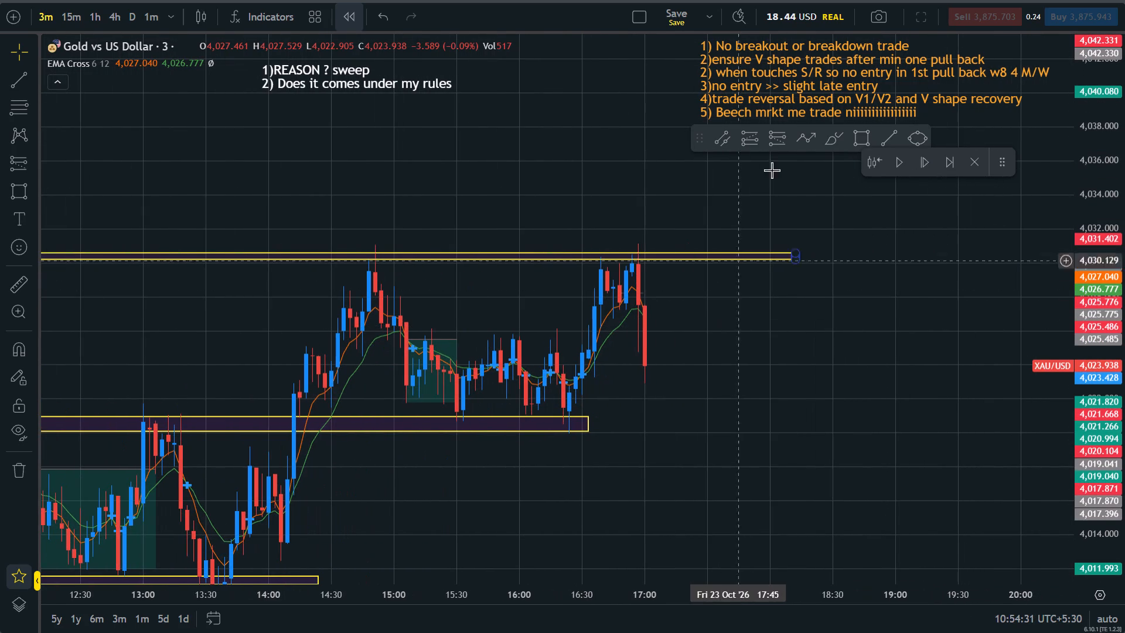
pyautogui.tripleClick(916, 158)
pyautogui.tripleClick(916, 158)
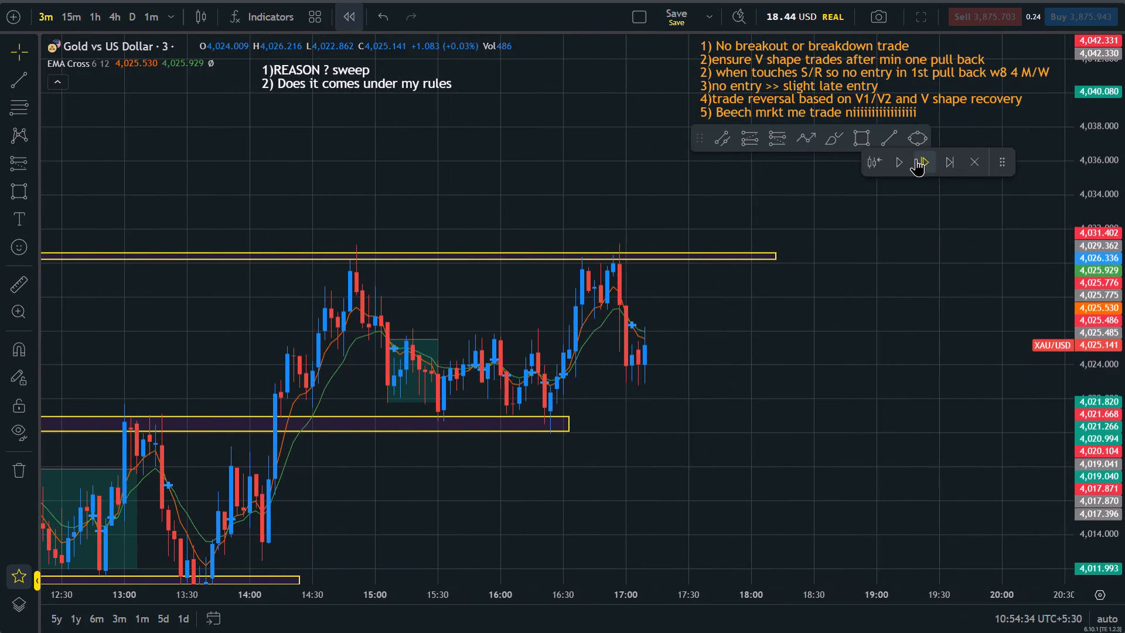
pyautogui.tripleClick(916, 158)
pyautogui.tripleClick(916, 158)
pyautogui.doubleClick(916, 159)
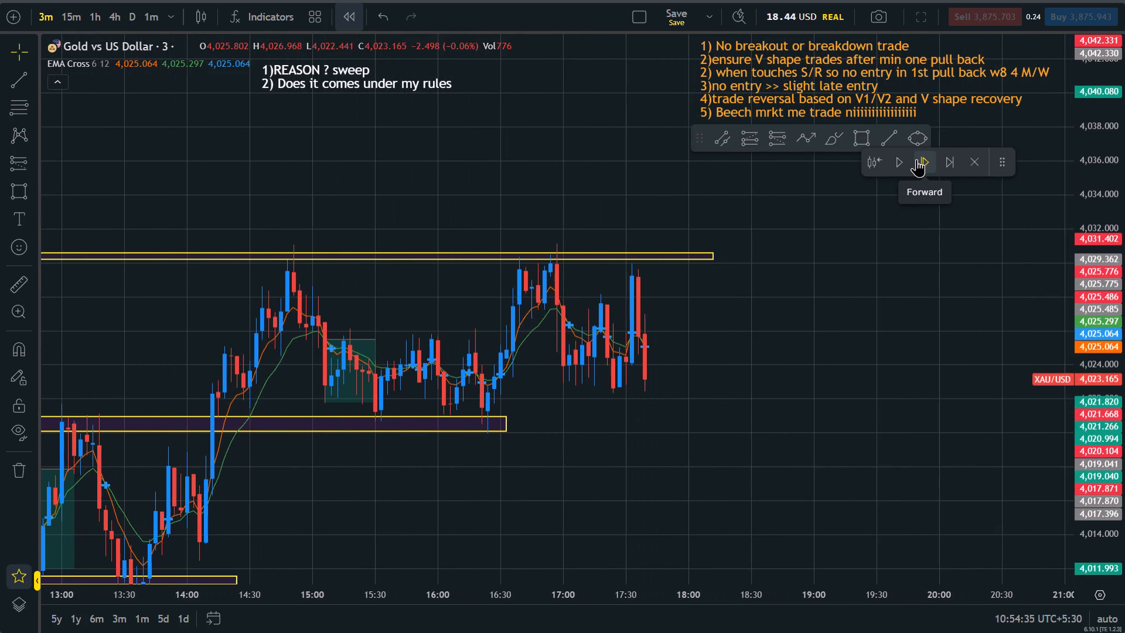
pyautogui.tripleClick(916, 161)
pyautogui.tripleClick(916, 161)
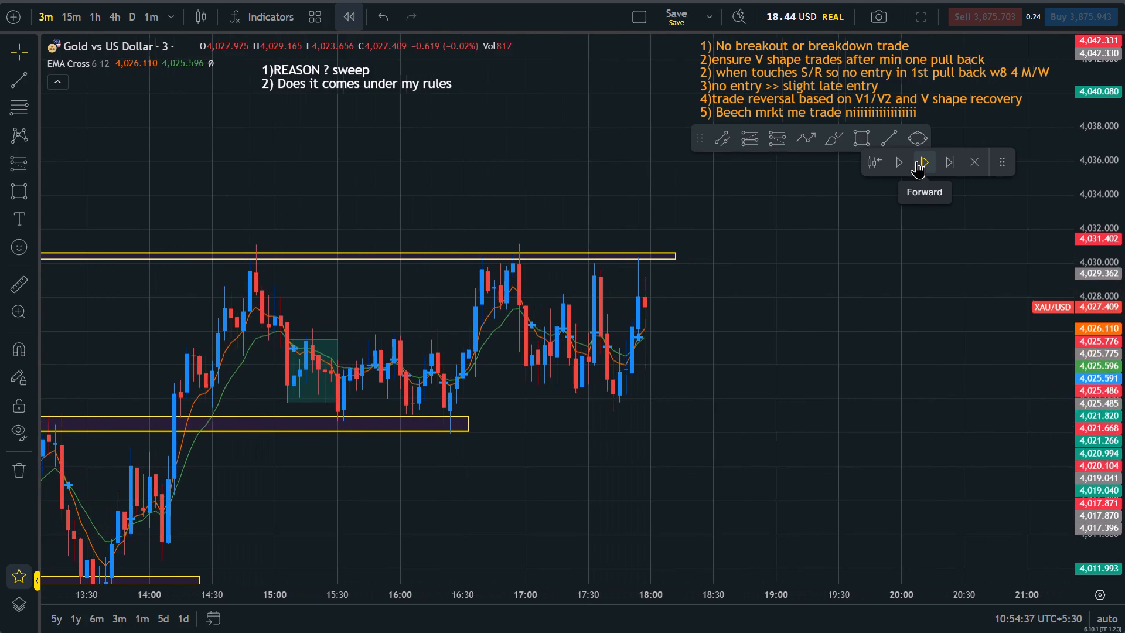
pyautogui.doubleClick(916, 161)
pyautogui.tripleClick(916, 161)
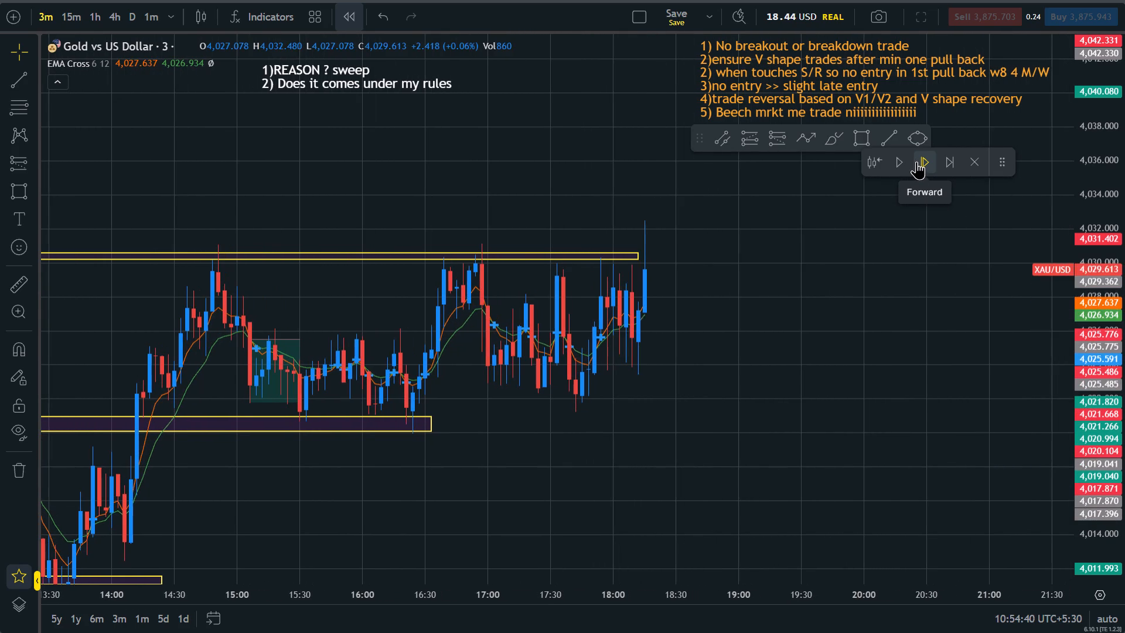
pyautogui.click(916, 161)
pyautogui.doubleClick(916, 161)
pyautogui.click(916, 161)
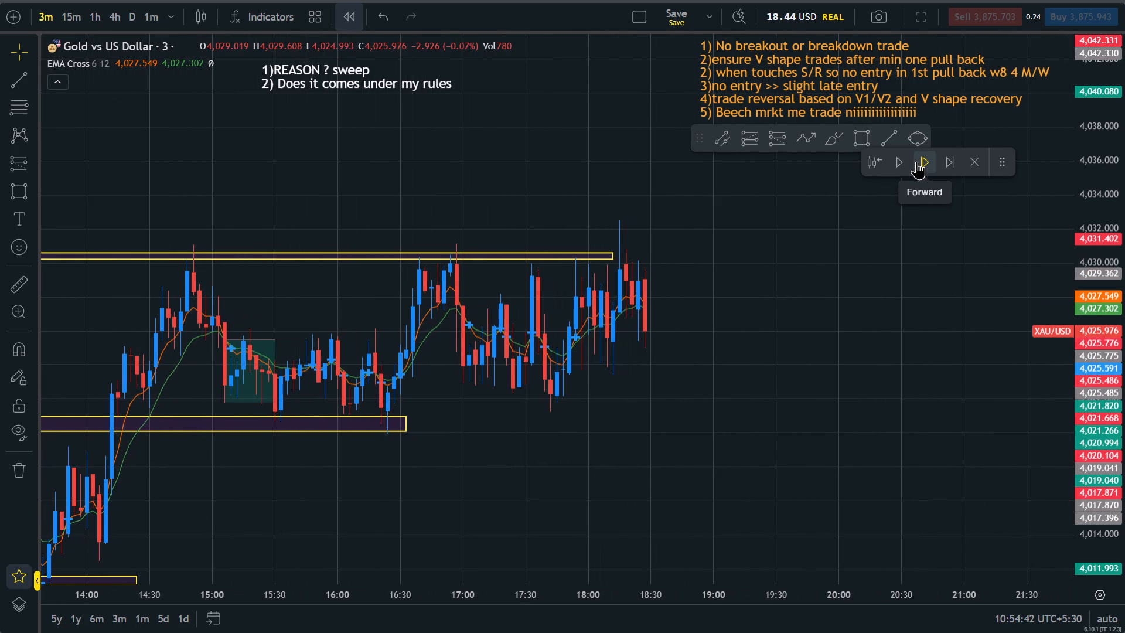
# Extend the resistance zone near 4,030 forward in time to about 19:03.
pyautogui.moveTo(616, 256); pyautogui.dragTo(717, 256)
pyautogui.click(712, 325)
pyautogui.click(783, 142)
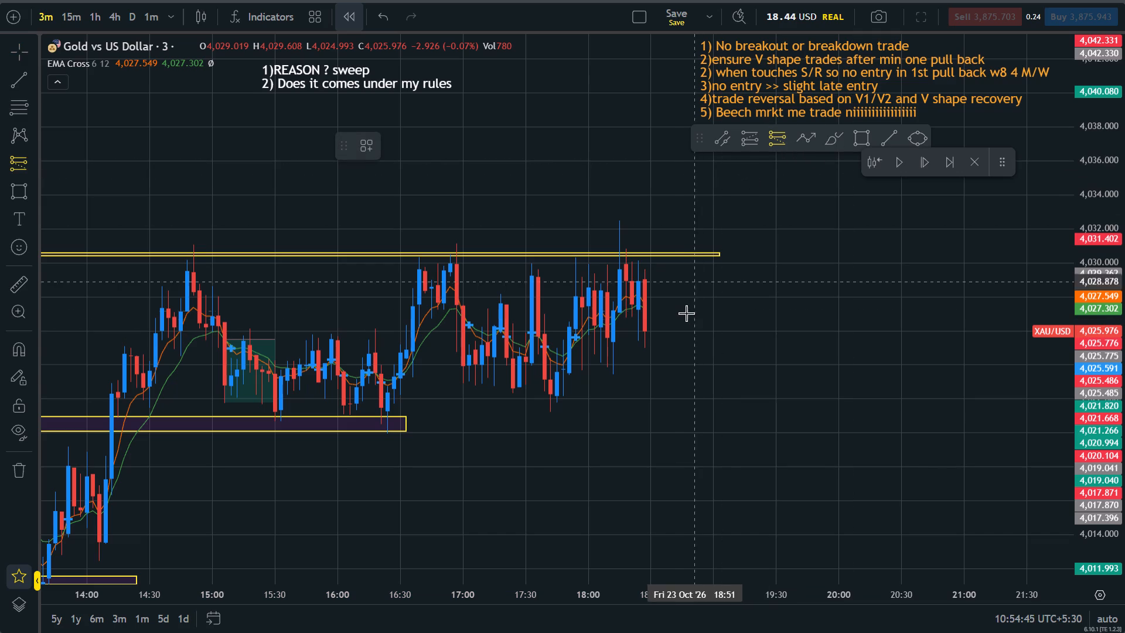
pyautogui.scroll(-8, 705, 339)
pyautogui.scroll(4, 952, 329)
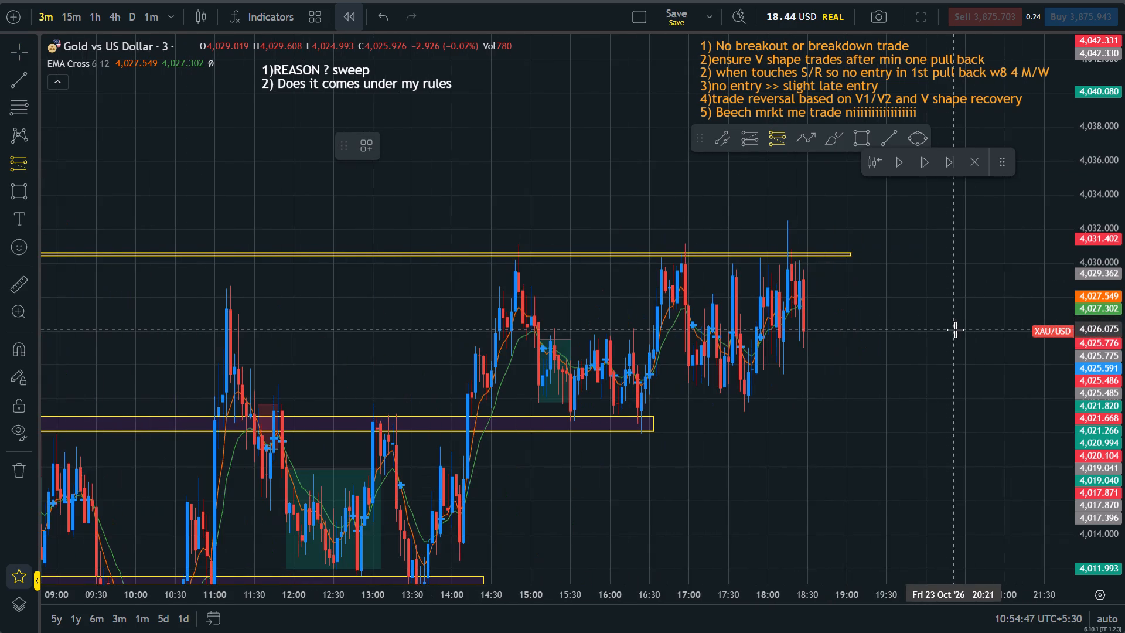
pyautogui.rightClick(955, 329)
# Advance the replay by nine candles to 18:54.
pyautogui.tripleClick(926, 154)
pyautogui.doubleClick(926, 154)
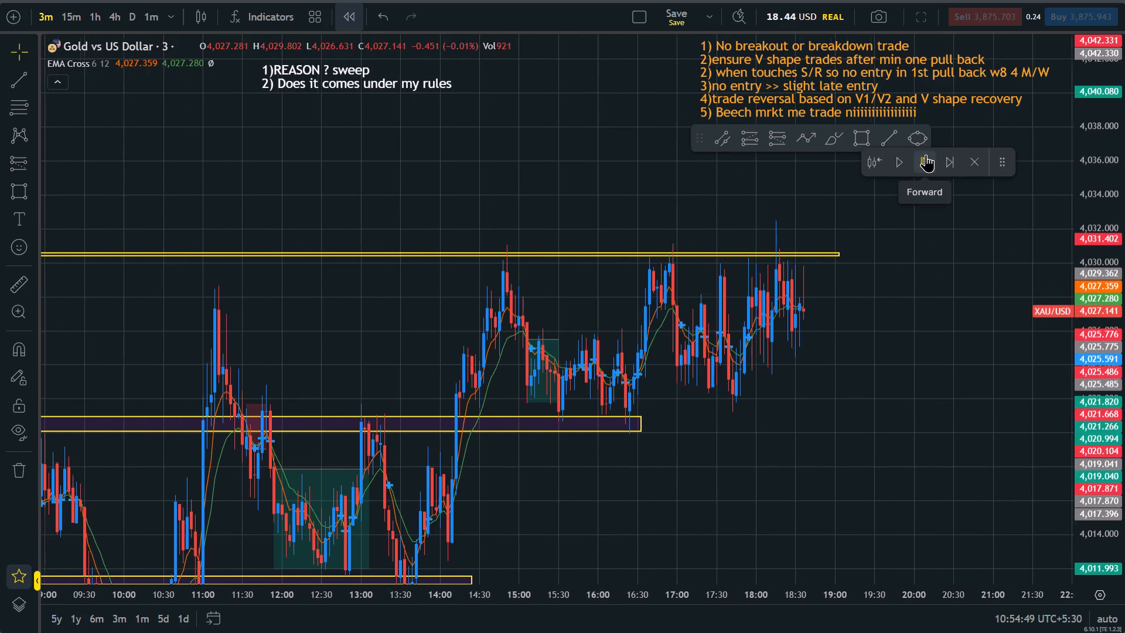
pyautogui.tripleClick(926, 154)
pyautogui.click(926, 154)
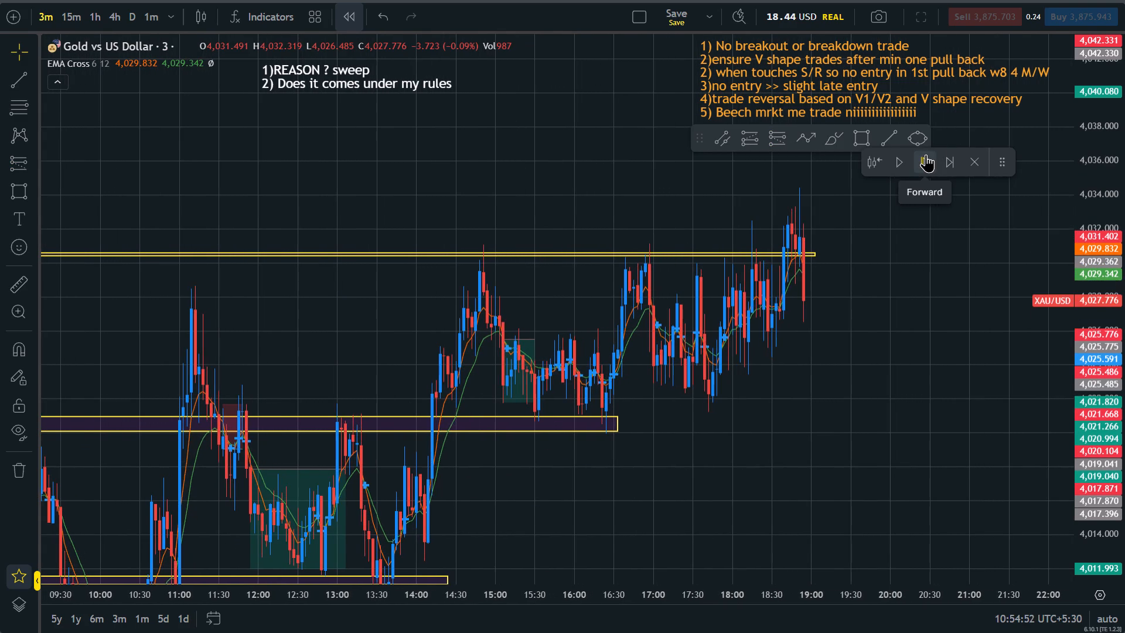
# Place a short position at 18:57 with entry at about 4,027.80 and stop at about 4,030.35.
pyautogui.scroll(3, 885, 233)
pyautogui.click(769, 136)
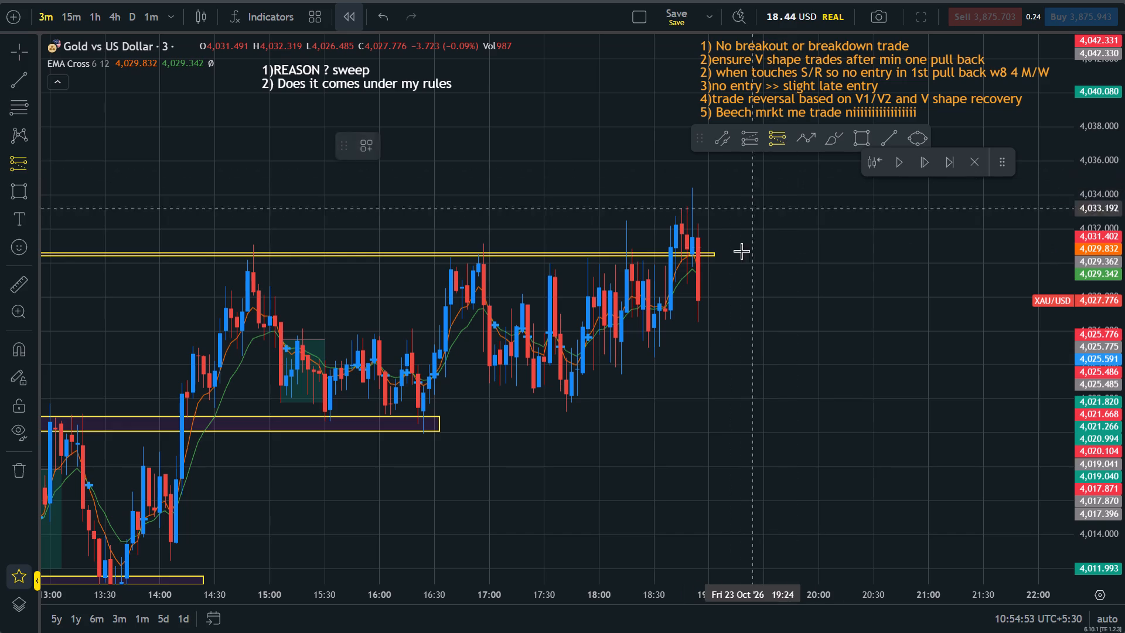
pyautogui.click(704, 300)
pyautogui.moveTo(705, 214); pyautogui.dragTo(705, 252)
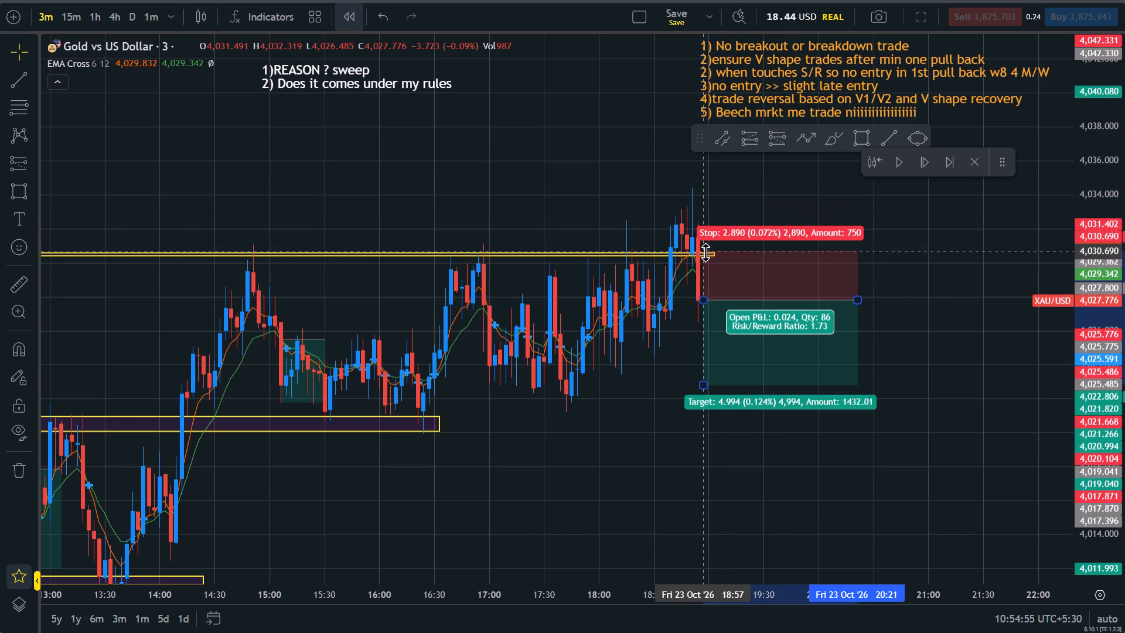
pyautogui.moveTo(705, 252); pyautogui.dragTo(706, 257)
# Advance the replay candle by candle to 19:27, following the short trade.
pyautogui.tripleClick(926, 158)
pyautogui.tripleClick(926, 158)
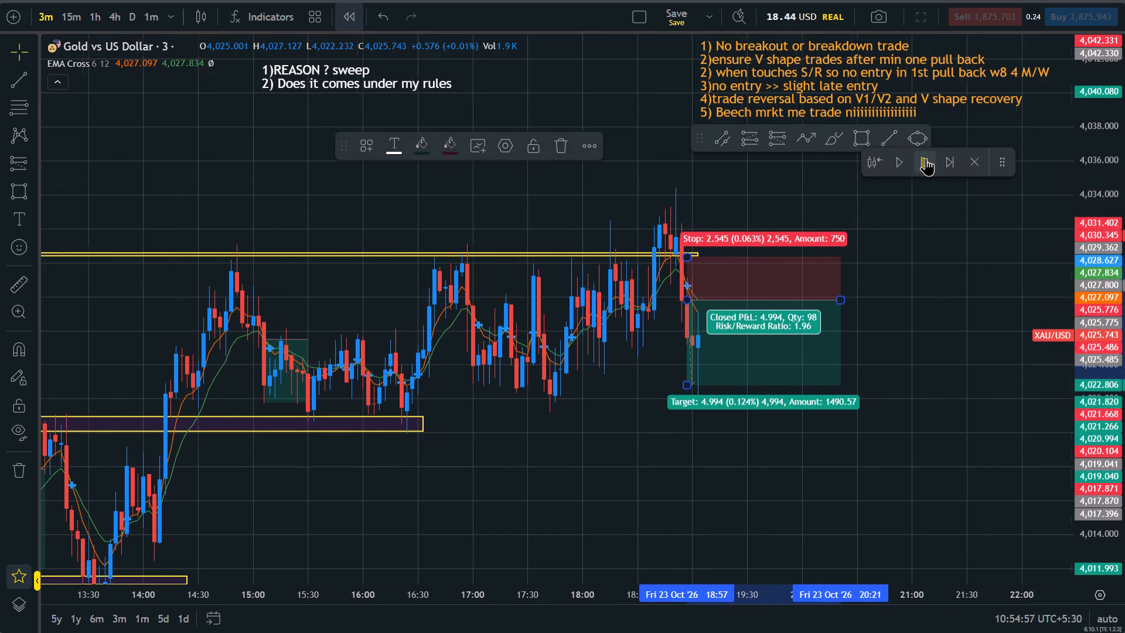
pyautogui.tripleClick(926, 158)
pyautogui.doubleClick(926, 158)
pyautogui.doubleClick(968, 232)
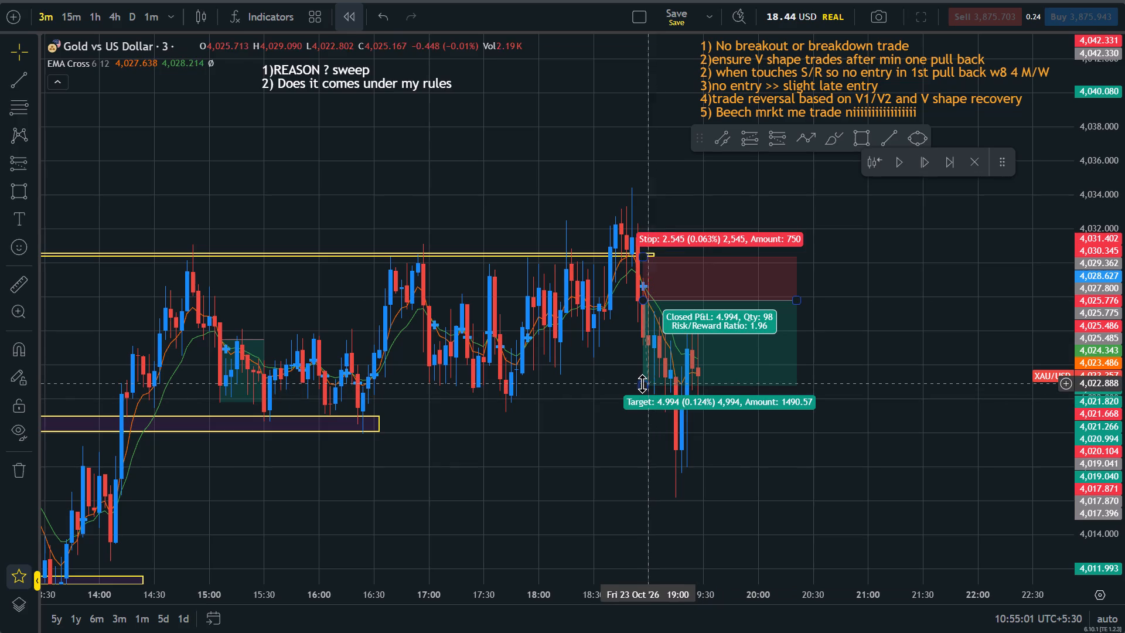
# Lower the 18:57 short position's target to about 4,016.77.
pyautogui.moveTo(642, 383); pyautogui.dragTo(660, 488)
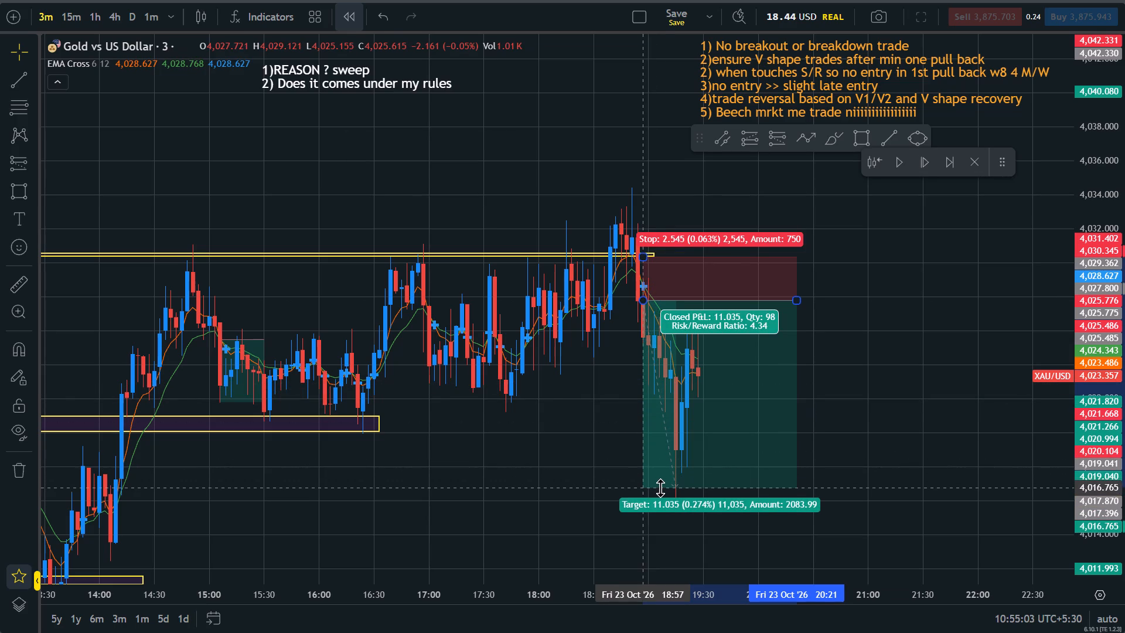
# Lower the 18:57 short position's target to about 4,016.46 and shorten the position so it ends at about 19:15.
pyautogui.moveTo(660, 488); pyautogui.dragTo(662, 492)
pyautogui.moveTo(796, 303); pyautogui.dragTo(664, 301)
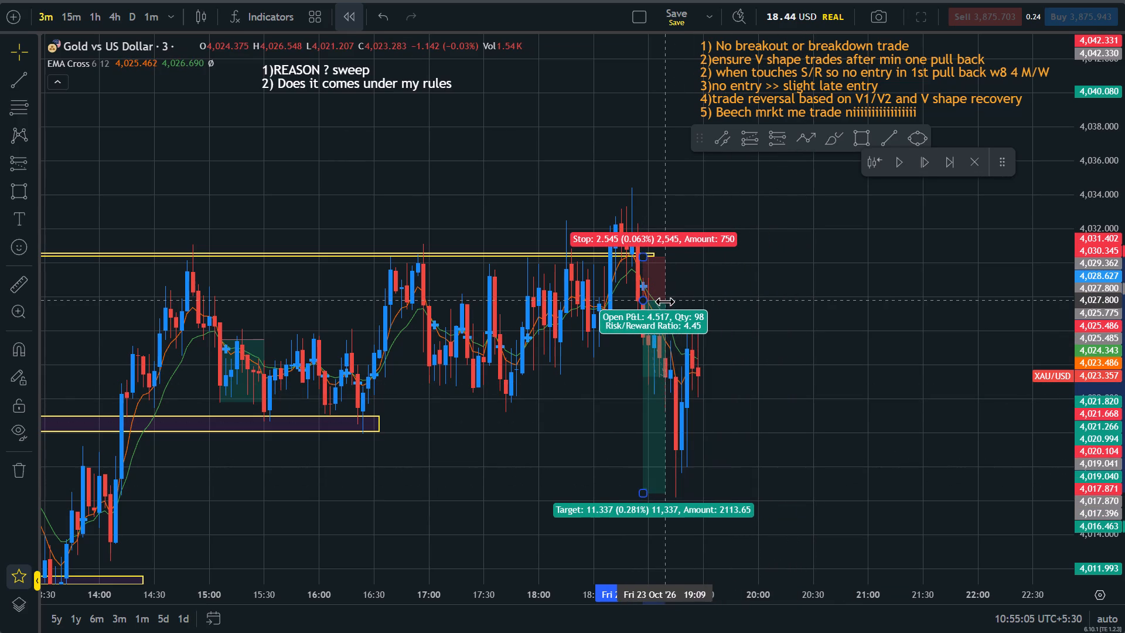
pyautogui.moveTo(664, 301); pyautogui.dragTo(676, 306)
# Extend the support zone near 4,020.5 forward in time to about 20:51.
pyautogui.moveTo(772, 396); pyautogui.dragTo(785, 321)
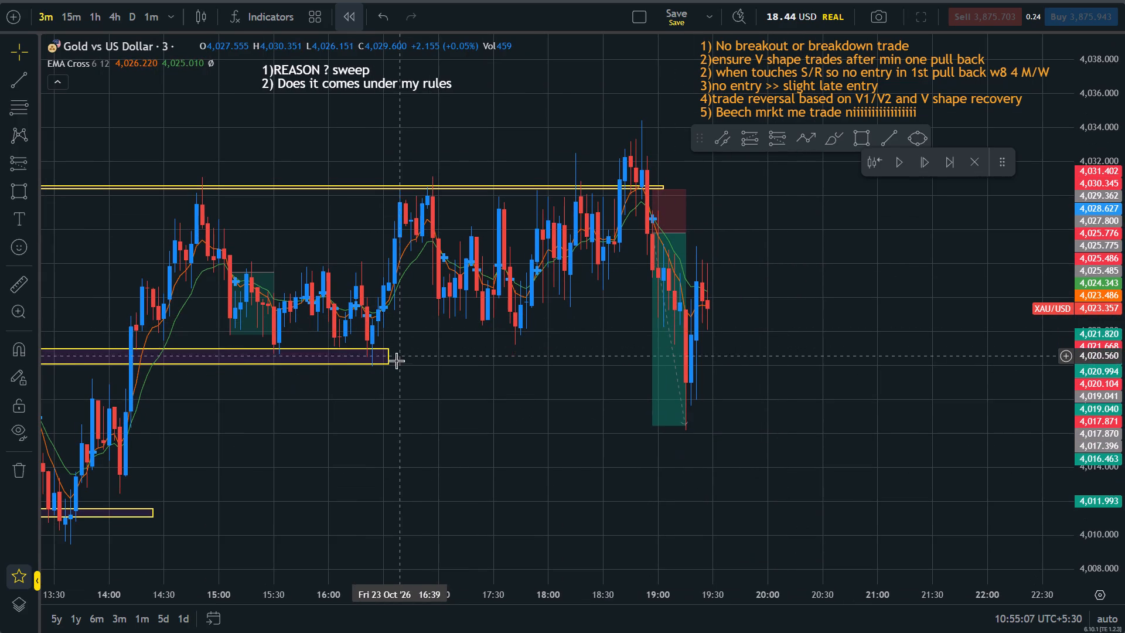
pyautogui.moveTo(391, 358); pyautogui.dragTo(858, 365)
pyautogui.click(868, 419)
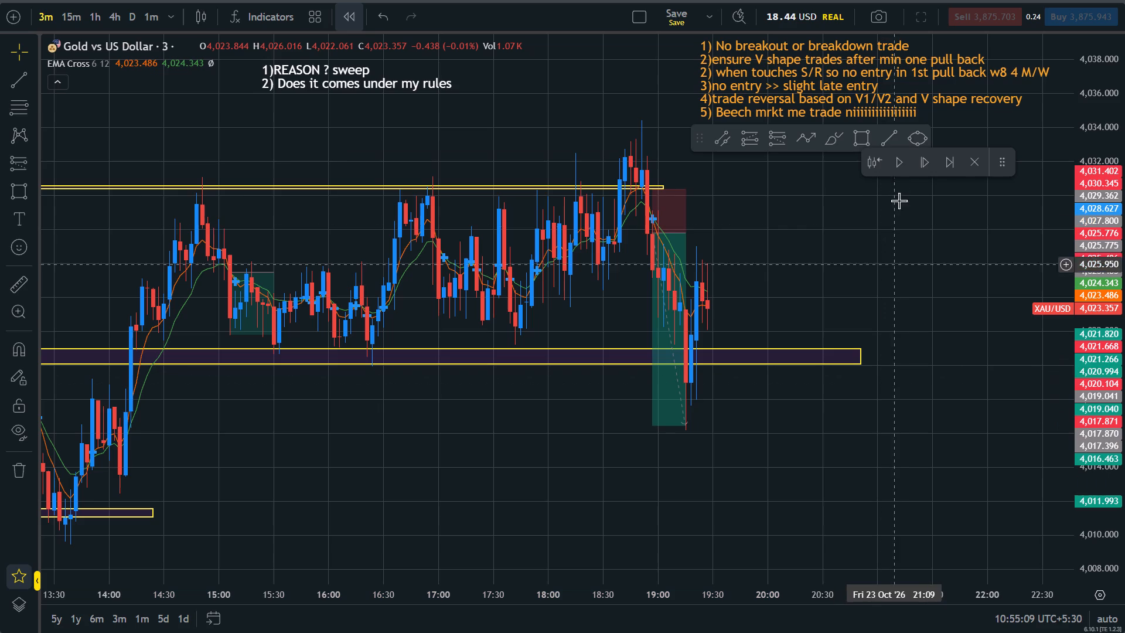
# Place a short position at 19:30 with entry at about 4,022.67 and stop at about 4,025.05.
pyautogui.click(778, 147)
pyautogui.scroll(1, 769, 250)
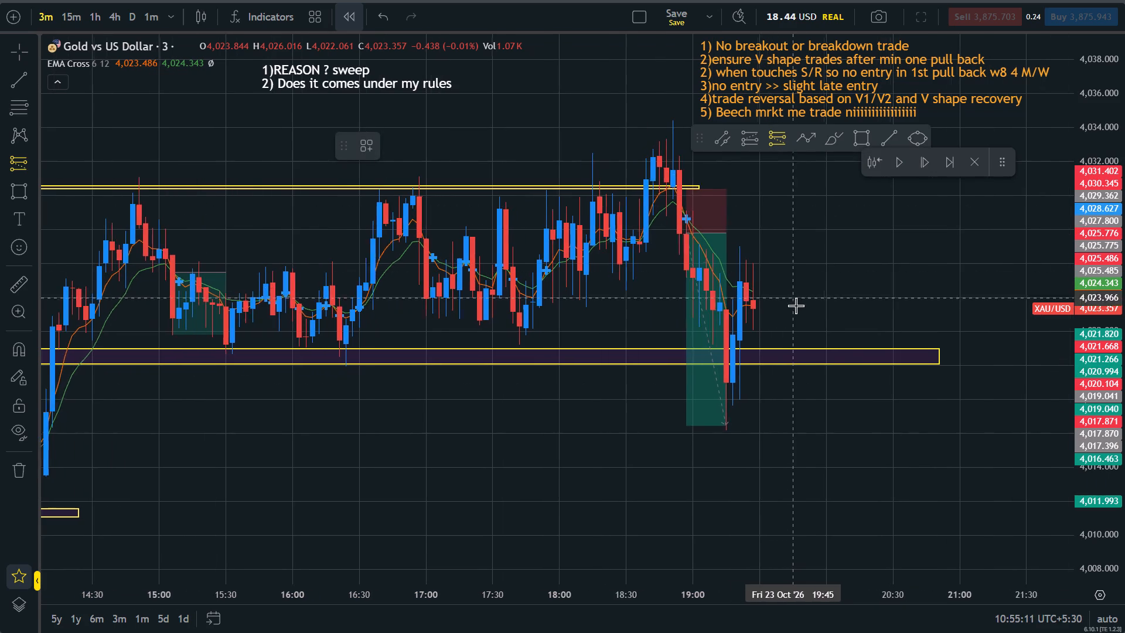
pyautogui.scroll(1, 796, 305)
pyautogui.click(762, 320)
pyautogui.moveTo(761, 246); pyautogui.dragTo(761, 275)
pyautogui.click(756, 275)
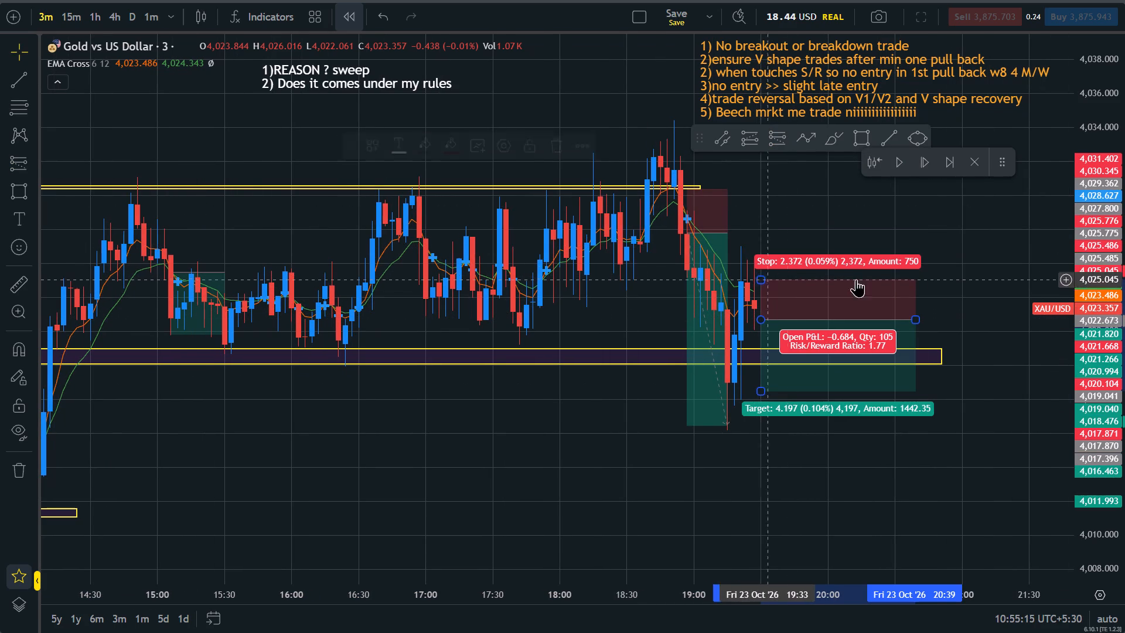
# Advance the replay by eight candles to 19:51, following the 19:30 short trade.
pyautogui.click(926, 170)
pyautogui.tripleClick(926, 170)
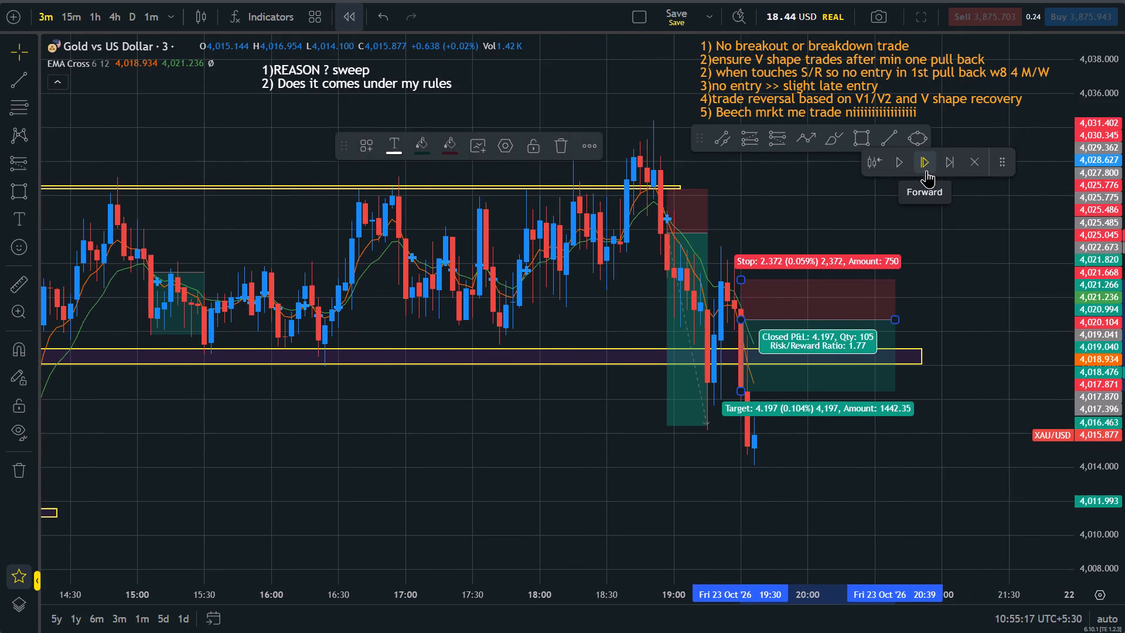
pyautogui.tripleClick(926, 170)
pyautogui.click(926, 170)
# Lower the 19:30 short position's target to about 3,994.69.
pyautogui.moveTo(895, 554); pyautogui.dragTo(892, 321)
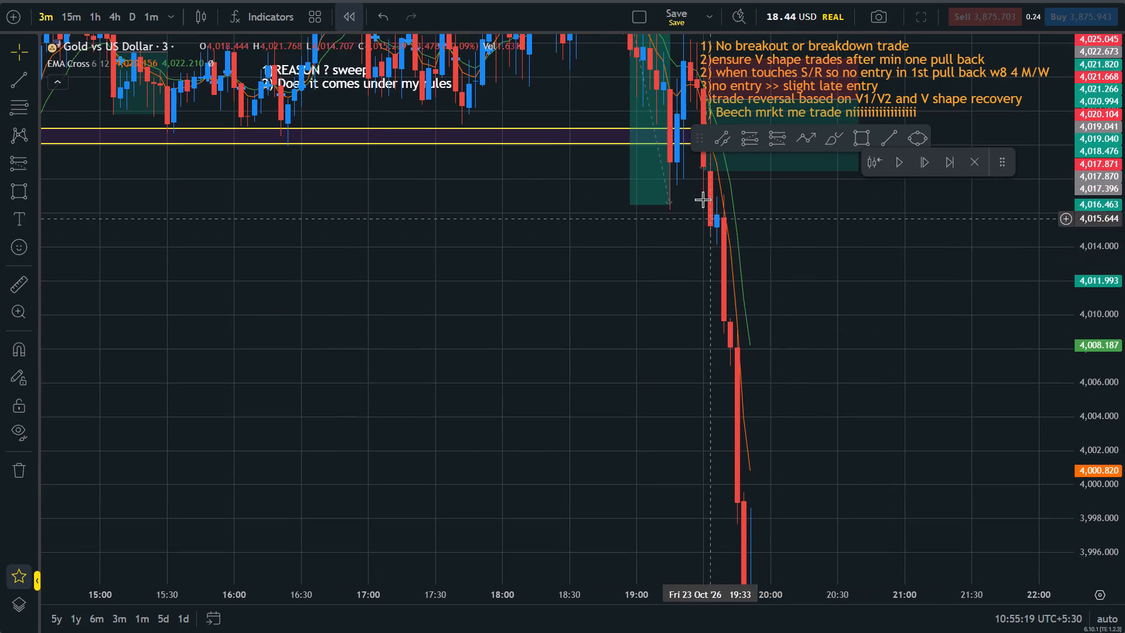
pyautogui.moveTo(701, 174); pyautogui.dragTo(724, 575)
# Draw a thin rectangle zone from about 3,989.76 to 3,990.65, spanning 07:18 to about 21:39.
pyautogui.moveTo(561, 471); pyautogui.dragTo(585, 221)
pyautogui.moveTo(1124, 221); pyautogui.dragTo(1124, 488)
pyautogui.scroll(-12, 987, 474)
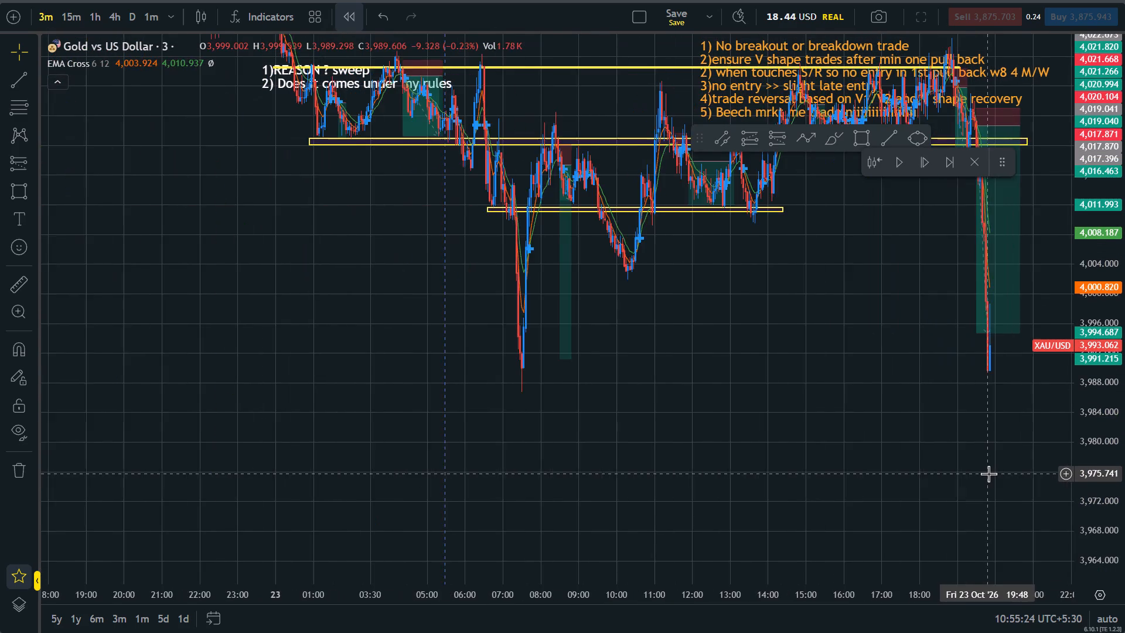
pyautogui.scroll(3, 977, 437)
pyautogui.click(1001, 384)
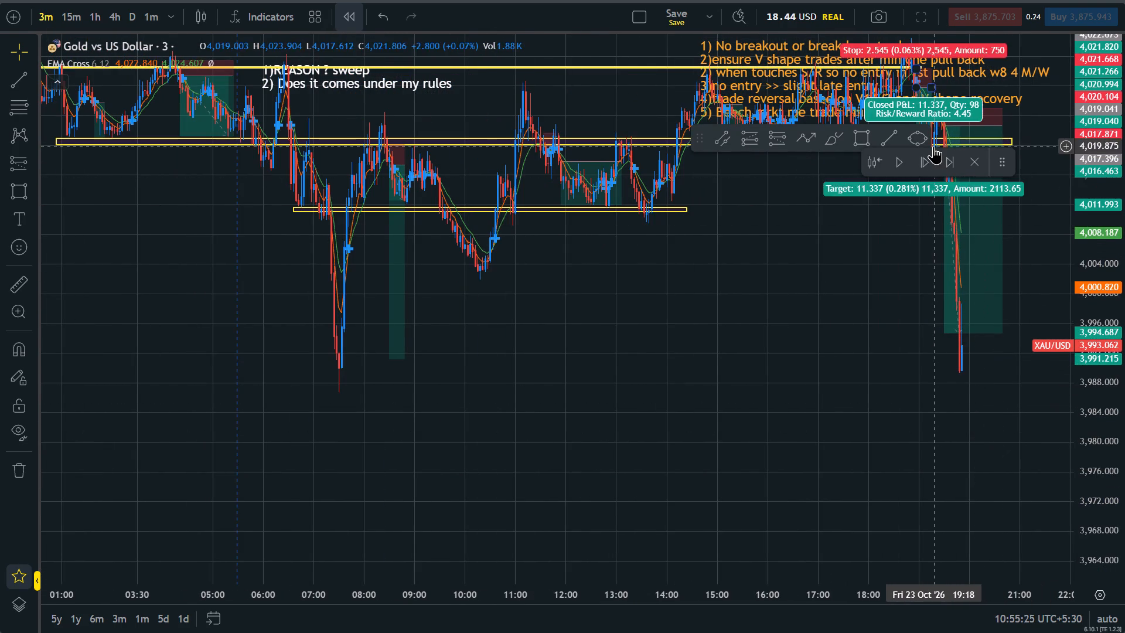
pyautogui.click(853, 140)
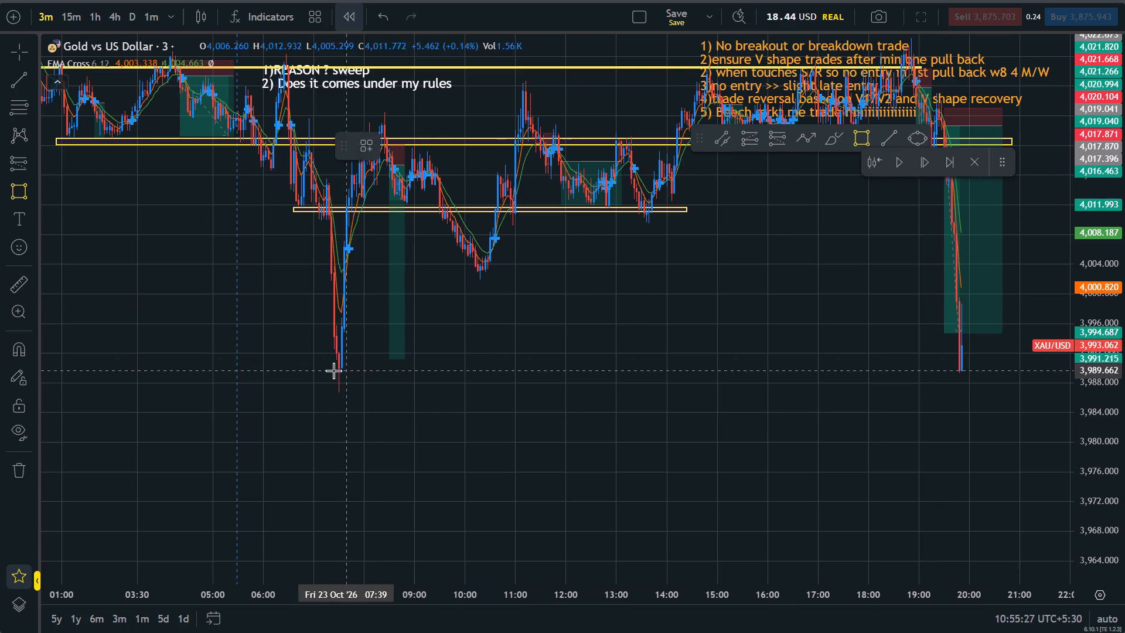
pyautogui.click(329, 370)
pyautogui.click(1052, 363)
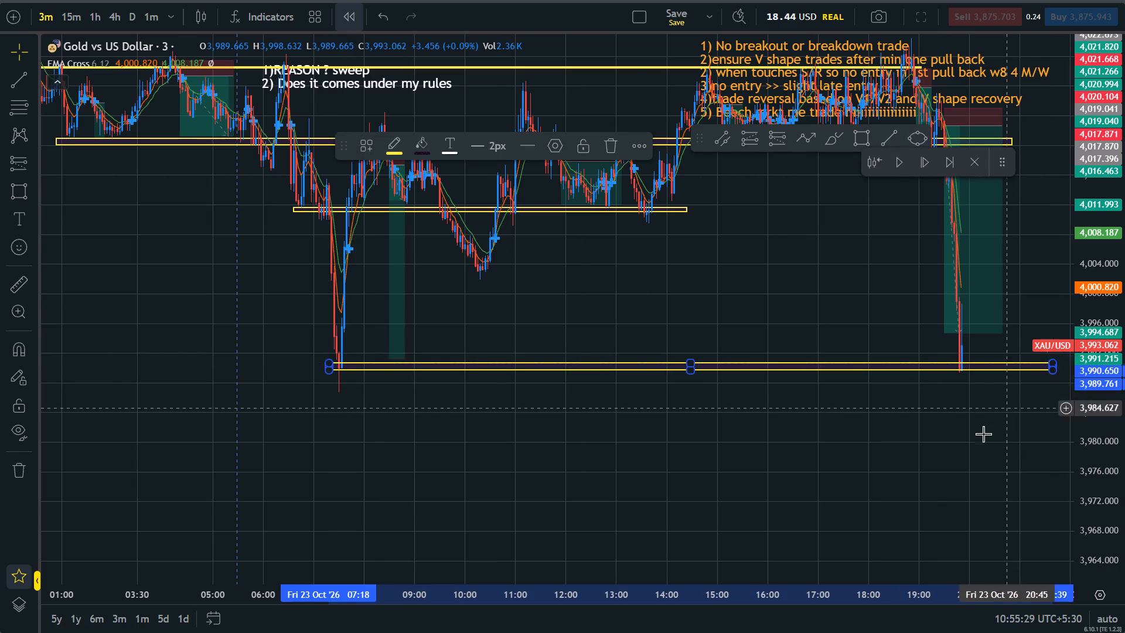
pyautogui.click(983, 435)
# Advance the replay by seven candles to 20:12.
pyautogui.scroll(3, 983, 435)
pyautogui.tripleClick(921, 158)
pyautogui.tripleClick(921, 158)
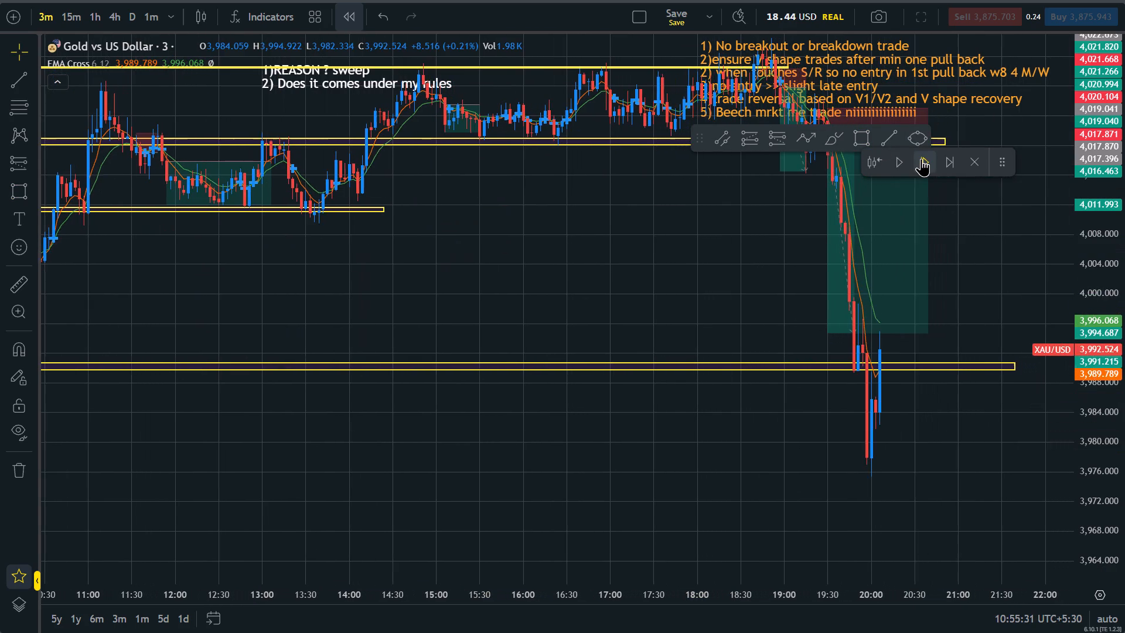
pyautogui.click(921, 158)
# Lower the 19:30 short position's target to about 3,978.21 and shorten the position so it ends at about 20:00.
pyautogui.moveTo(947, 291); pyautogui.dragTo(924, 388)
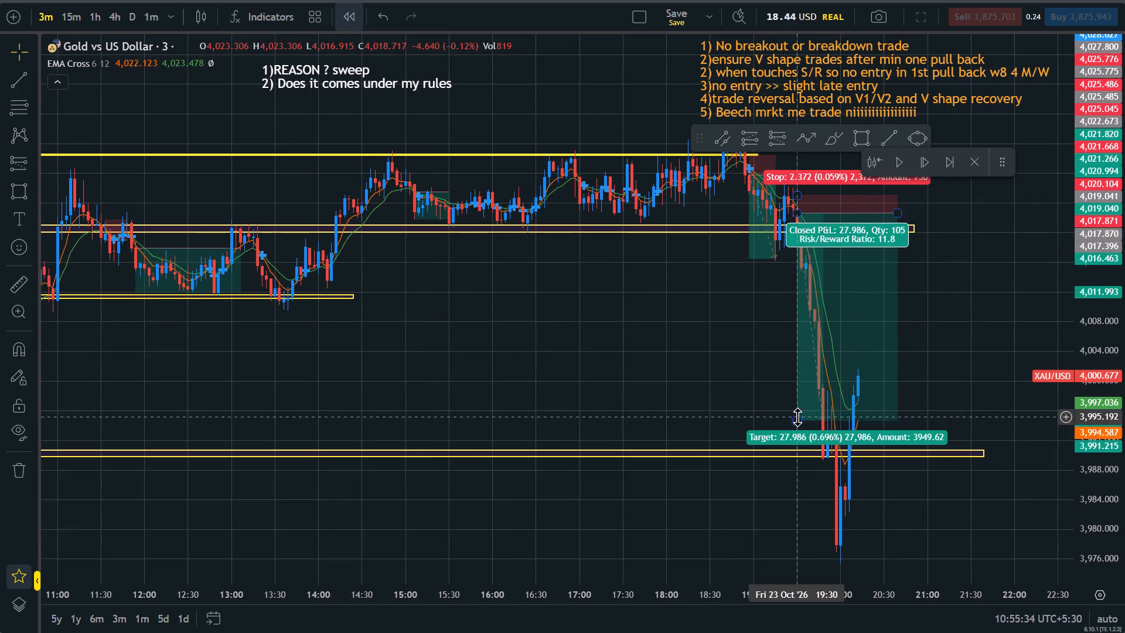
pyautogui.moveTo(797, 417); pyautogui.dragTo(807, 543)
pyautogui.moveTo(899, 214); pyautogui.dragTo(829, 214)
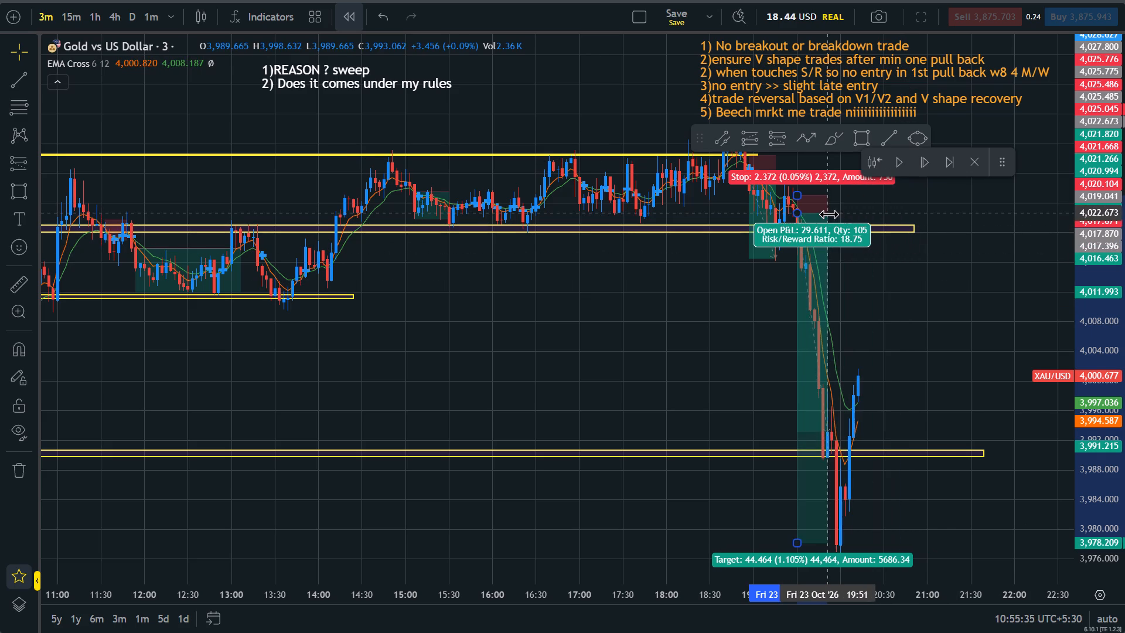
pyautogui.moveTo(829, 214); pyautogui.dragTo(842, 215)
pyautogui.click(888, 251)
# Advance the replay by eight candles to 20:36.
pyautogui.scroll(3, 889, 258)
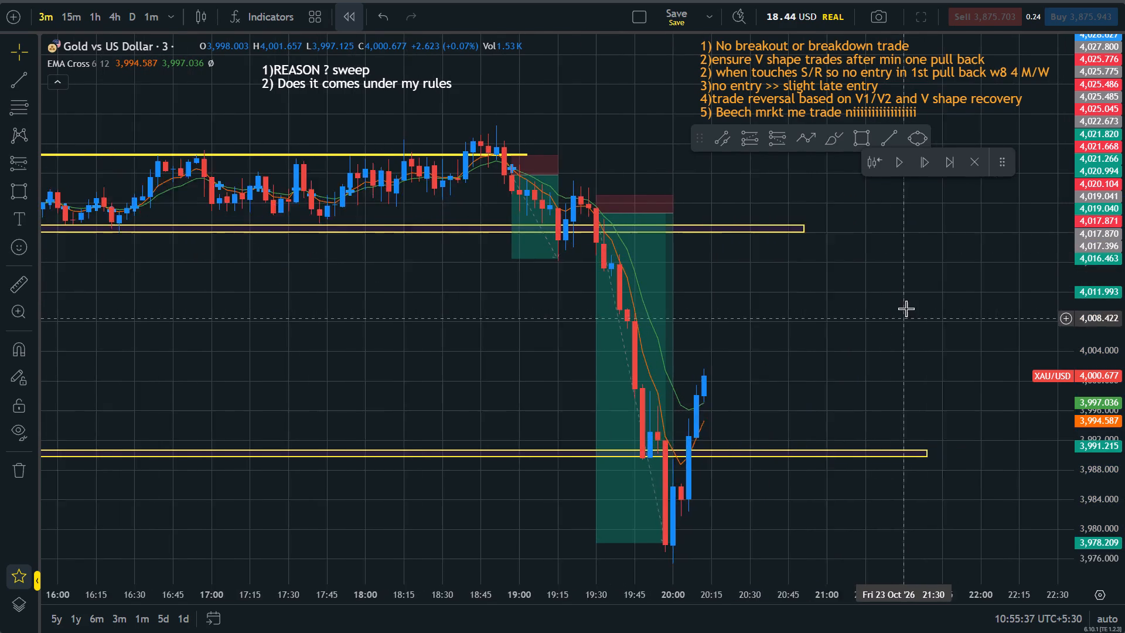
pyautogui.scroll(1, 906, 308)
pyautogui.tripleClick(924, 158)
pyautogui.tripleClick(924, 158)
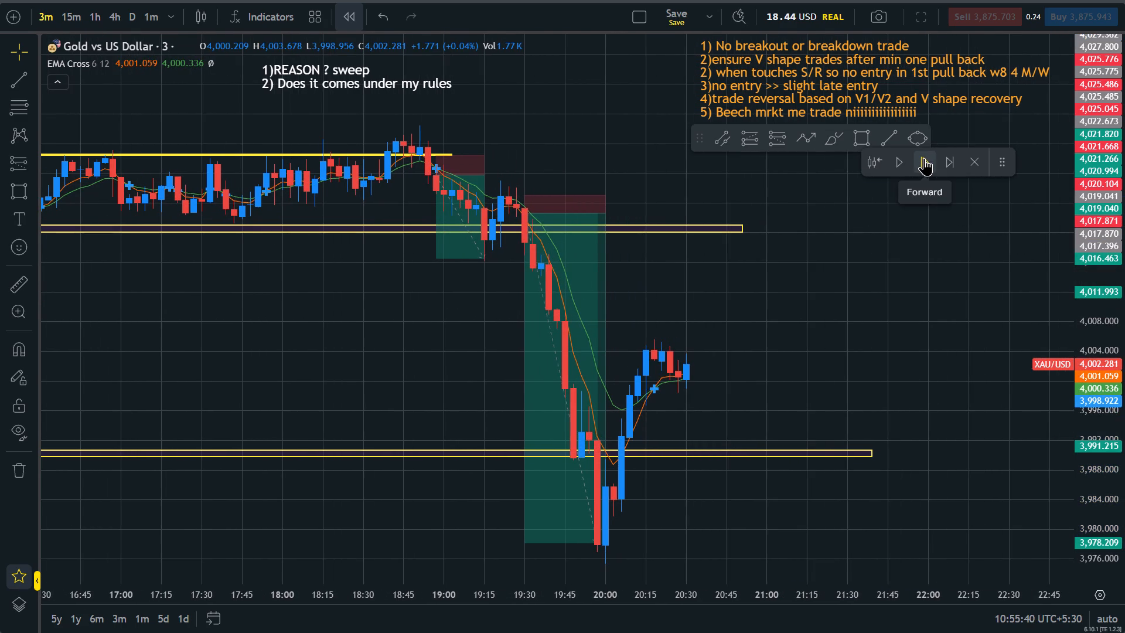
pyautogui.doubleClick(924, 158)
# Advance the replay by seven candles to 20:57, with the recent price action in view.
pyautogui.moveTo(1103, 382); pyautogui.dragTo(1123, 175)
pyautogui.scroll(-8, 905, 326)
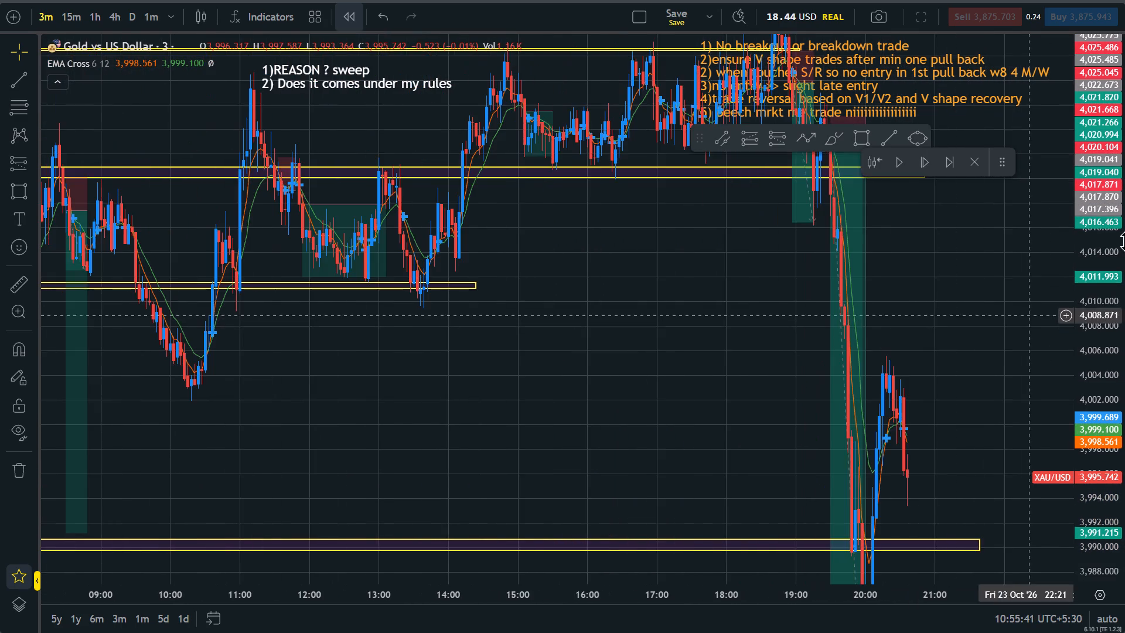
pyautogui.moveTo(1124, 195); pyautogui.dragTo(1124, 386)
pyautogui.scroll(5, 936, 340)
pyautogui.moveTo(1124, 397); pyautogui.dragTo(1120, 309)
pyautogui.moveTo(994, 409); pyautogui.dragTo(976, 348)
pyautogui.click(928, 158)
pyautogui.doubleClick(928, 158)
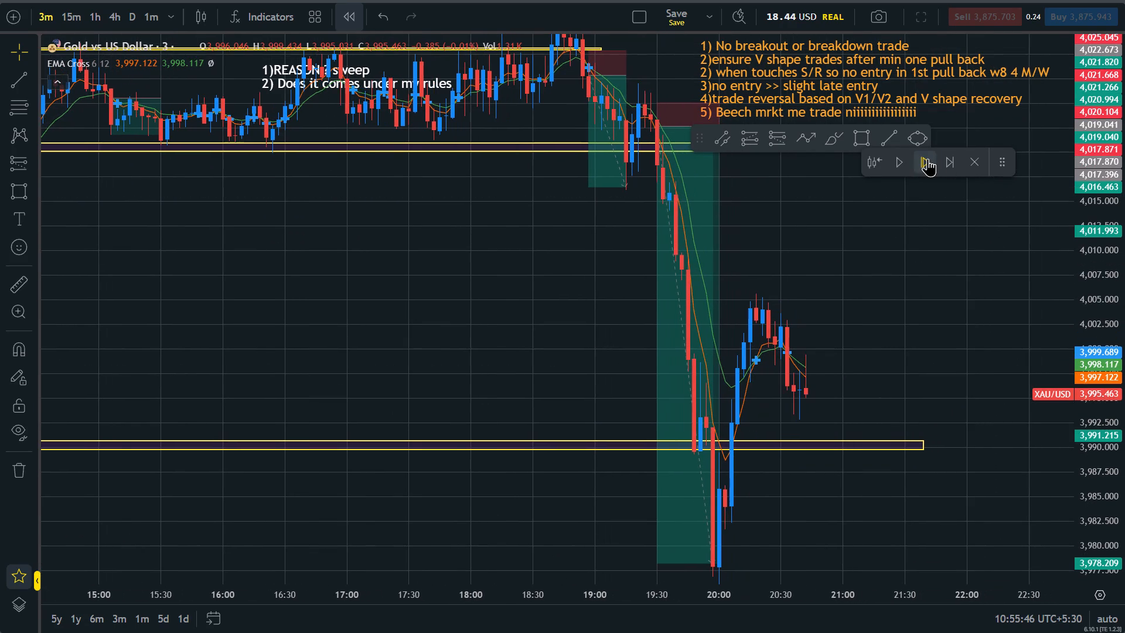
pyautogui.click(928, 158)
pyautogui.click(928, 158)
pyautogui.click(928, 158)
pyautogui.click(928, 158)
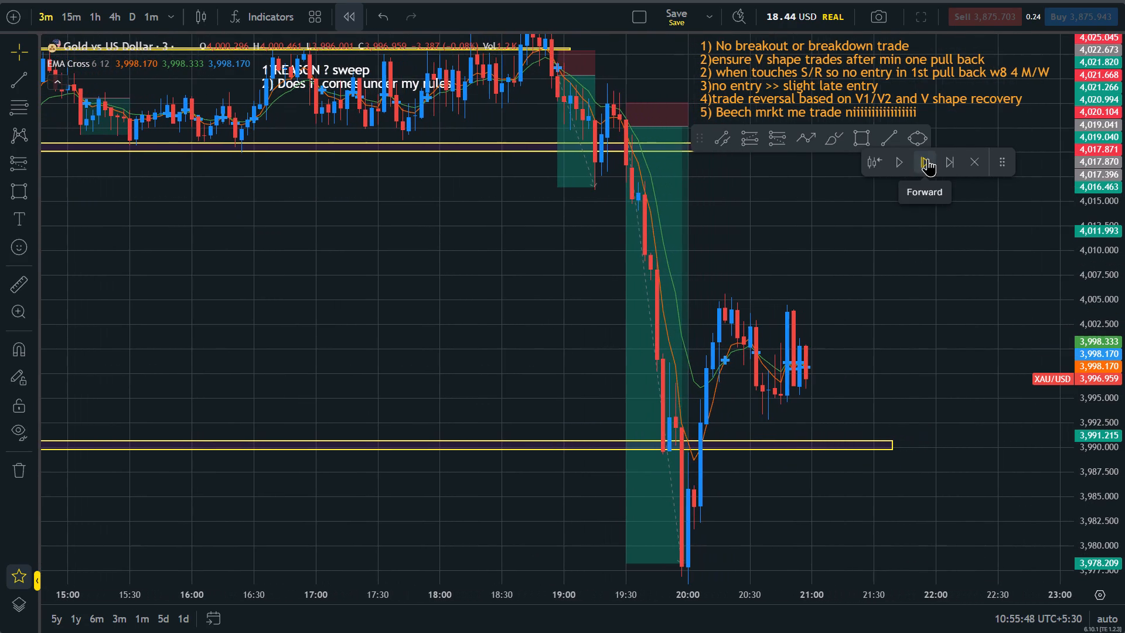
# Advance the replay by eight candles to 21:21.
pyautogui.moveTo(1090, 366); pyautogui.dragTo(1091, 318)
pyautogui.click(976, 348)
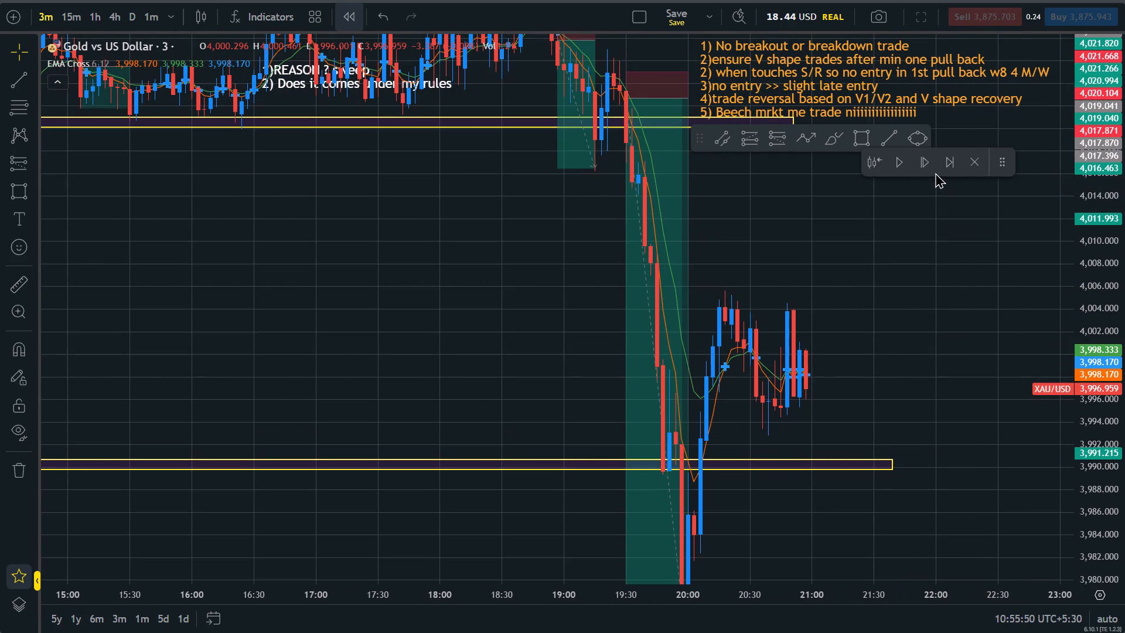
pyautogui.tripleClick(926, 165)
pyautogui.tripleClick(926, 165)
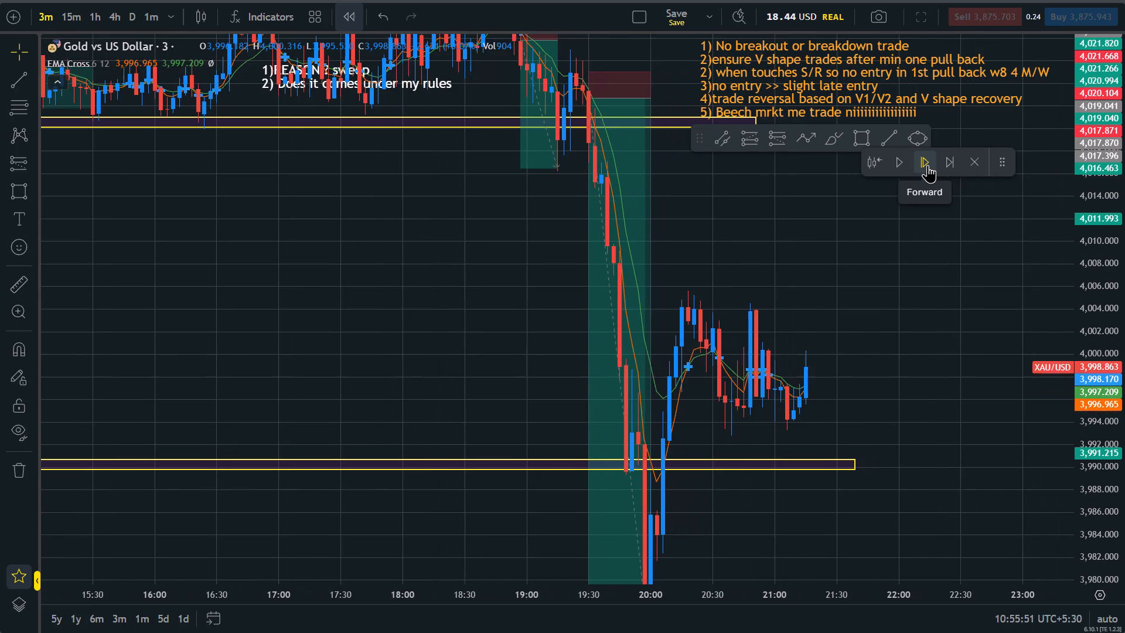
pyautogui.click(928, 165)
pyautogui.click(928, 165)
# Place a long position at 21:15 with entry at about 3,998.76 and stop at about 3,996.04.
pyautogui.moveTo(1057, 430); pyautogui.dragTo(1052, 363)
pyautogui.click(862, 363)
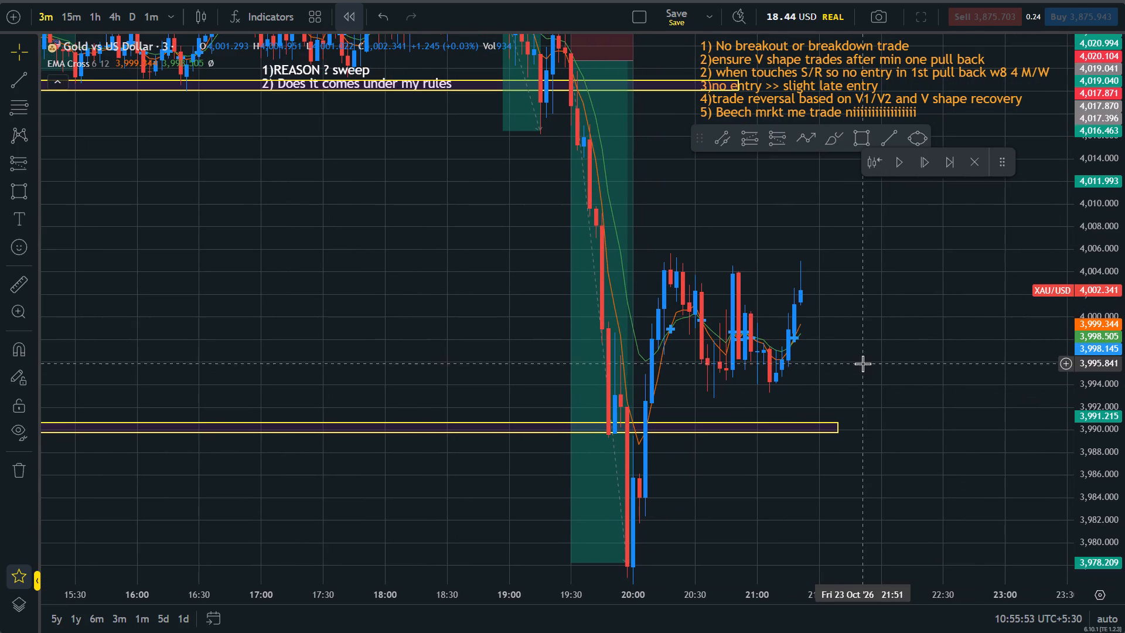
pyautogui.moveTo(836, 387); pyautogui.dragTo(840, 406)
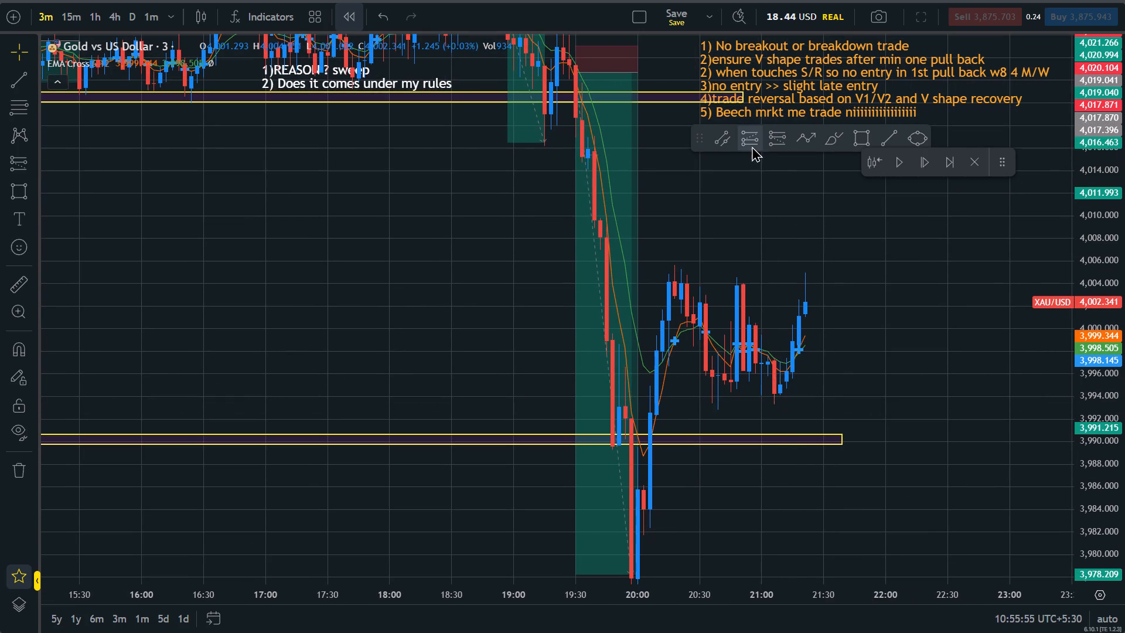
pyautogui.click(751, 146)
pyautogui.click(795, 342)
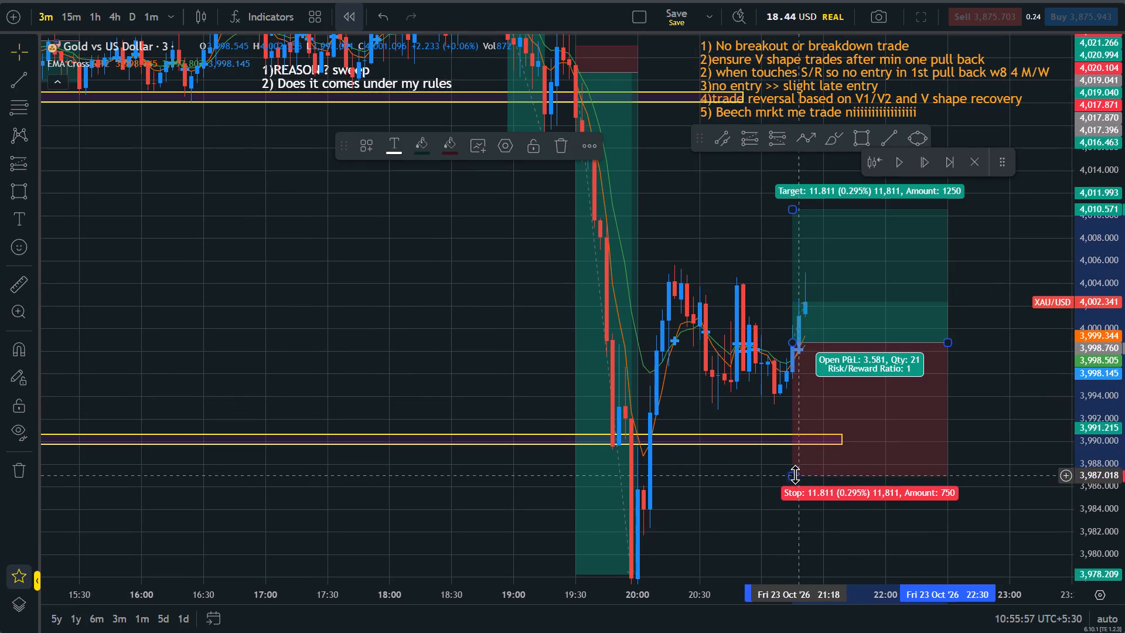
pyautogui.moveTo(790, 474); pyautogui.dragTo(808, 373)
# Advance the replay by fifteen candles to 22:06, following the long trade.
pyautogui.moveTo(895, 414); pyautogui.dragTo(887, 513)
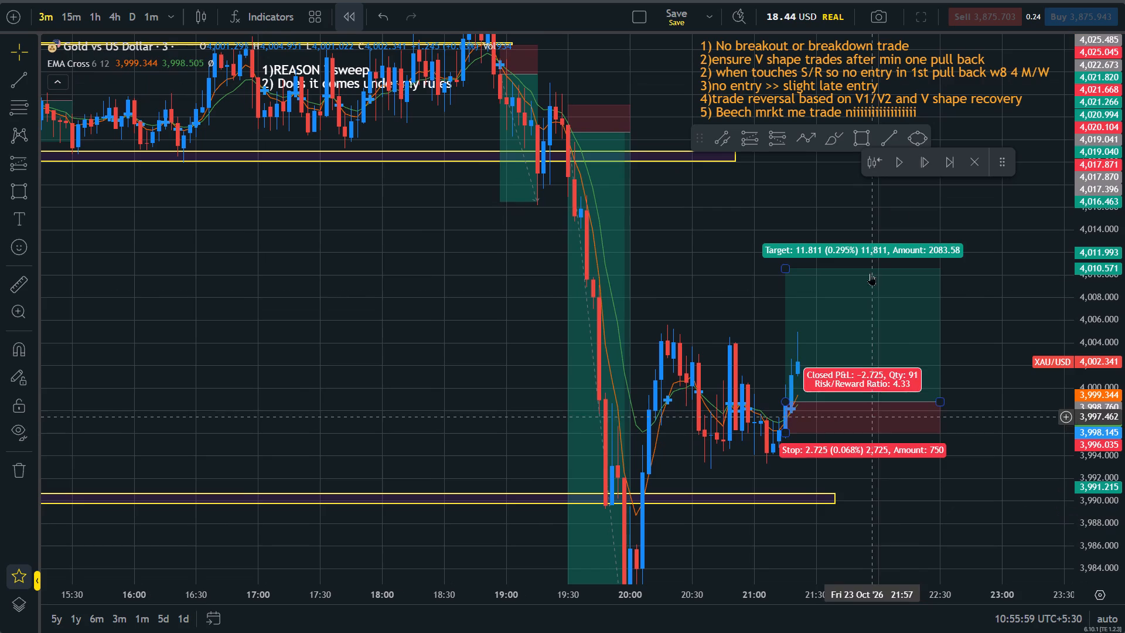
pyautogui.tripleClick(924, 159)
pyautogui.tripleClick(924, 159)
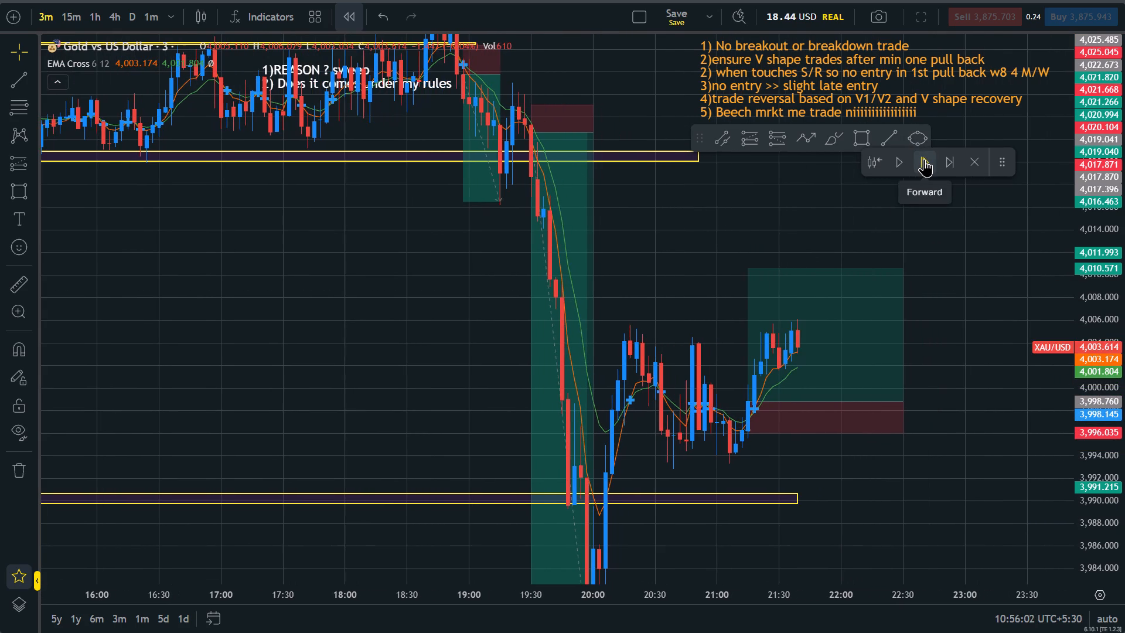
pyautogui.doubleClick(924, 159)
pyautogui.tripleClick(924, 159)
pyautogui.tripleClick(924, 159)
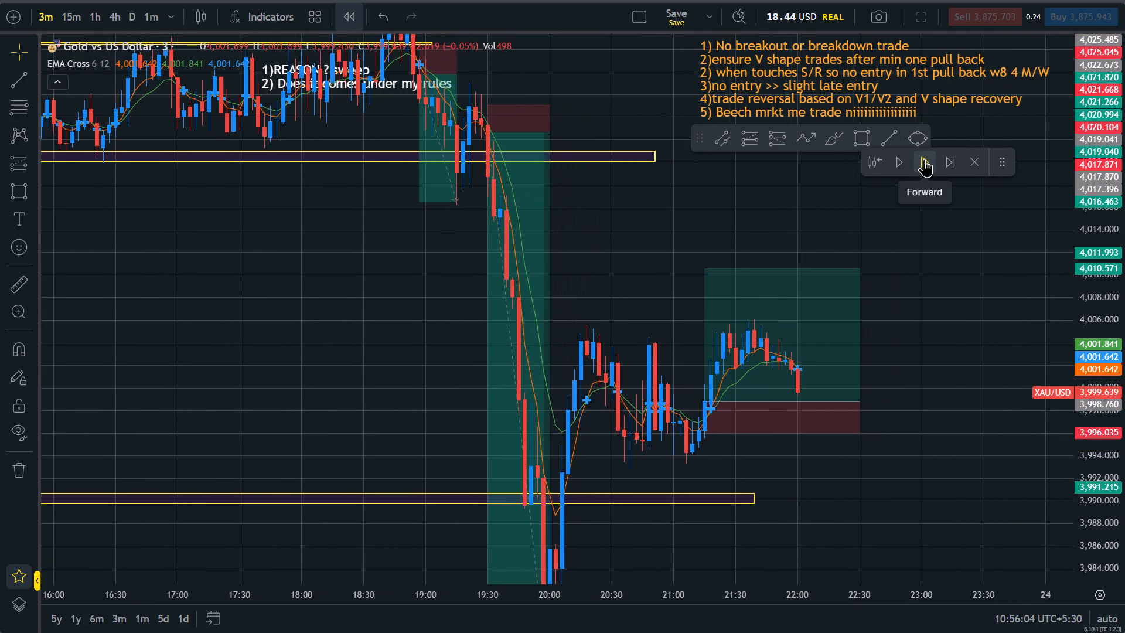
pyautogui.click(924, 159)
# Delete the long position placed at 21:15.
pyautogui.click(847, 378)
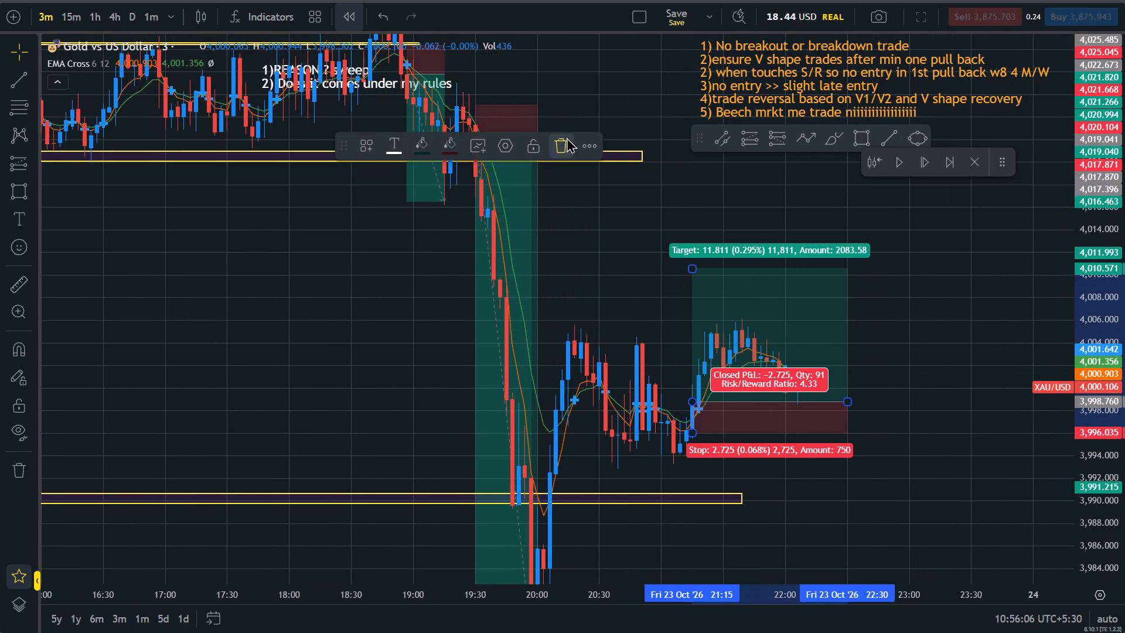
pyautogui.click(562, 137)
# Advance the replay candle by candle from 22:06 to about midnight at the start of the 24th.
pyautogui.tripleClick(926, 161)
pyautogui.tripleClick(924, 162)
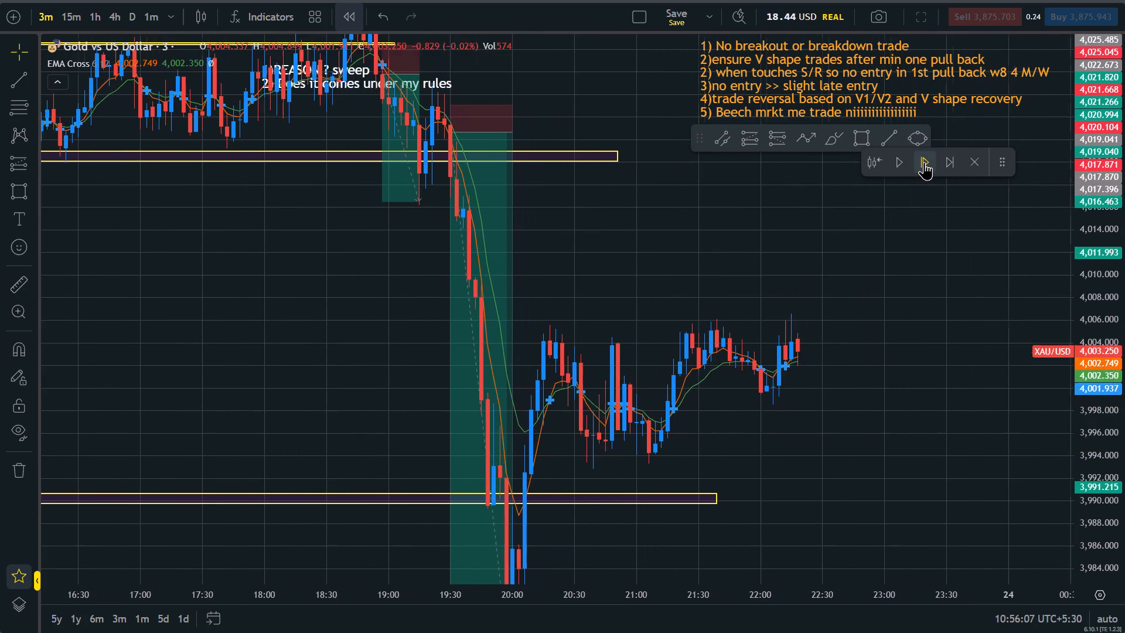
pyautogui.doubleClick(924, 162)
pyautogui.click(924, 162)
pyautogui.click(921, 179)
pyautogui.tripleClick(919, 163)
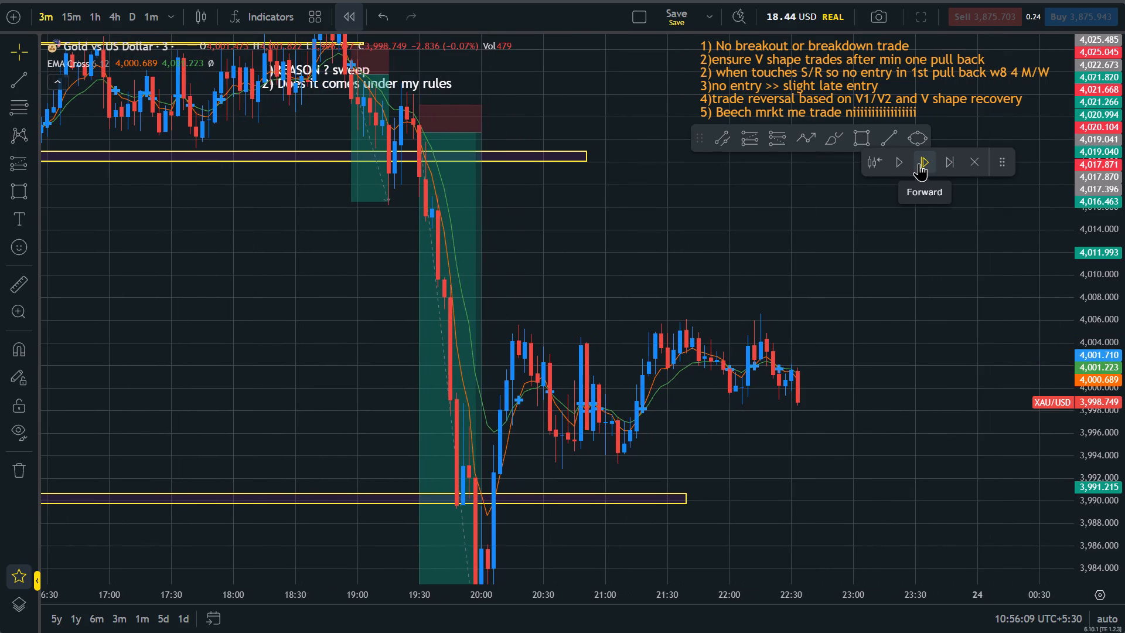
pyautogui.tripleClick(919, 163)
pyautogui.tripleClick(919, 163)
pyautogui.tripleClick(919, 163)
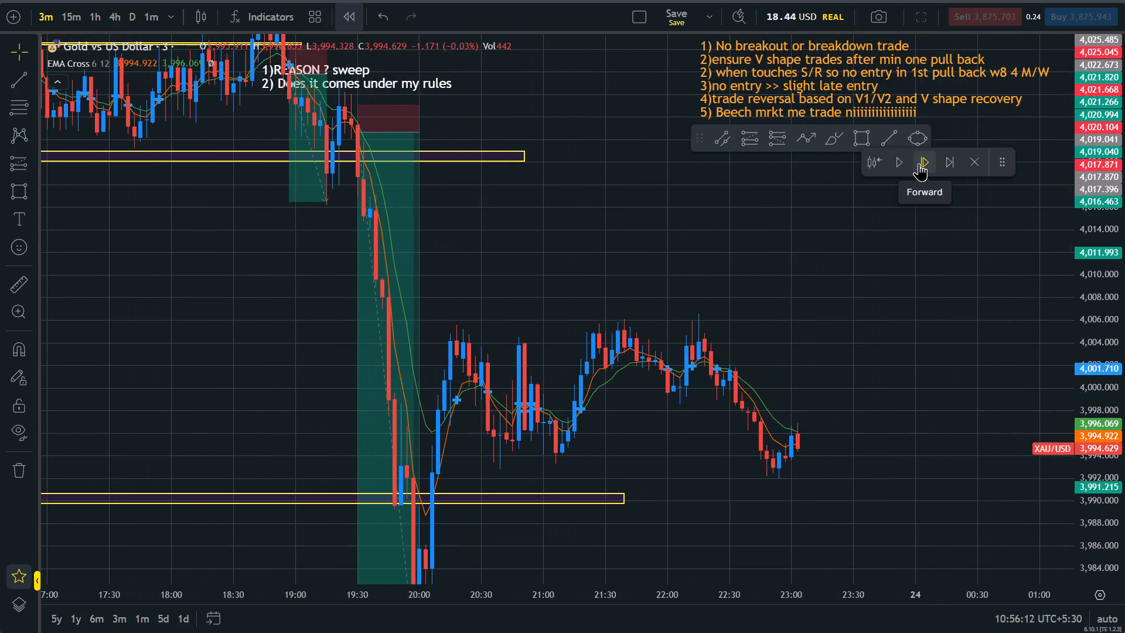
pyautogui.tripleClick(919, 163)
pyautogui.tripleClick(919, 163)
pyautogui.tripleClick(919, 163)
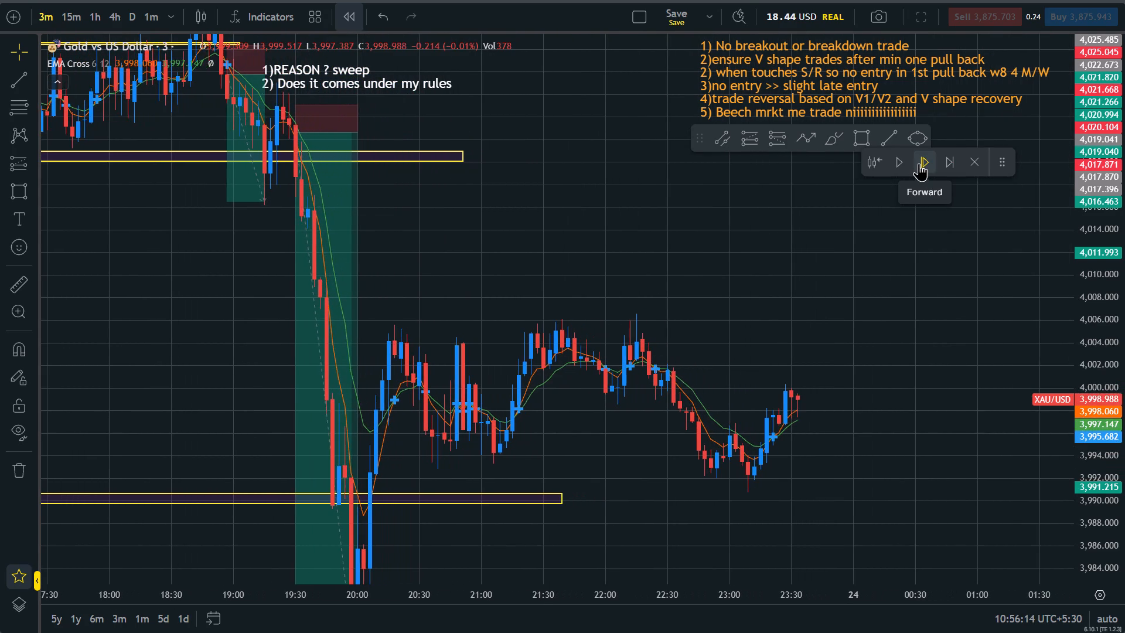
pyautogui.tripleClick(919, 163)
pyautogui.tripleClick(919, 163)
pyautogui.tripleClick(919, 163)
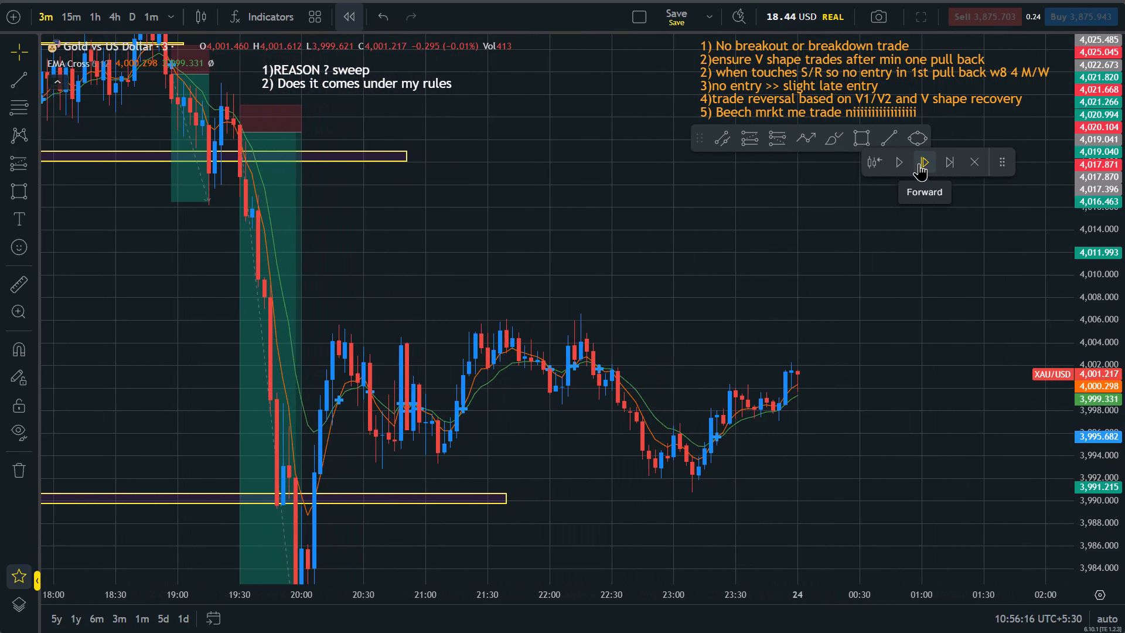
# Advance the replay candle by candle to about 00:51 on the 24th.
pyautogui.tripleClick(919, 163)
pyautogui.tripleClick(919, 163)
pyautogui.tripleClick(919, 163)
pyautogui.tripleClick(919, 163)
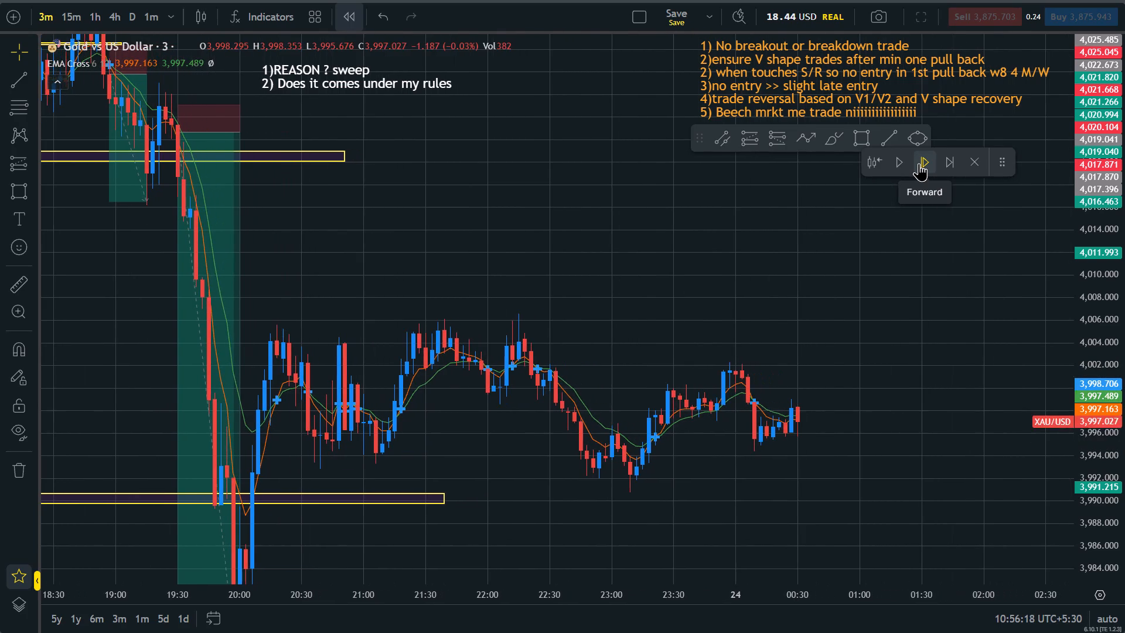
pyautogui.tripleClick(919, 163)
pyautogui.tripleClick(918, 161)
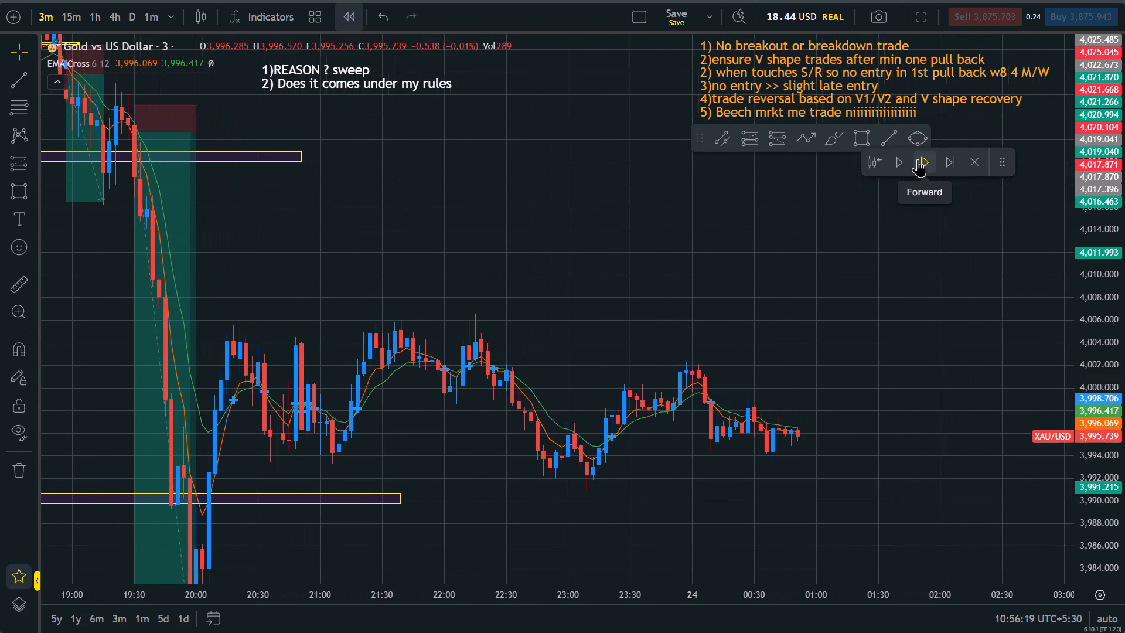
# Advance the replay candle by candle to about 01:09 on the 24th.
pyautogui.tripleClick(915, 159)
pyautogui.click(915, 160)
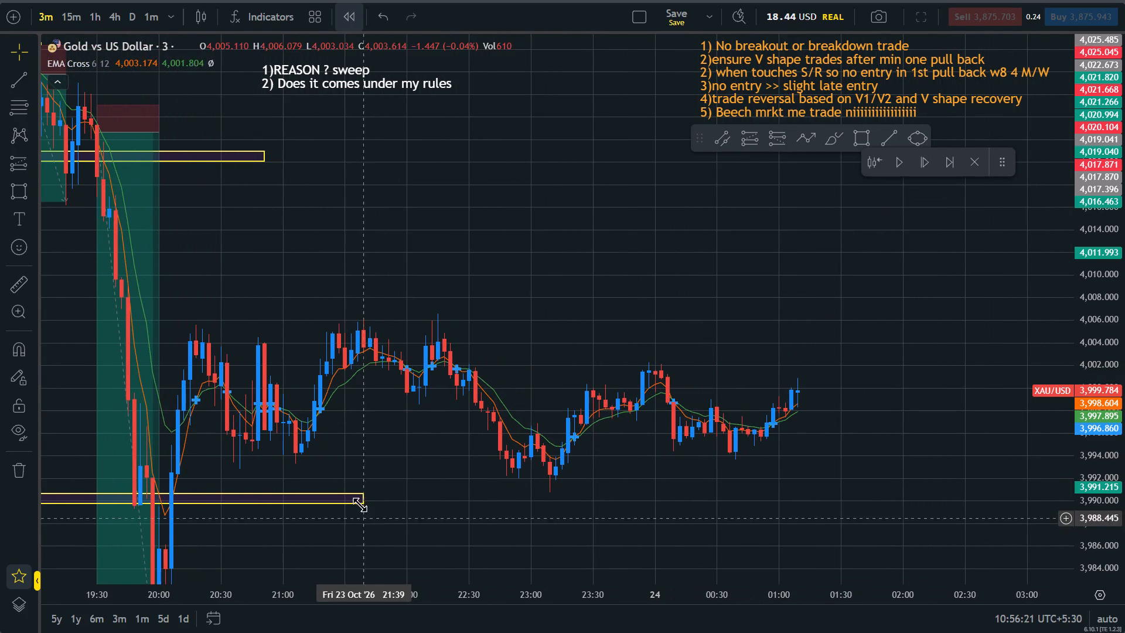
# Extend the support zone near 3,991 to about 03:15 on the 24th and shift it to about 3,991.7–3,993.1.
pyautogui.moveTo(360, 495); pyautogui.dragTo(1061, 487)
pyautogui.click(1008, 434)
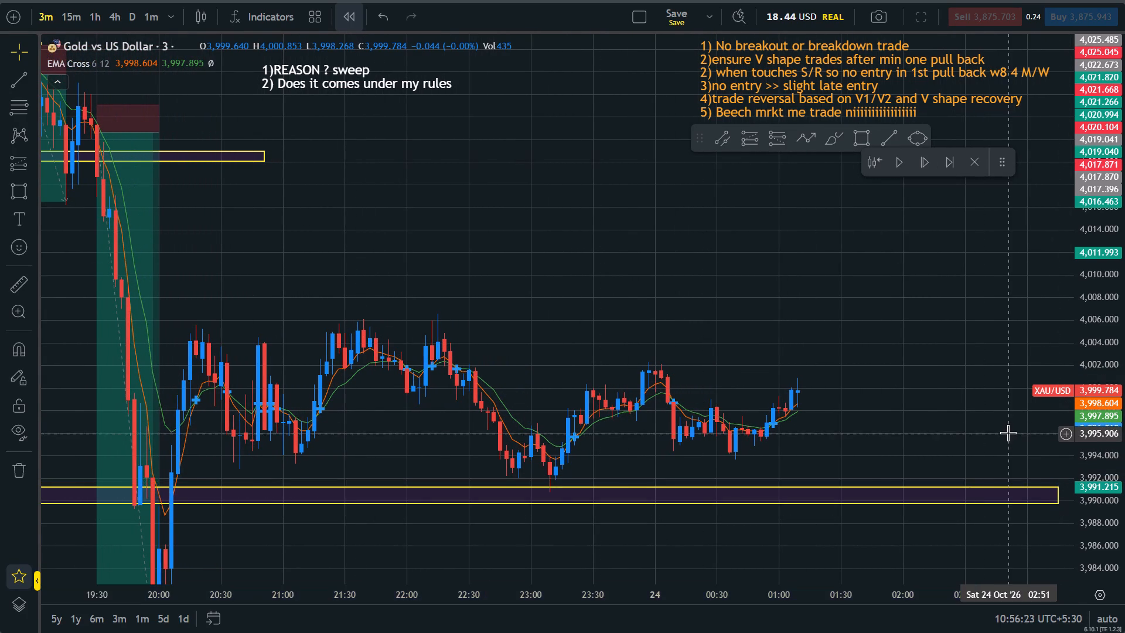
pyautogui.scroll(-11, 1008, 432)
pyautogui.moveTo(1124, 210); pyautogui.dragTo(1124, 481)
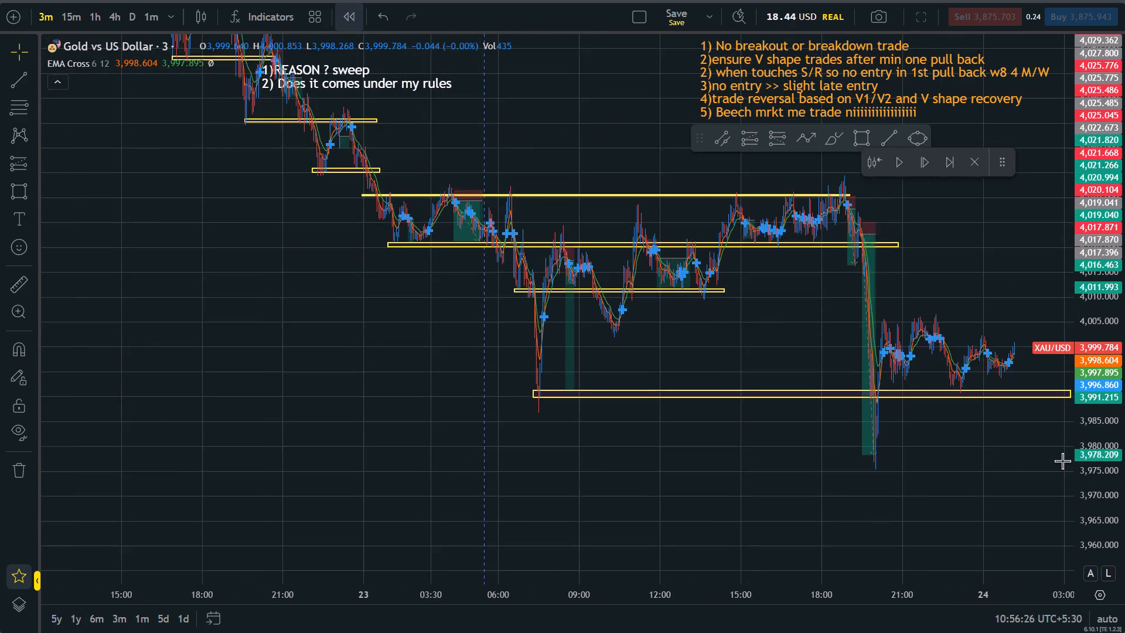
pyautogui.scroll(7, 1056, 461)
pyautogui.moveTo(1001, 398); pyautogui.dragTo(1002, 389)
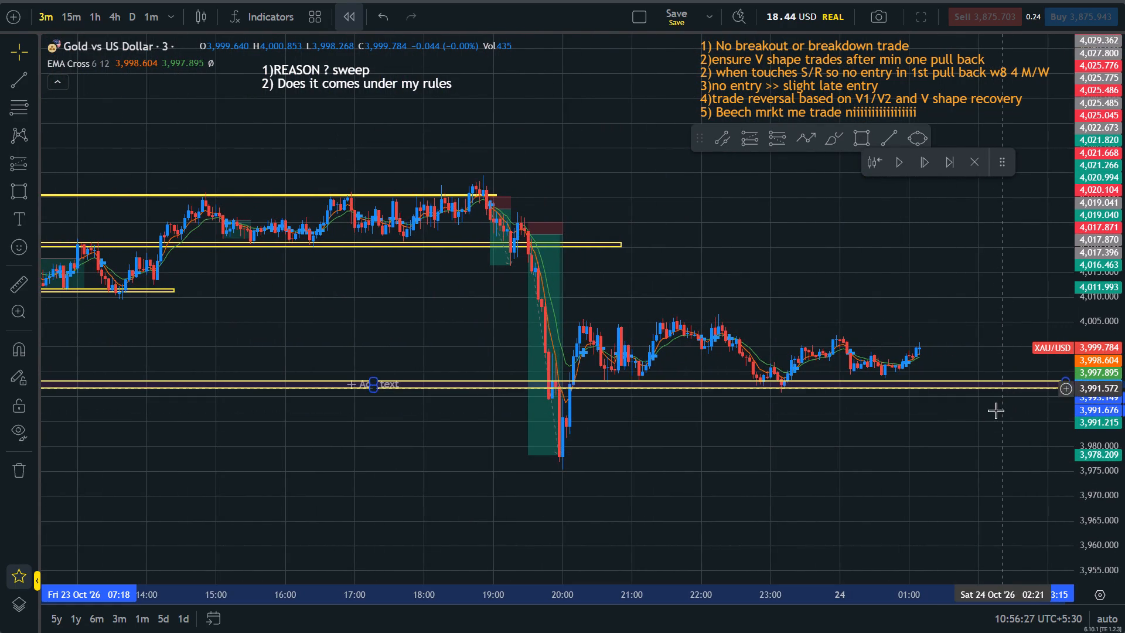
pyautogui.click(985, 435)
# Draw a resistance rectangle over the swing highs at about 4,004.5–4,005.2, from 19:36 on the 23rd to about 03:15 on the 24th.
pyautogui.scroll(-4, 985, 435)
pyautogui.scroll(5, 985, 435)
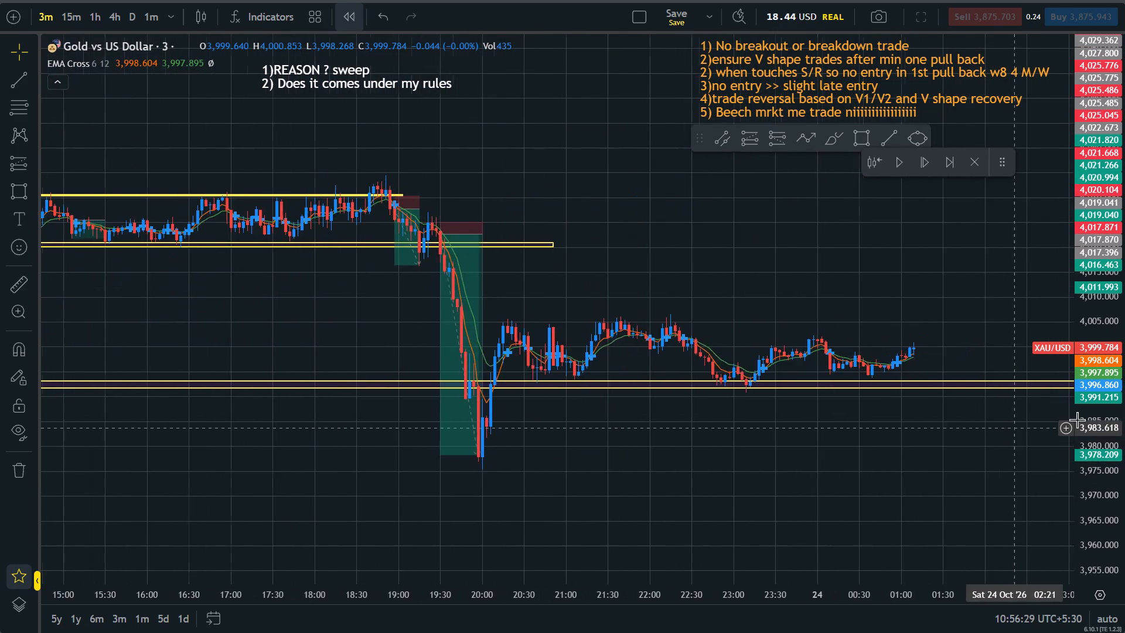
pyautogui.scroll(1, 1077, 420)
pyautogui.moveTo(1124, 460); pyautogui.dragTo(1113, 249)
pyautogui.moveTo(1017, 314); pyautogui.dragTo(913, 359)
pyautogui.scroll(1, 913, 359)
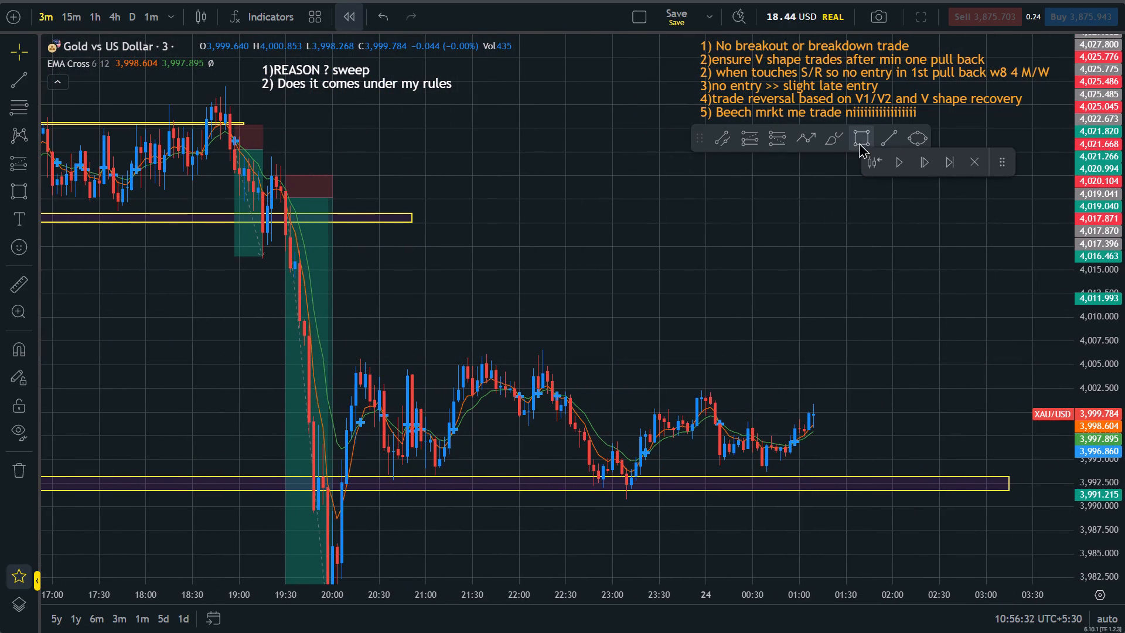
pyautogui.click(859, 142)
pyautogui.click(293, 370)
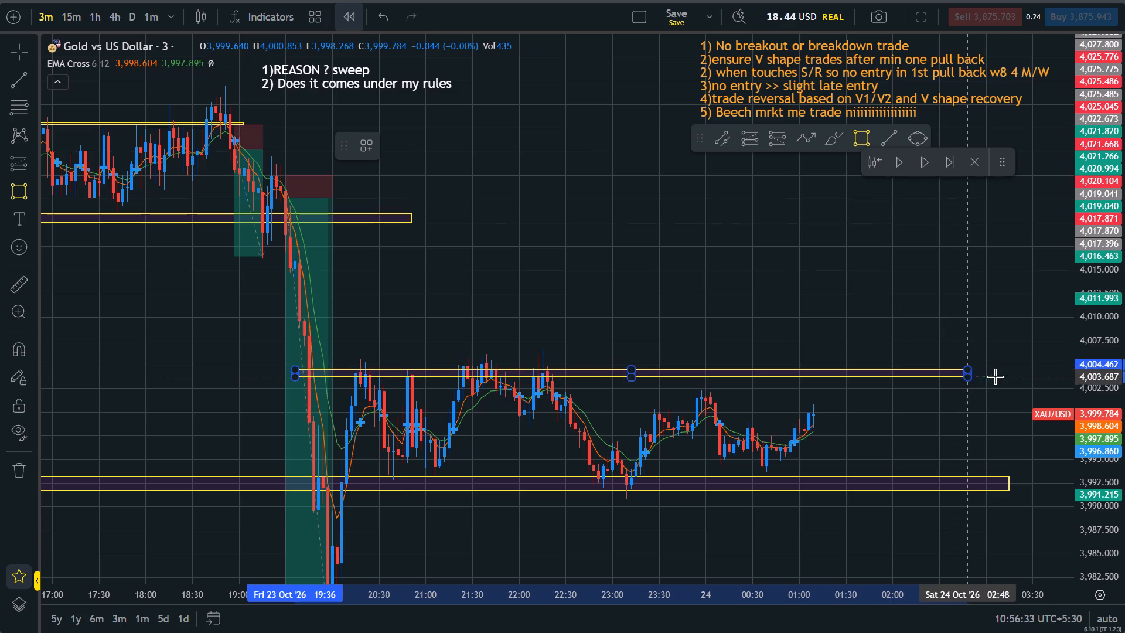
pyautogui.click(1004, 376)
pyautogui.click(958, 422)
pyautogui.moveTo(969, 370); pyautogui.dragTo(970, 363)
pyautogui.click(970, 365)
pyautogui.click(961, 416)
# Advance the replay candle by candle to about 02:15 on the 24th, as price approaches the support zone.
pyautogui.scroll(1, 961, 418)
pyautogui.moveTo(1124, 443); pyautogui.dragTo(1119, 282)
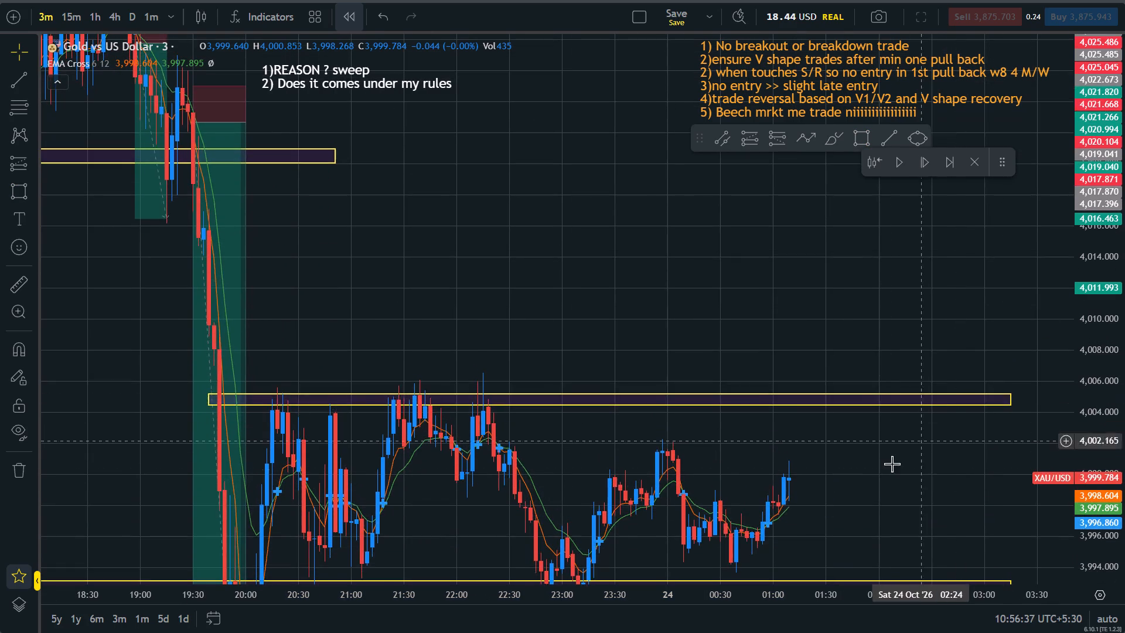
pyautogui.moveTo(888, 471); pyautogui.dragTo(963, 314)
pyautogui.scroll(1, 960, 317)
pyautogui.moveTo(941, 332); pyautogui.dragTo(935, 354)
pyautogui.tripleClick(926, 155)
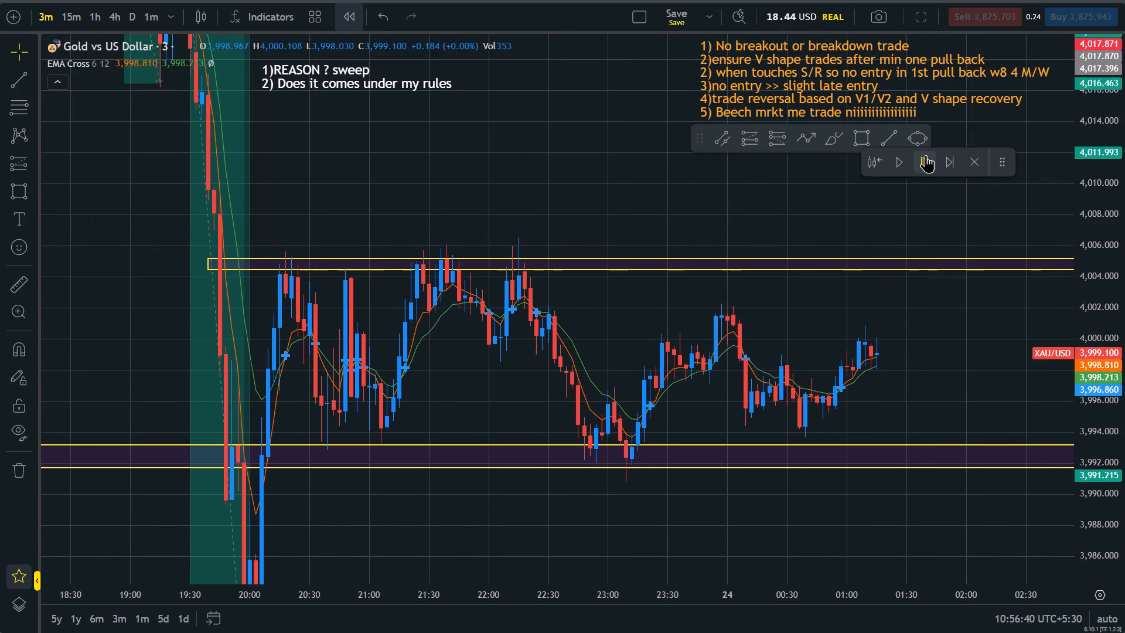
pyautogui.tripleClick(926, 155)
pyautogui.tripleClick(926, 155)
pyautogui.tripleClick(926, 155)
pyautogui.tripleClick(926, 155)
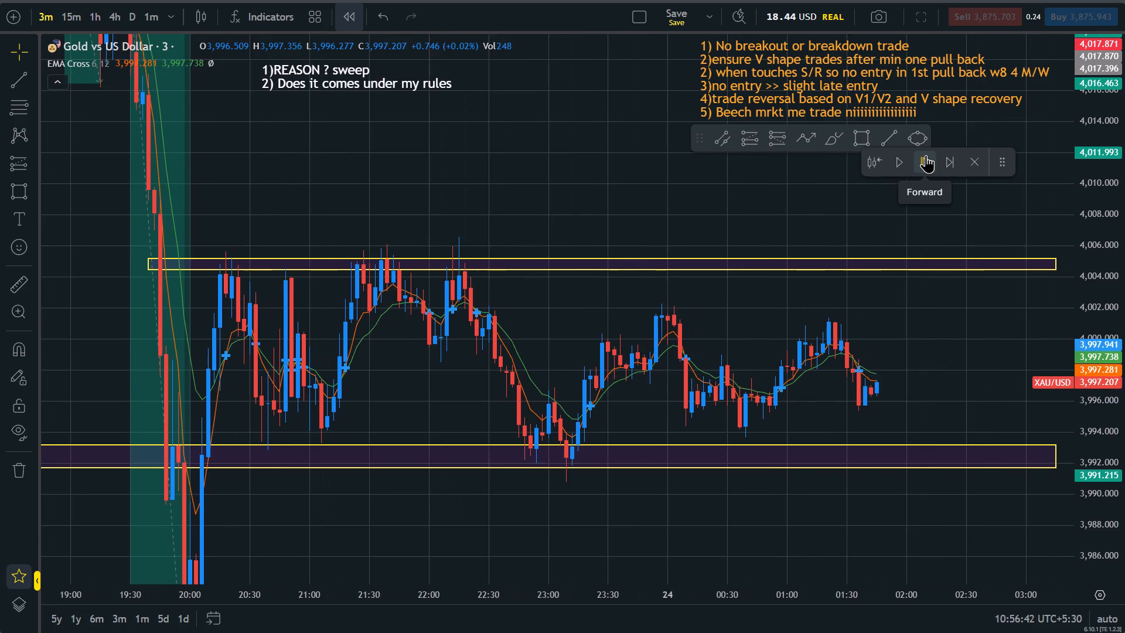
pyautogui.tripleClick(926, 155)
pyautogui.tripleClick(926, 155)
pyautogui.tripleClick(926, 155)
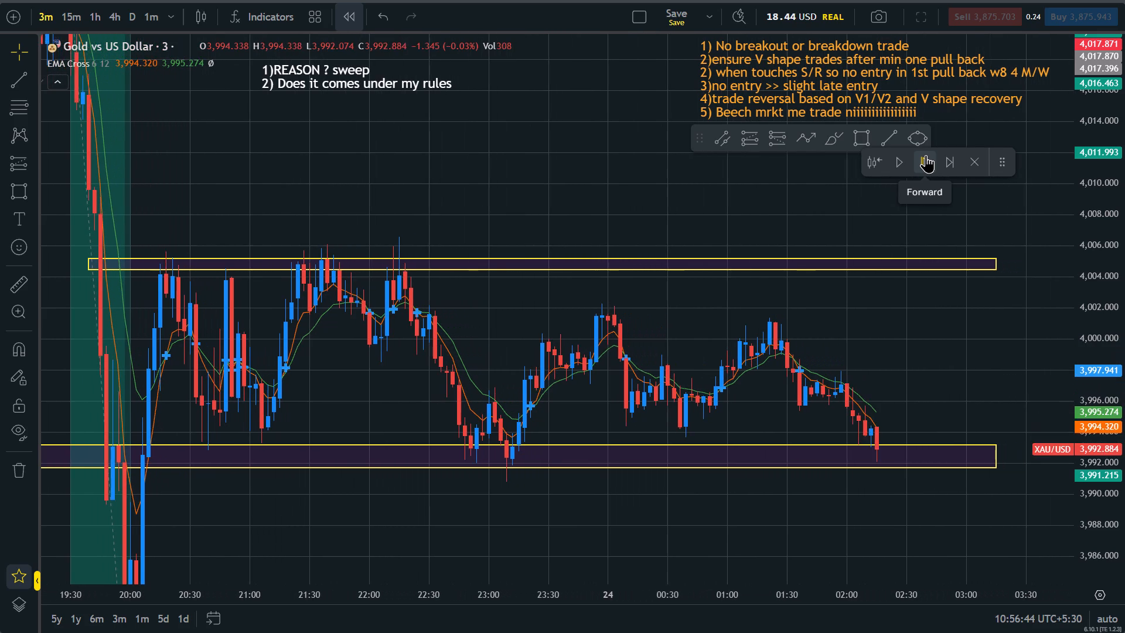
# Advance the replay candle by candle across the session break to about 04:33 on the 26th.
pyautogui.tripleClick(926, 155)
pyautogui.tripleClick(926, 155)
pyautogui.click(926, 155)
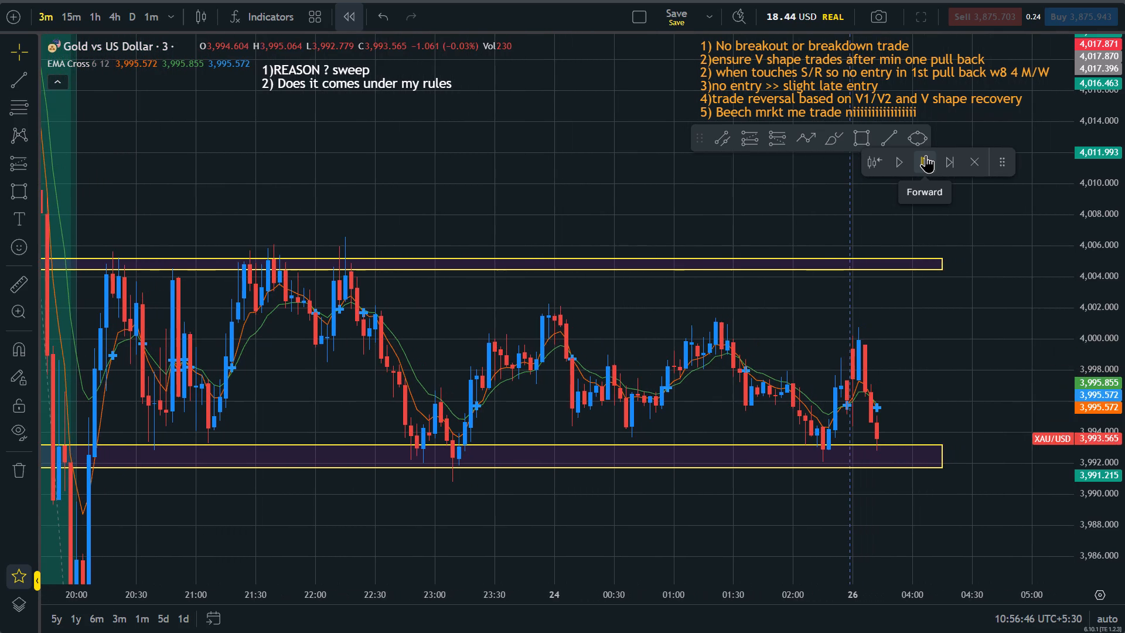
pyautogui.doubleClick(926, 155)
pyautogui.tripleClick(926, 155)
pyautogui.tripleClick(926, 155)
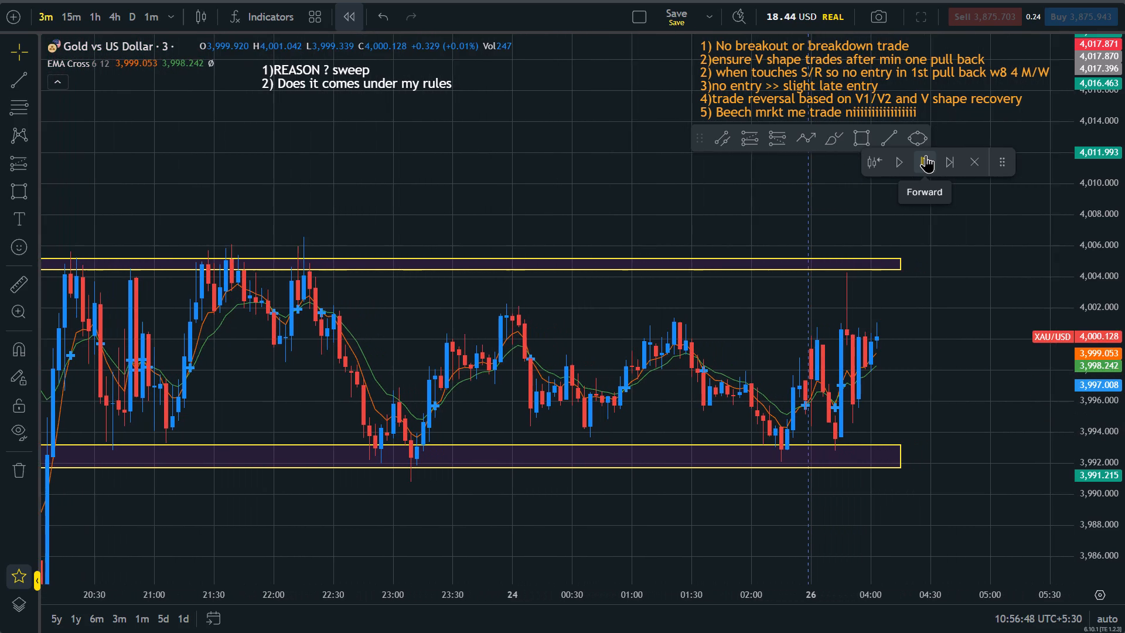
pyautogui.tripleClick(926, 155)
pyautogui.tripleClick(926, 155)
pyautogui.tripleClick(926, 155)
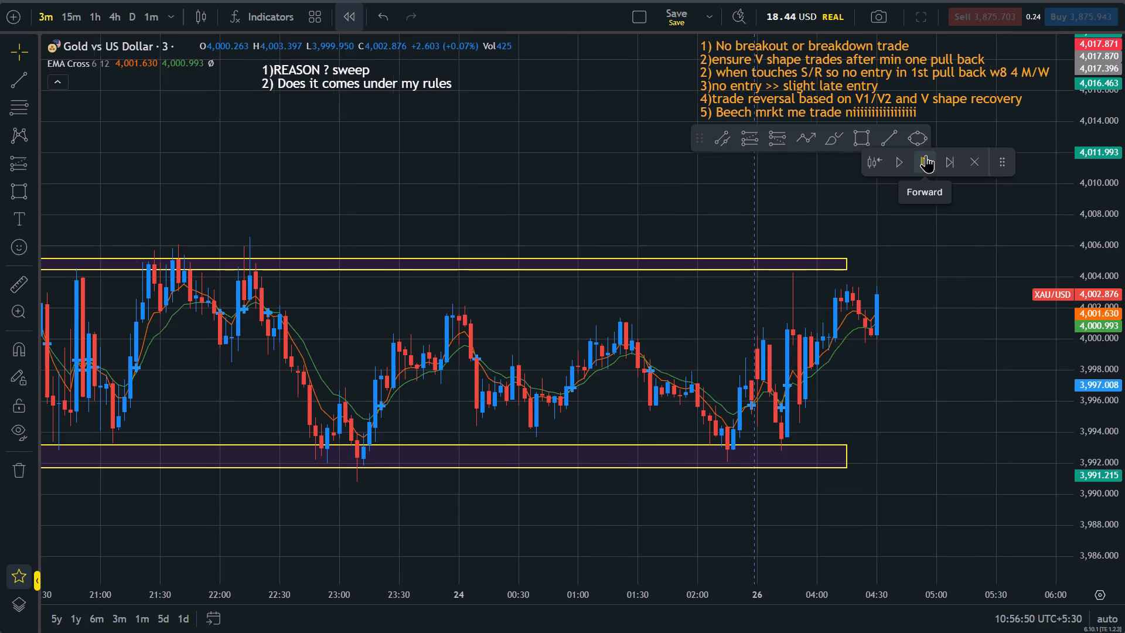
# Extend the support zone's end to about 06:09 on the 26th.
pyautogui.moveTo(1017, 387); pyautogui.dragTo(870, 376)
pyautogui.moveTo(698, 443); pyautogui.dragTo(709, 443)
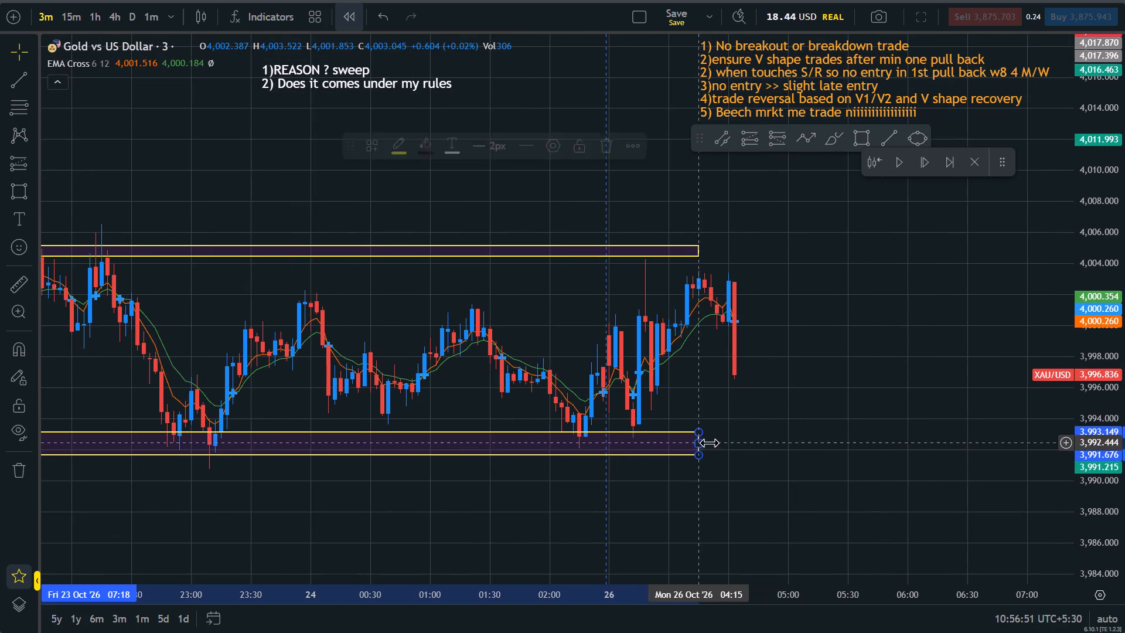
pyautogui.moveTo(709, 443); pyautogui.dragTo(926, 444)
# Extend the resistance zone to about 07:45 on the 26th and set its top edge to about 4,004.8.
pyautogui.moveTo(905, 336); pyautogui.dragTo(714, 379)
pyautogui.moveTo(521, 288); pyautogui.dragTo(872, 271)
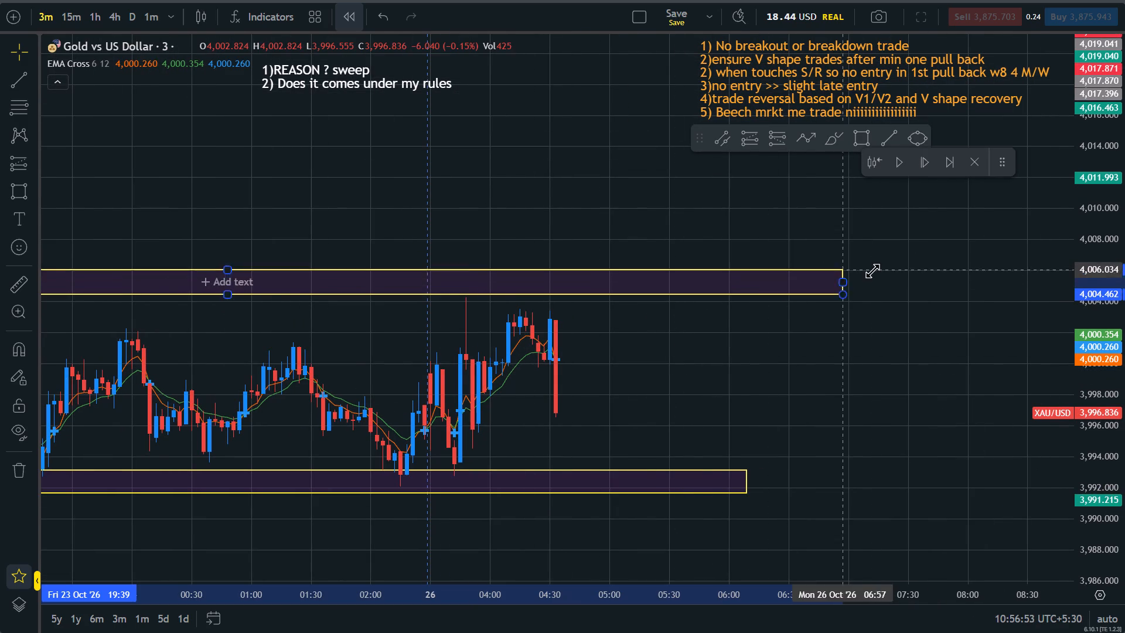
pyautogui.moveTo(872, 271); pyautogui.dragTo(941, 288)
pyautogui.click(890, 384)
# Advance the replay candle by candle to about 05:33 on the 26th.
pyautogui.click(936, 151)
pyautogui.tripleClick(929, 159)
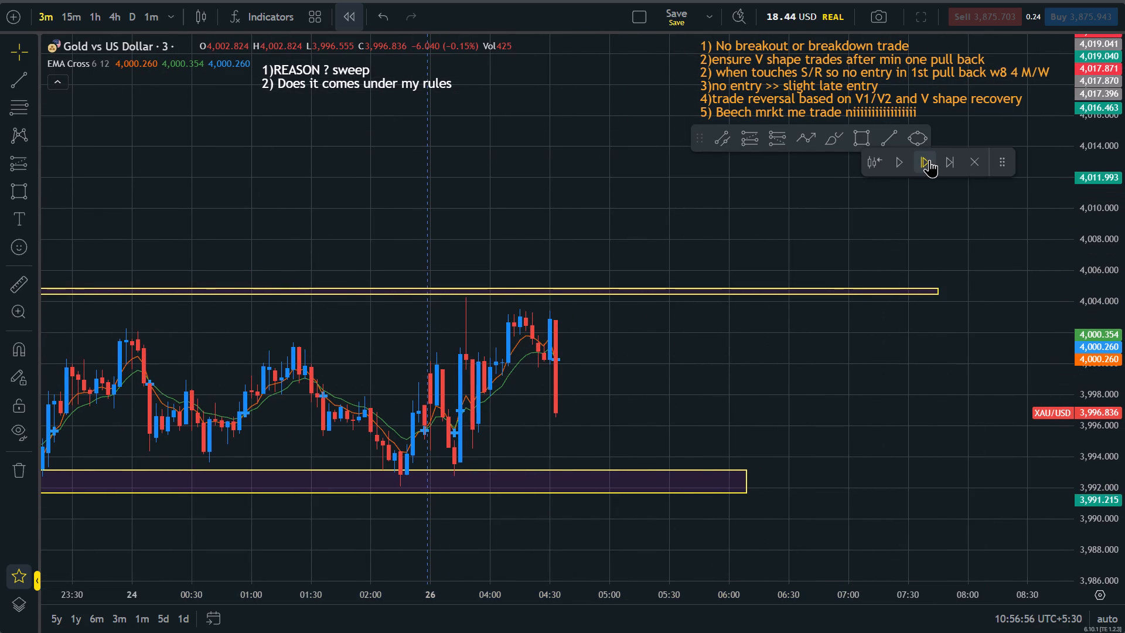
pyautogui.tripleClick(929, 159)
pyautogui.tripleClick(929, 159)
pyautogui.tripleClick(929, 159)
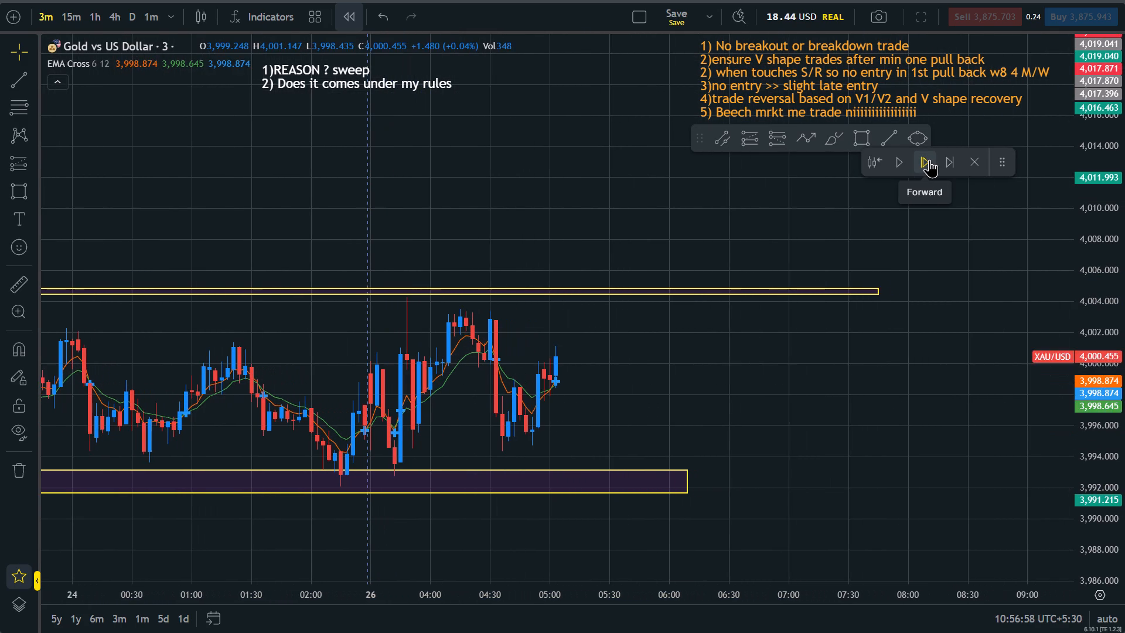
pyautogui.tripleClick(929, 159)
pyautogui.tripleClick(929, 159)
pyautogui.doubleClick(929, 159)
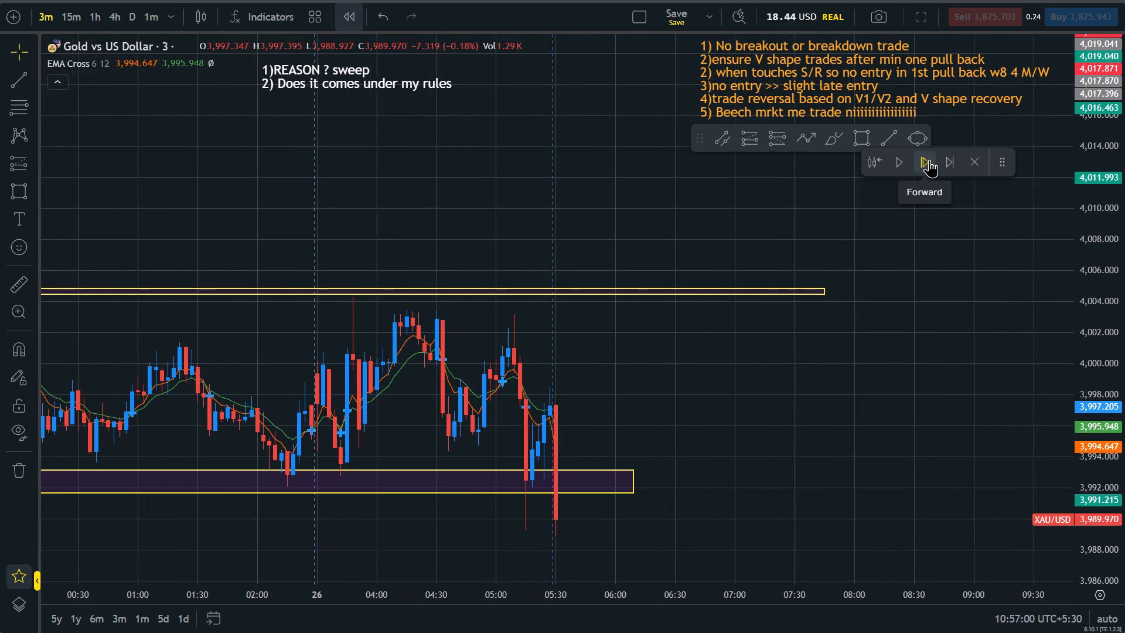
# Examine the candles around the support zone up to 05:33 on the 26th against the earlier price swings.
pyautogui.moveTo(687, 424); pyautogui.dragTo(1018, 256)
pyautogui.scroll(-4, 996, 314)
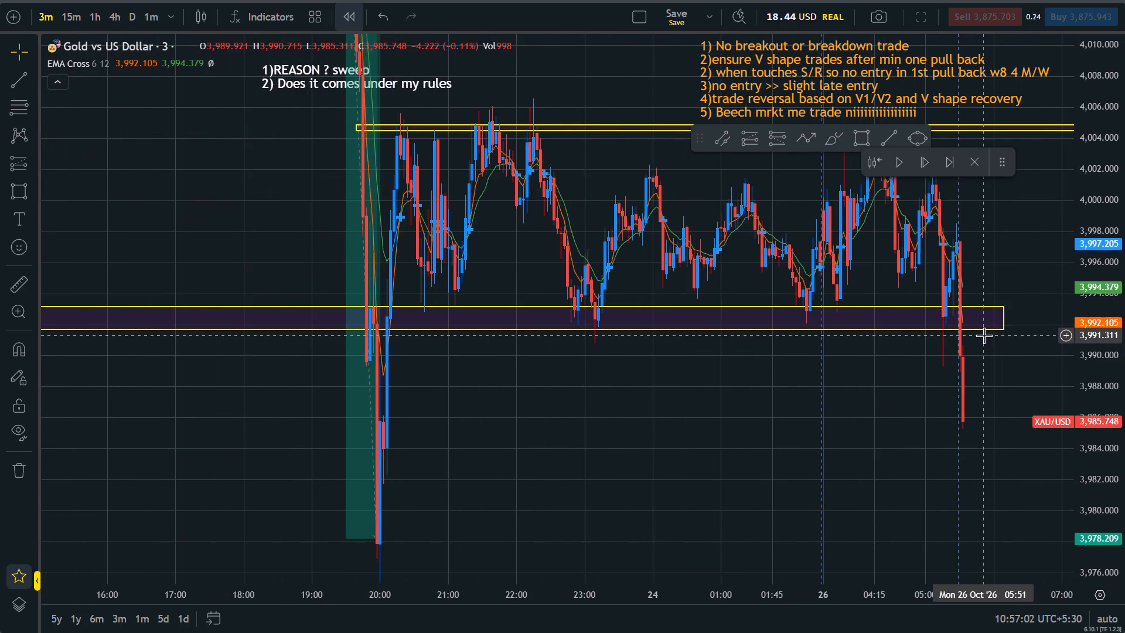
pyautogui.scroll(6, 984, 335)
pyautogui.moveTo(968, 355); pyautogui.dragTo(860, 379)
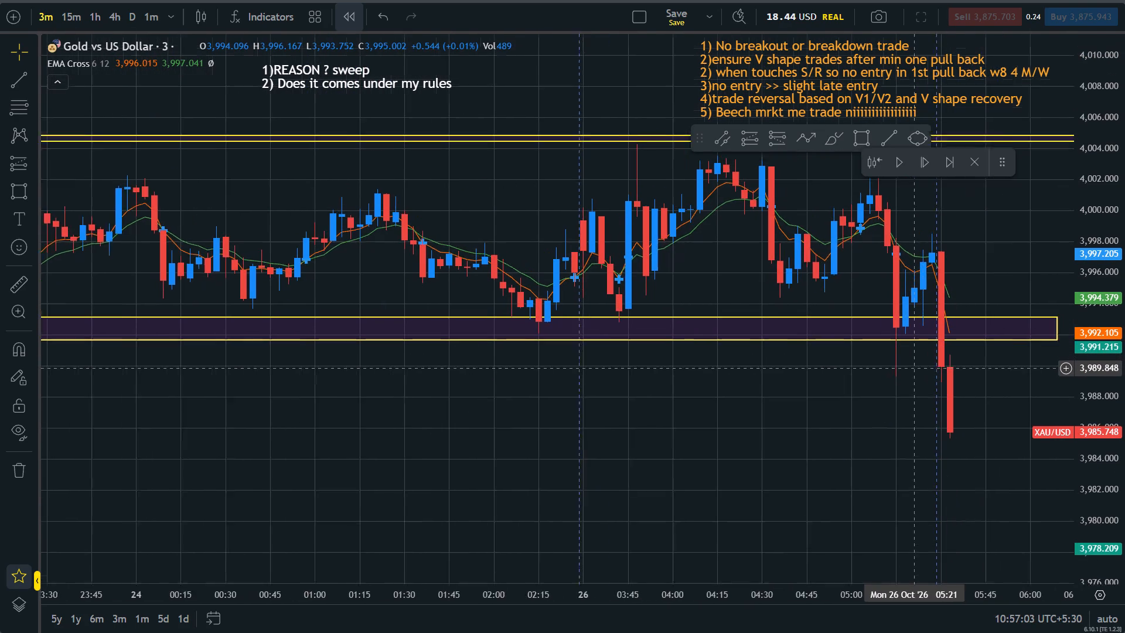
pyautogui.moveTo(860, 379); pyautogui.dragTo(732, 397)
pyautogui.scroll(1, 732, 389)
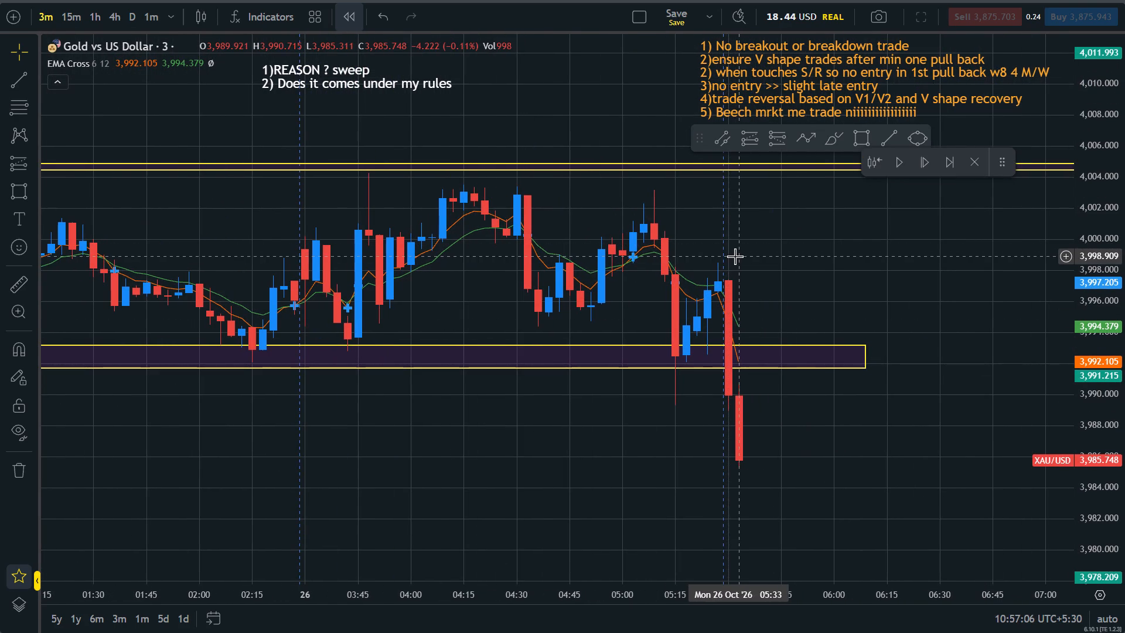
pyautogui.click(727, 250)
pyautogui.moveTo(778, 246); pyautogui.dragTo(841, 310)
pyautogui.scroll(-4, 950, 348)
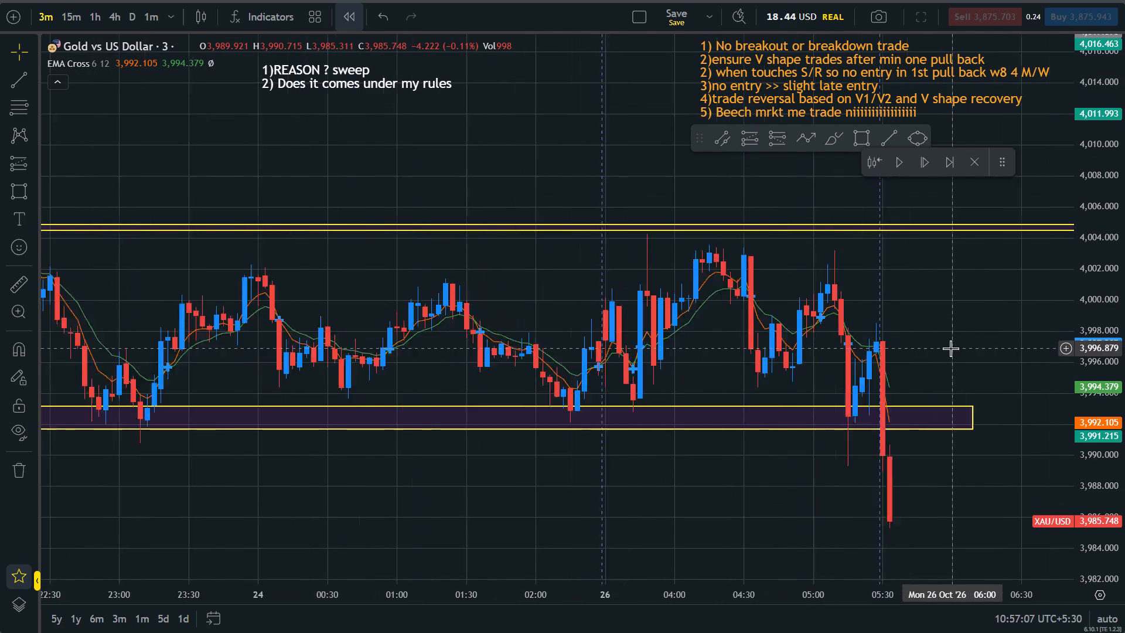
pyautogui.scroll(-1, 950, 348)
pyautogui.moveTo(1124, 189); pyautogui.dragTo(1124, 312)
# Advance the replay by seven candles to about 05:54 on the 26th.
pyautogui.tripleClick(921, 162)
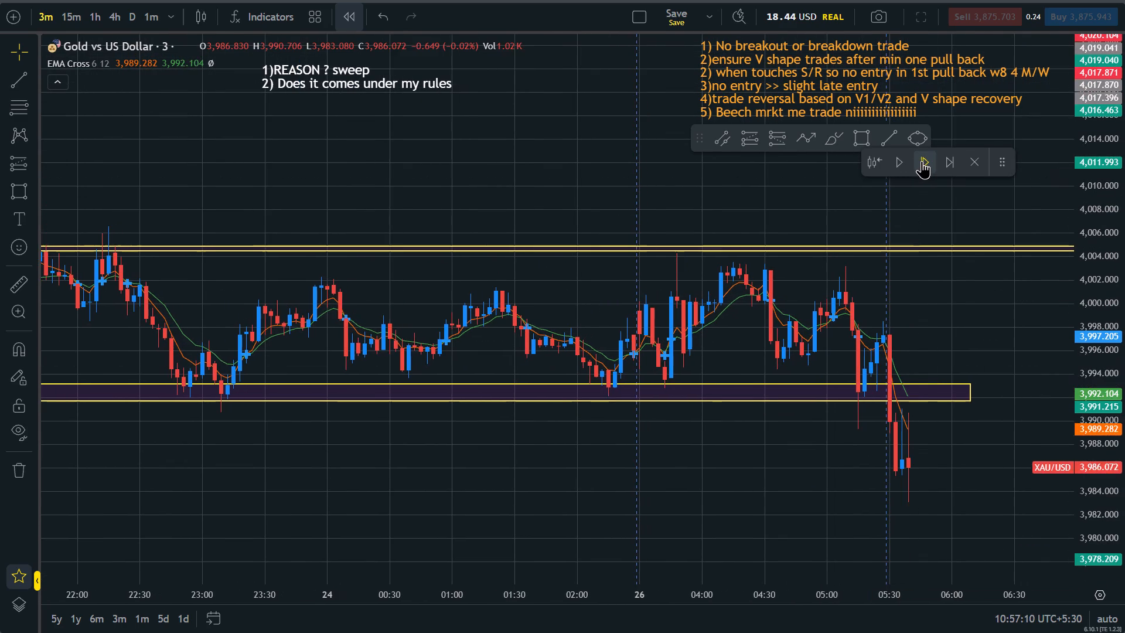
pyautogui.doubleClick(923, 159)
pyautogui.click(923, 159)
pyautogui.click(923, 159)
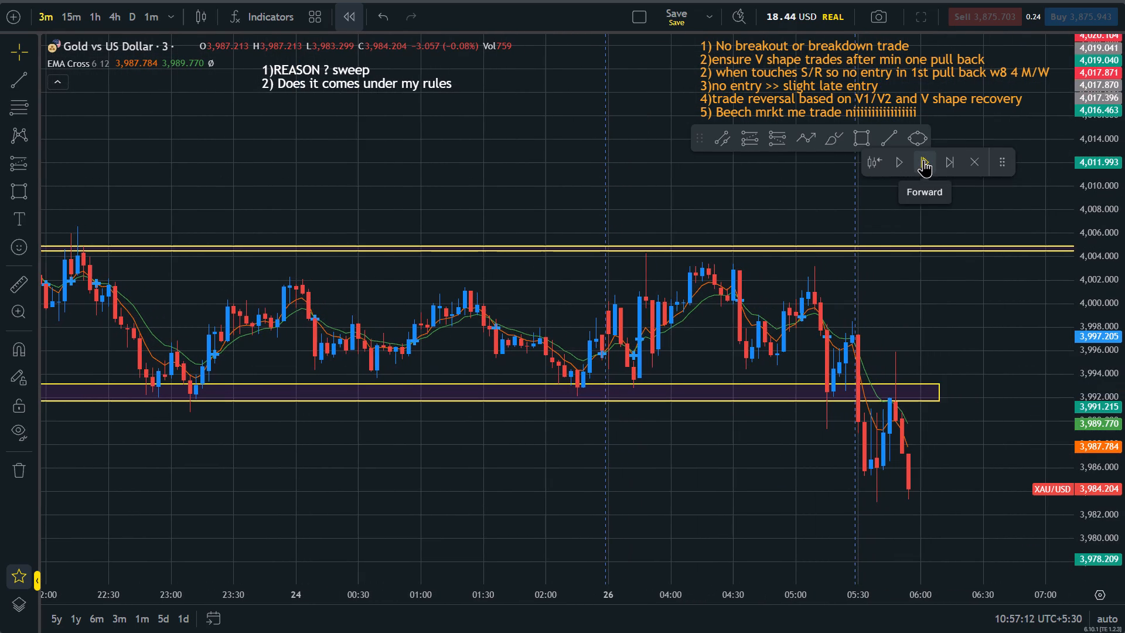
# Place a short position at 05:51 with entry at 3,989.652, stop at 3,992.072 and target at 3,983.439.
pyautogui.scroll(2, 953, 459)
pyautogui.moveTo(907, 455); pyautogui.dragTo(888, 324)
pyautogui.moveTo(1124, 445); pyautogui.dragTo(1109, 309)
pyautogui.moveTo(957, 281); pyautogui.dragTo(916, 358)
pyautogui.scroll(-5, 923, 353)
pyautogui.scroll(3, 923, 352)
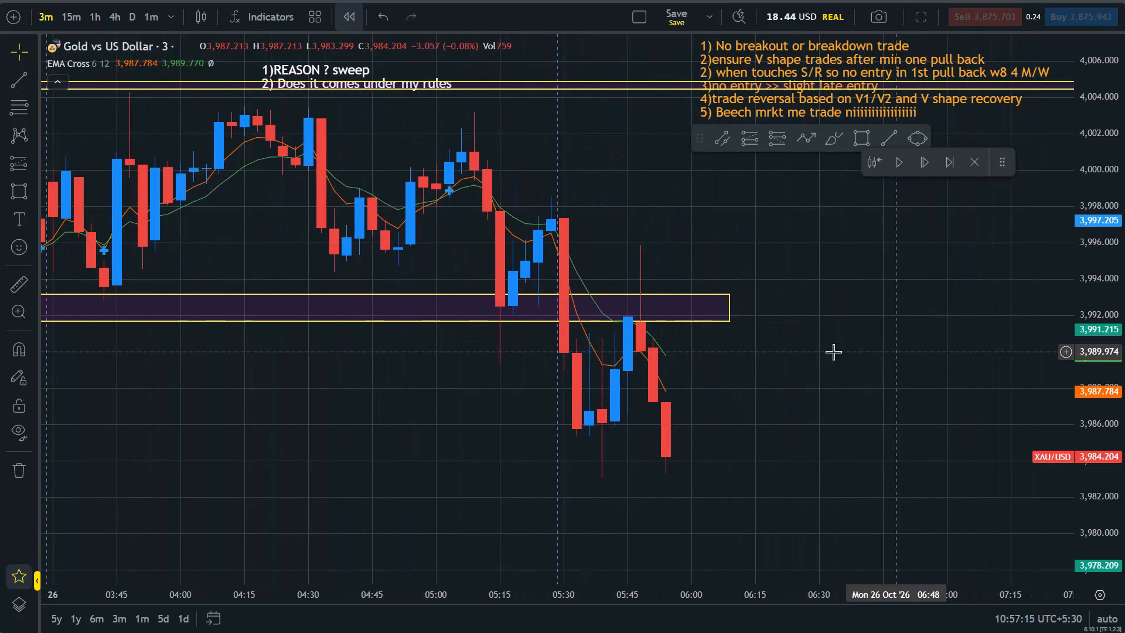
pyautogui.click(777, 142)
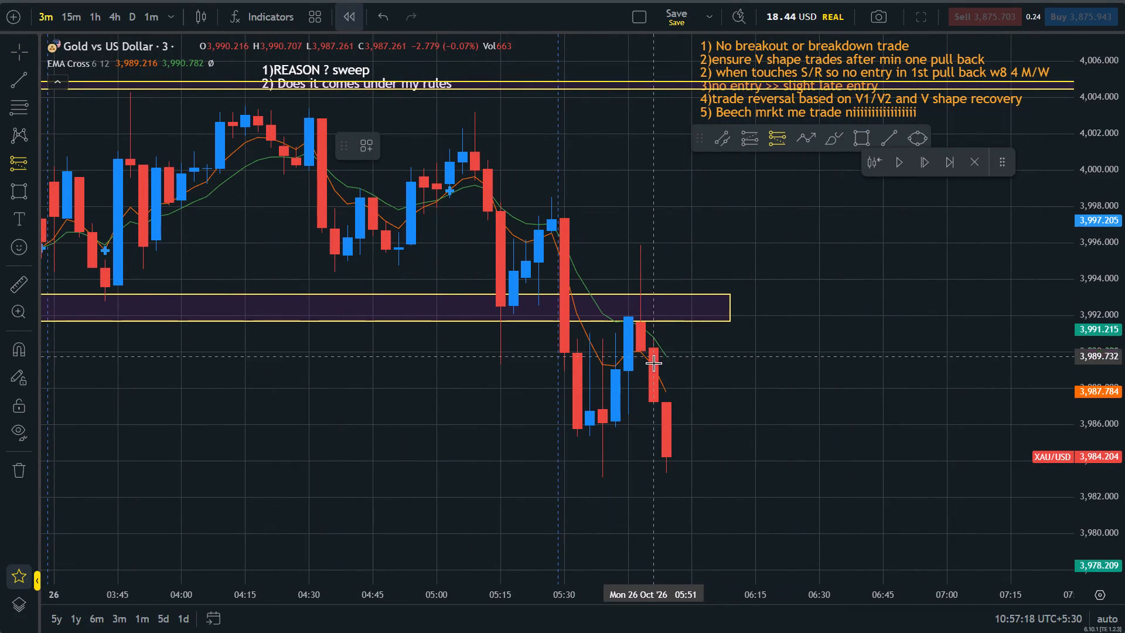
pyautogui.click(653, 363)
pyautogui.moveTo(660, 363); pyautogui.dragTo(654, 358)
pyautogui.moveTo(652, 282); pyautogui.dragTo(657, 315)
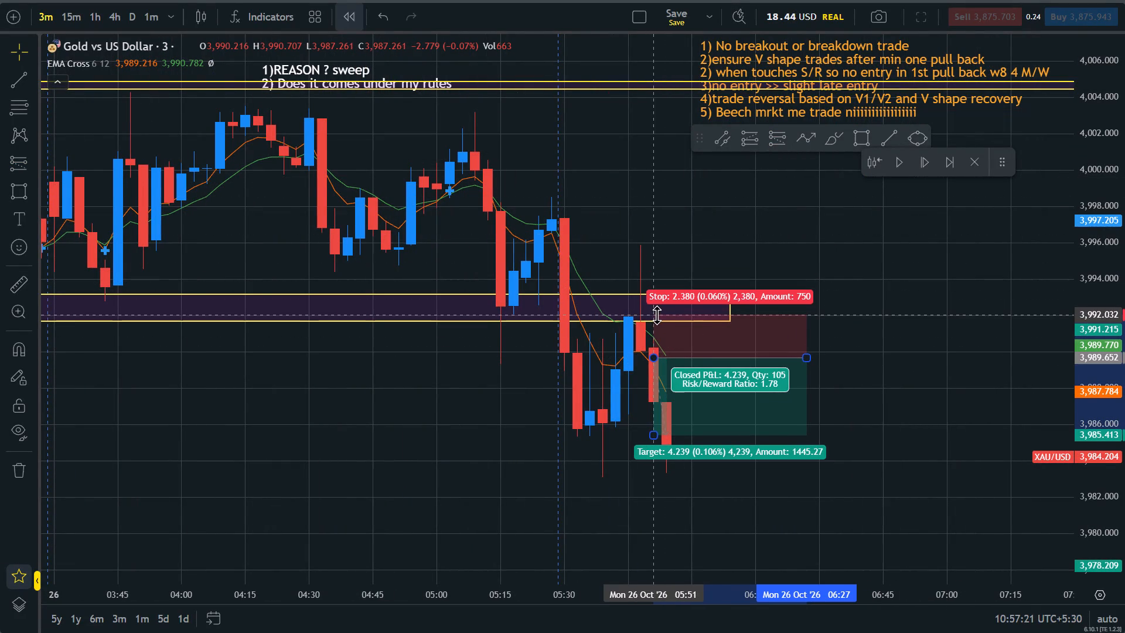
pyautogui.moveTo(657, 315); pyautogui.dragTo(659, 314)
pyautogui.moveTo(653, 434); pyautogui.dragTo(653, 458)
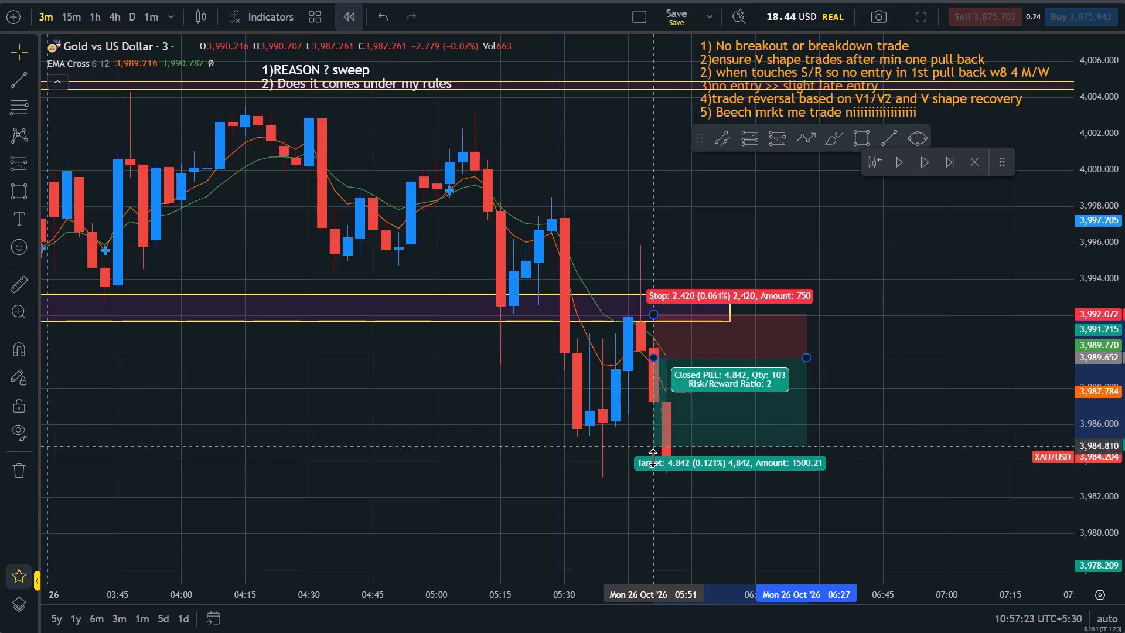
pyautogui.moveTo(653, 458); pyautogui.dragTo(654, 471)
# Advance the replay by two candles to 06:00 on the 26th, following the short trade.
pyautogui.moveTo(1014, 484); pyautogui.dragTo(1007, 408)
pyautogui.doubleClick(924, 159)
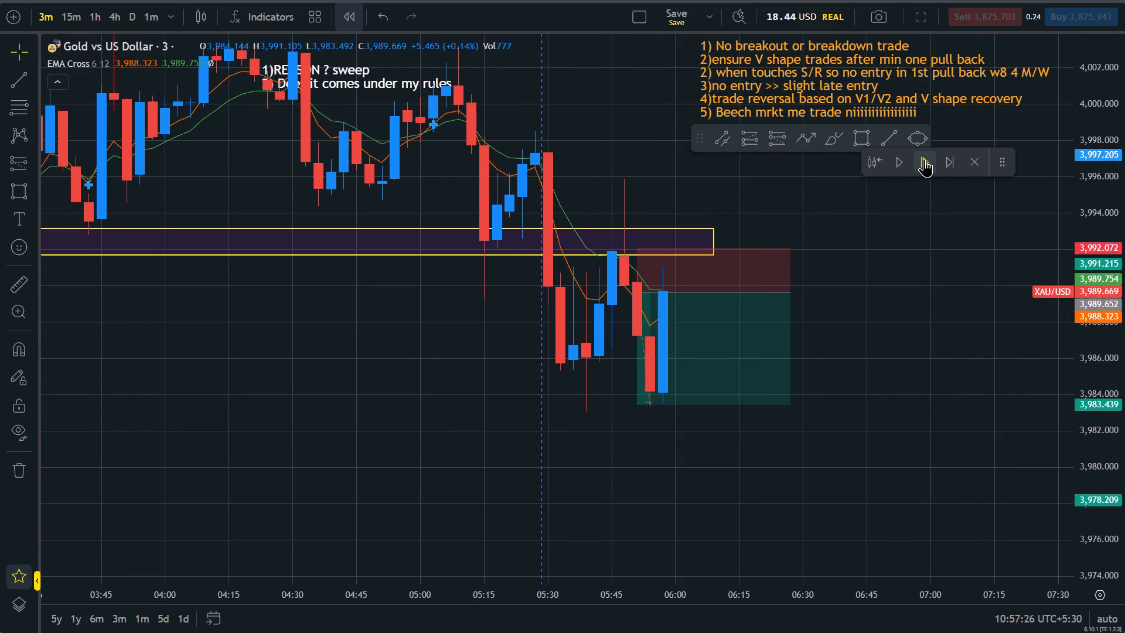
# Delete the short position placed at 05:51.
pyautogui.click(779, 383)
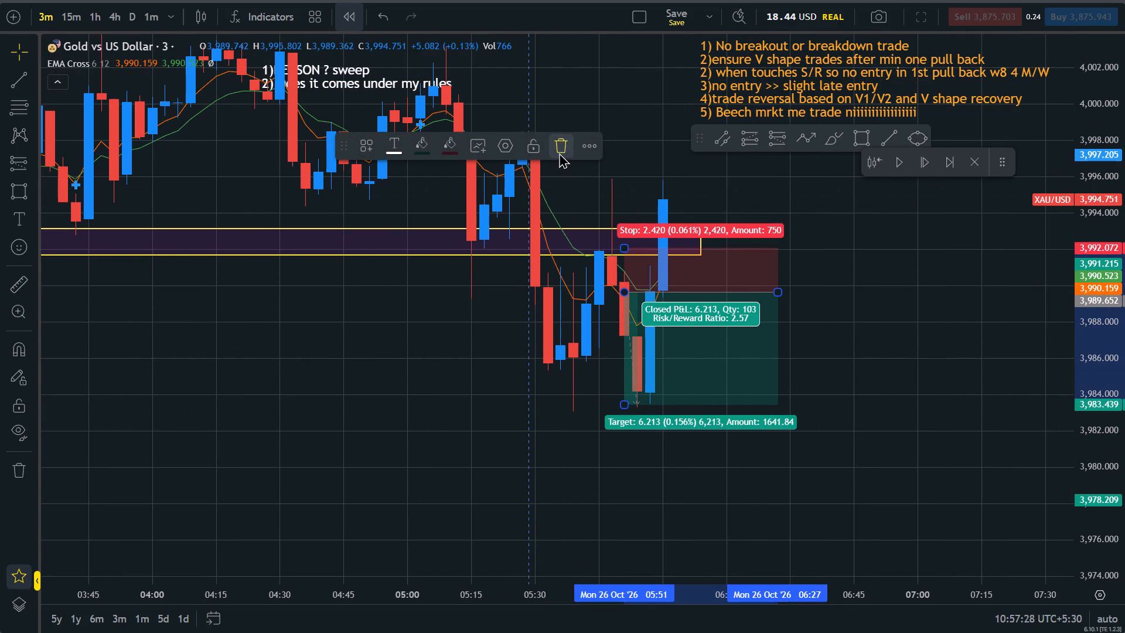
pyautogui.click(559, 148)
# Advance the replay by two candles to 06:06 on the 26th, checking price around the support zone.
pyautogui.moveTo(913, 370); pyautogui.dragTo(901, 542)
pyautogui.scroll(-3, 910, 508)
pyautogui.moveTo(1124, 198); pyautogui.dragTo(1124, 290)
pyautogui.scroll(-1, 855, 456)
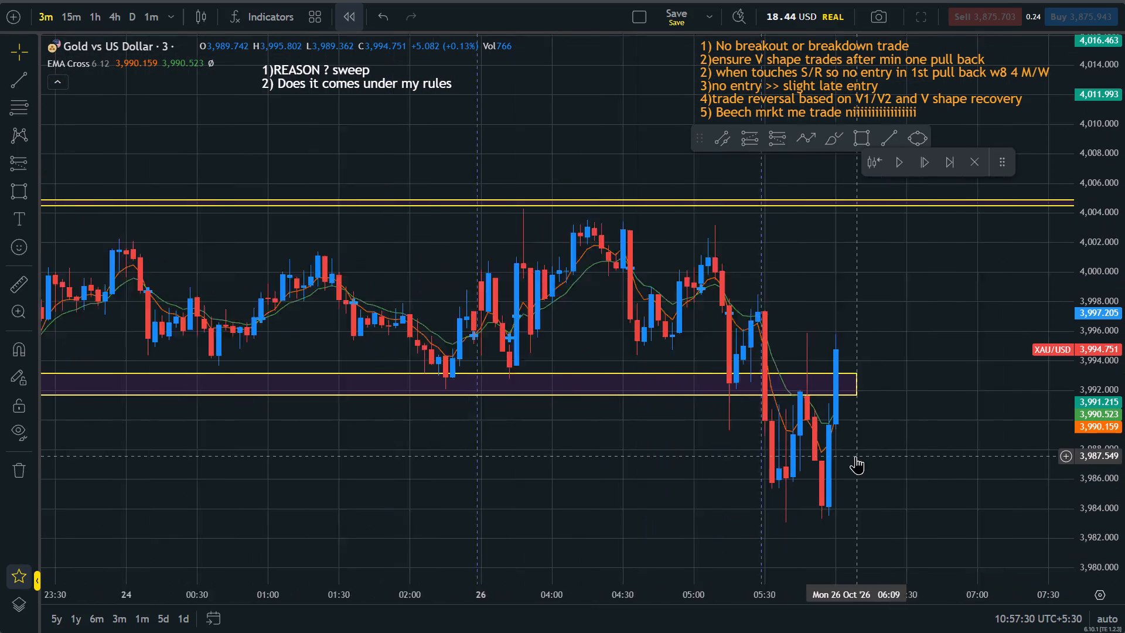
pyautogui.scroll(-3, 855, 456)
pyautogui.scroll(5, 987, 415)
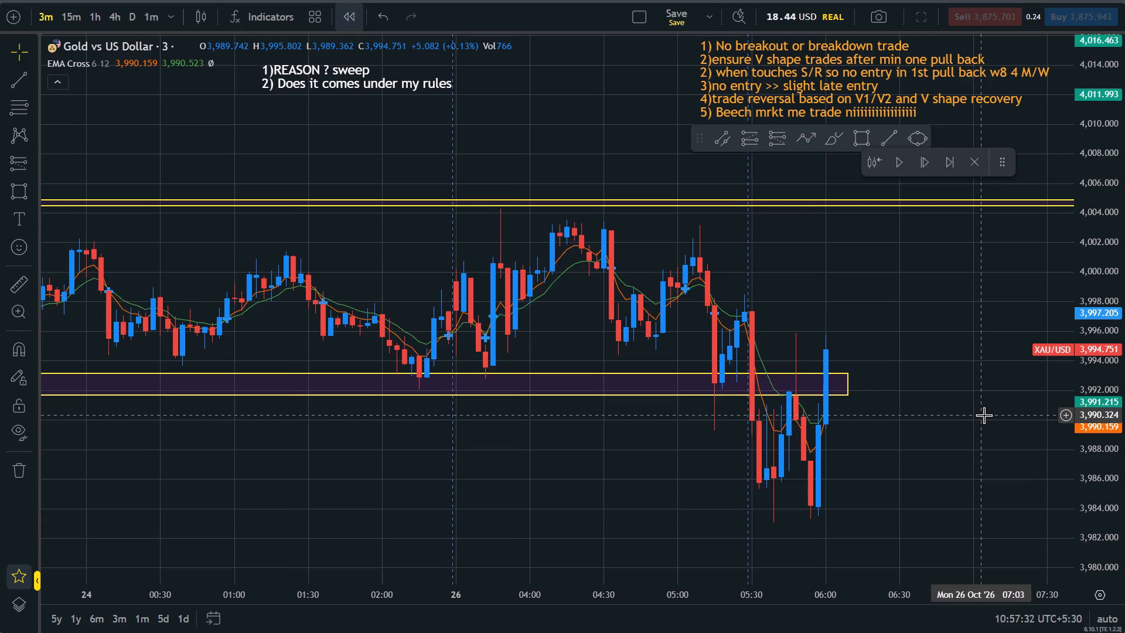
pyautogui.scroll(1, 983, 415)
pyautogui.doubleClick(918, 165)
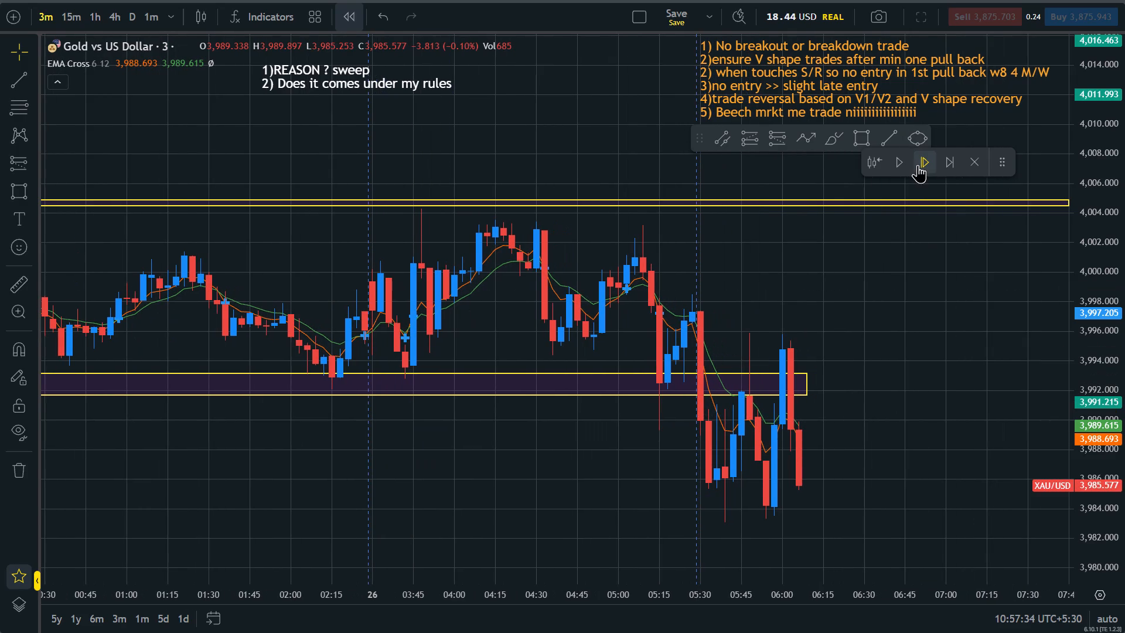
pyautogui.moveTo(841, 448); pyautogui.dragTo(841, 364)
pyautogui.scroll(2, 841, 362)
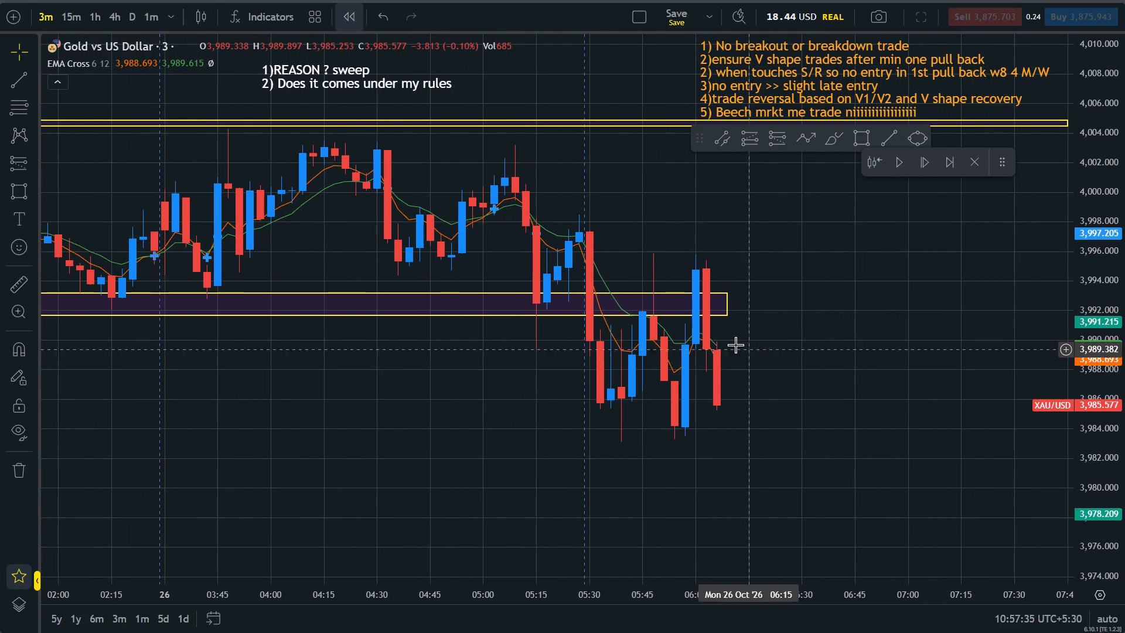
# Advance the replay candle by candle to 06:57 on the 26th, checking price around the support zone.
pyautogui.moveTo(773, 360); pyautogui.dragTo(785, 369)
pyautogui.moveTo(790, 362); pyautogui.dragTo(821, 293)
pyautogui.tripleClick(915, 165)
pyautogui.tripleClick(917, 165)
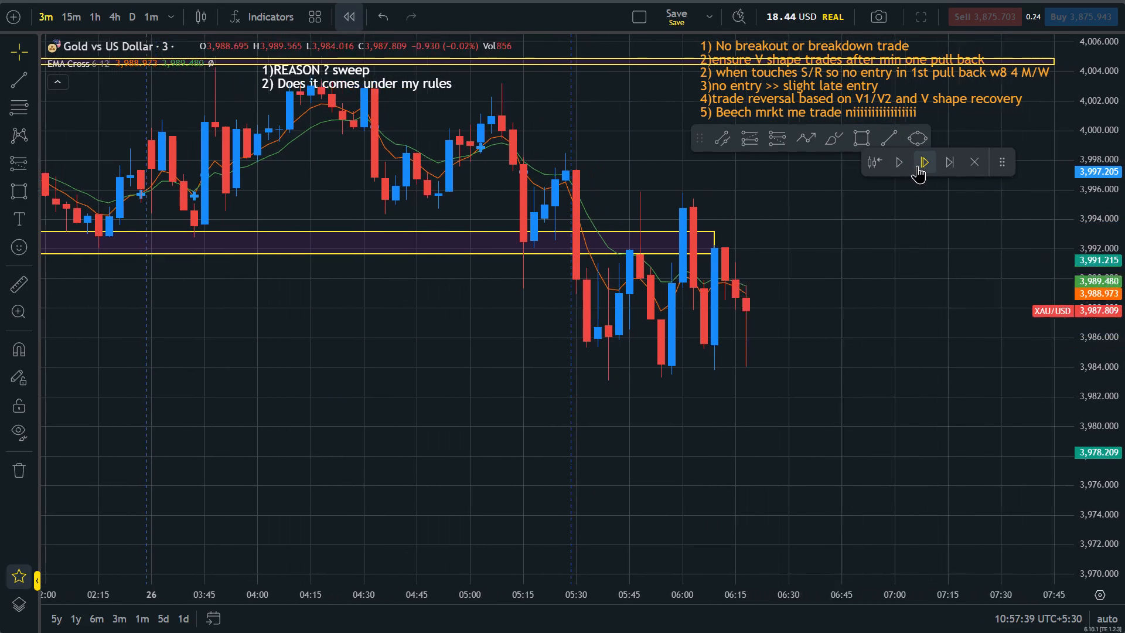
pyautogui.tripleClick(917, 165)
pyautogui.tripleClick(917, 165)
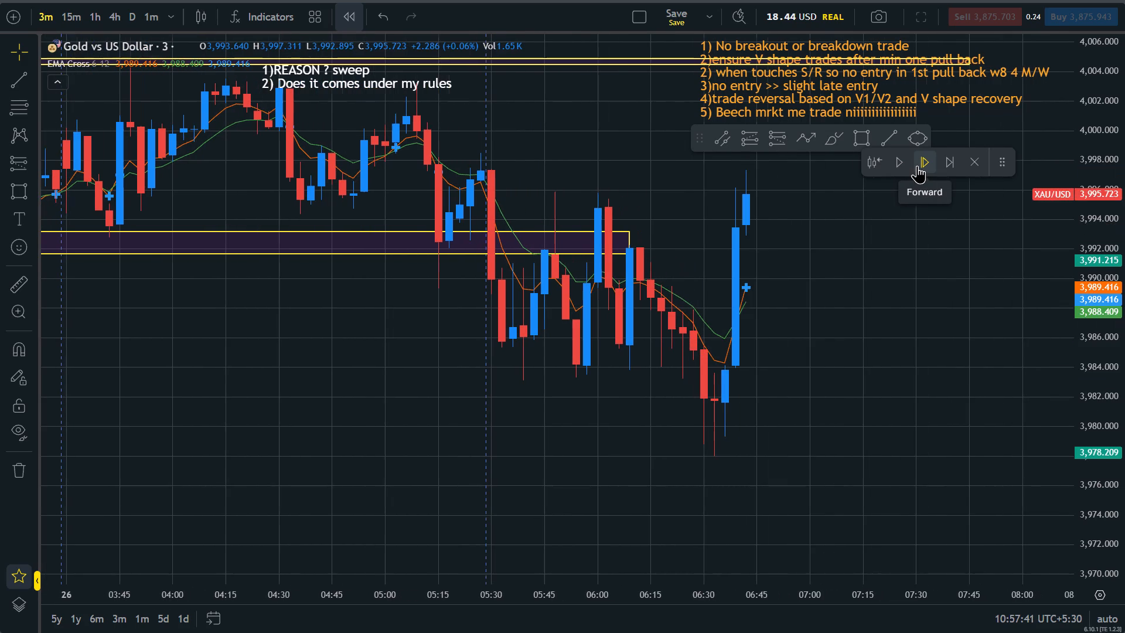
pyautogui.tripleClick(917, 165)
pyautogui.doubleClick(917, 165)
# Place a short position at 06:57 with entry at 3,990.968, stop at 3,993.396 and target at 3,978.085.
pyautogui.moveTo(870, 298); pyautogui.dragTo(850, 416)
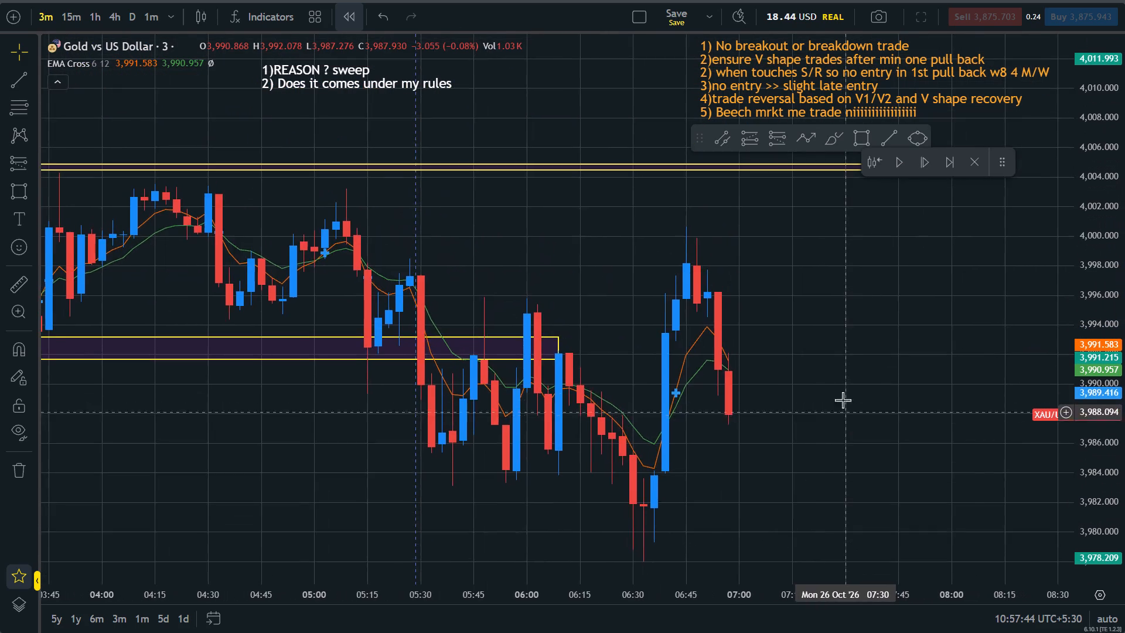
pyautogui.click(779, 139)
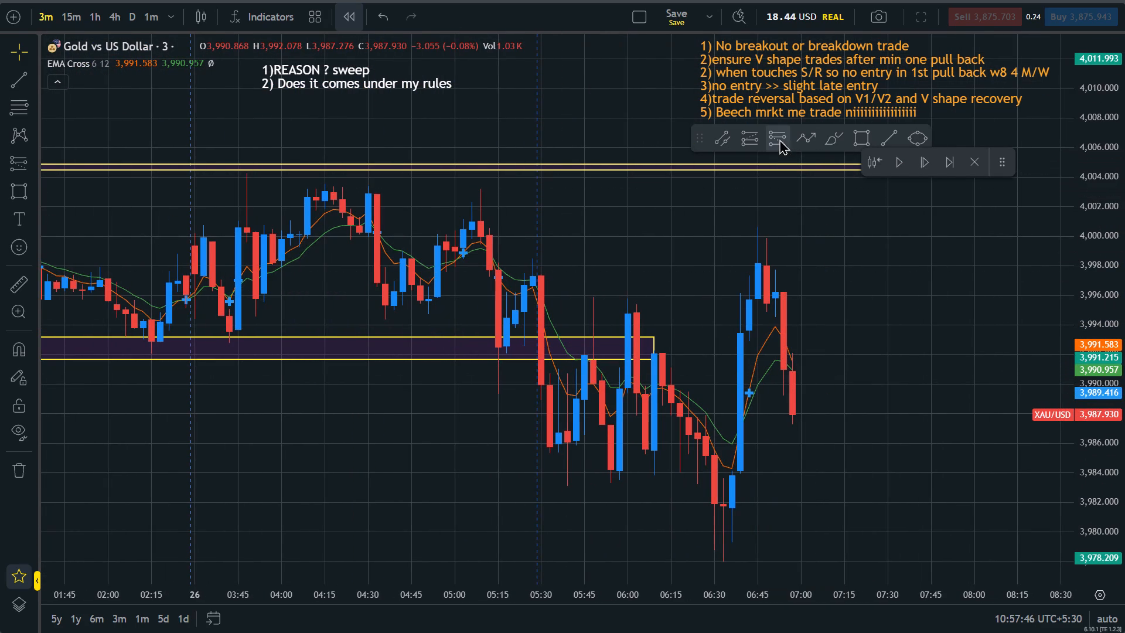
pyautogui.click(793, 369)
pyautogui.moveTo(792, 292); pyautogui.dragTo(793, 328)
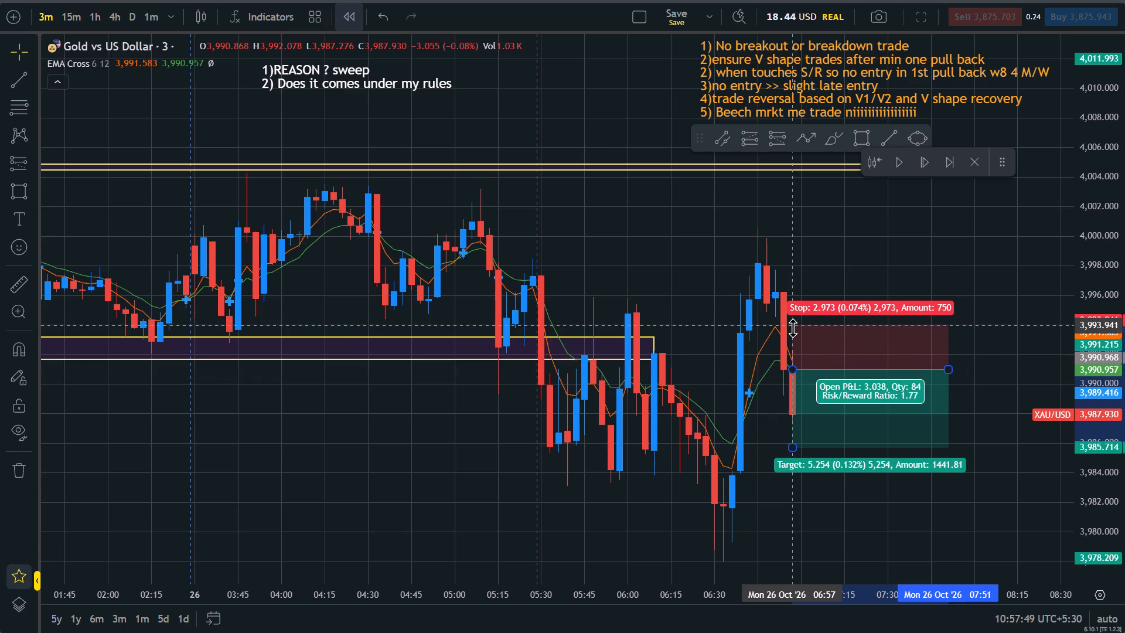
pyautogui.moveTo(793, 328); pyautogui.dragTo(793, 333)
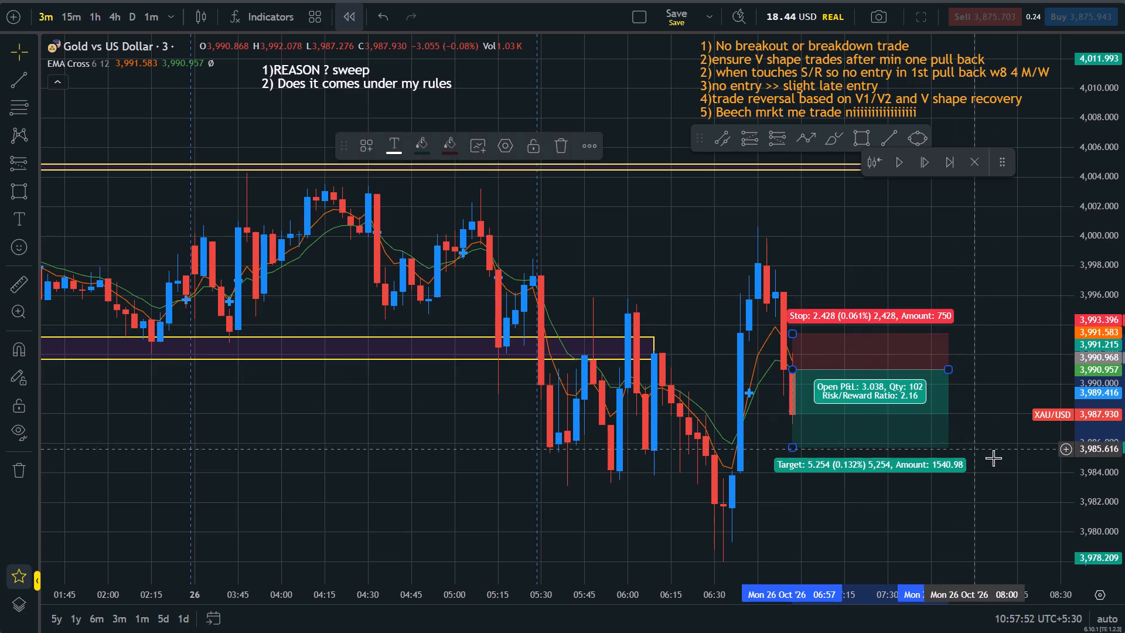
pyautogui.moveTo(965, 543); pyautogui.dragTo(926, 457)
pyautogui.moveTo(756, 373); pyautogui.dragTo(758, 474)
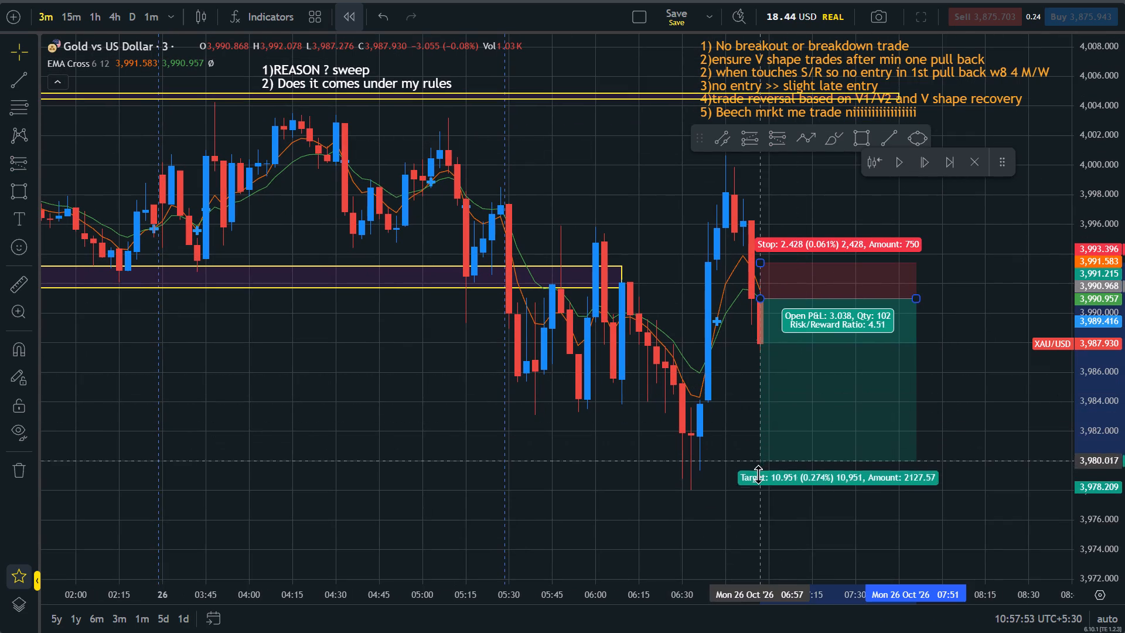
pyautogui.moveTo(758, 474); pyautogui.dragTo(758, 489)
pyautogui.click(733, 505)
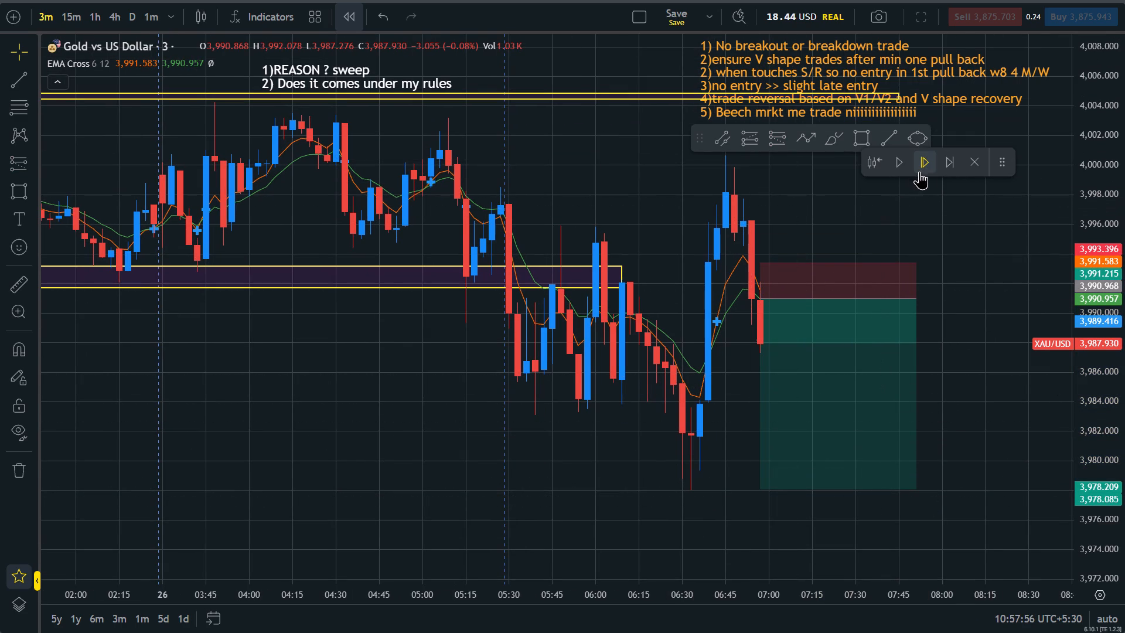
# Advance the replay by twelve candles to 07:33 on the 26th, following the short trade.
pyautogui.click(931, 165)
pyautogui.click(931, 164)
pyautogui.click(931, 164)
pyautogui.doubleClick(931, 164)
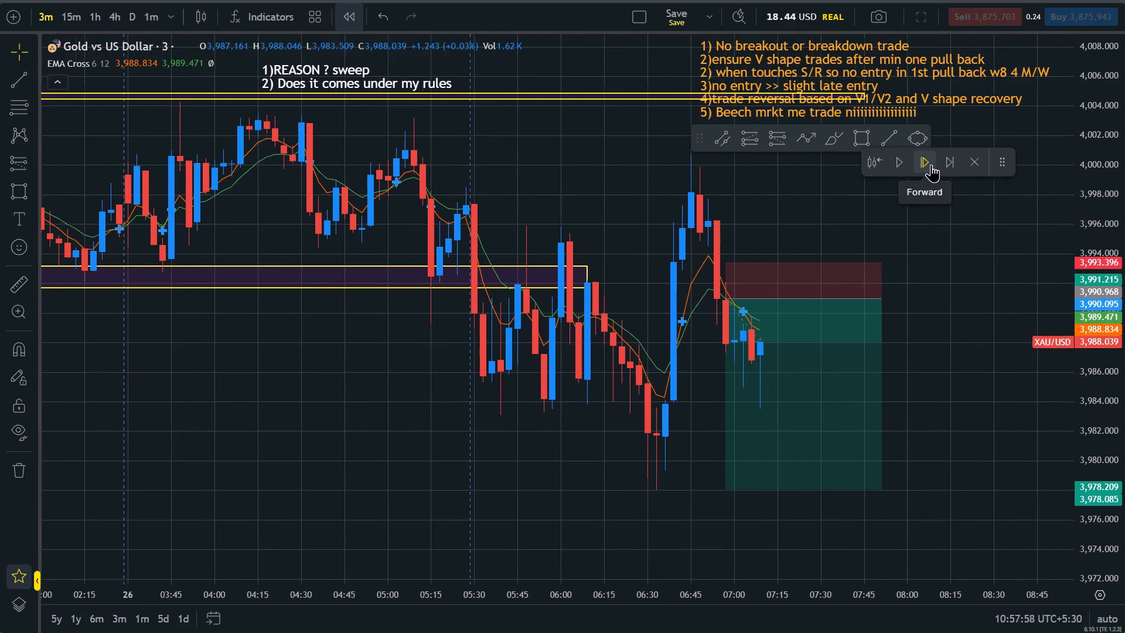
pyautogui.tripleClick(931, 164)
pyautogui.tripleClick(931, 164)
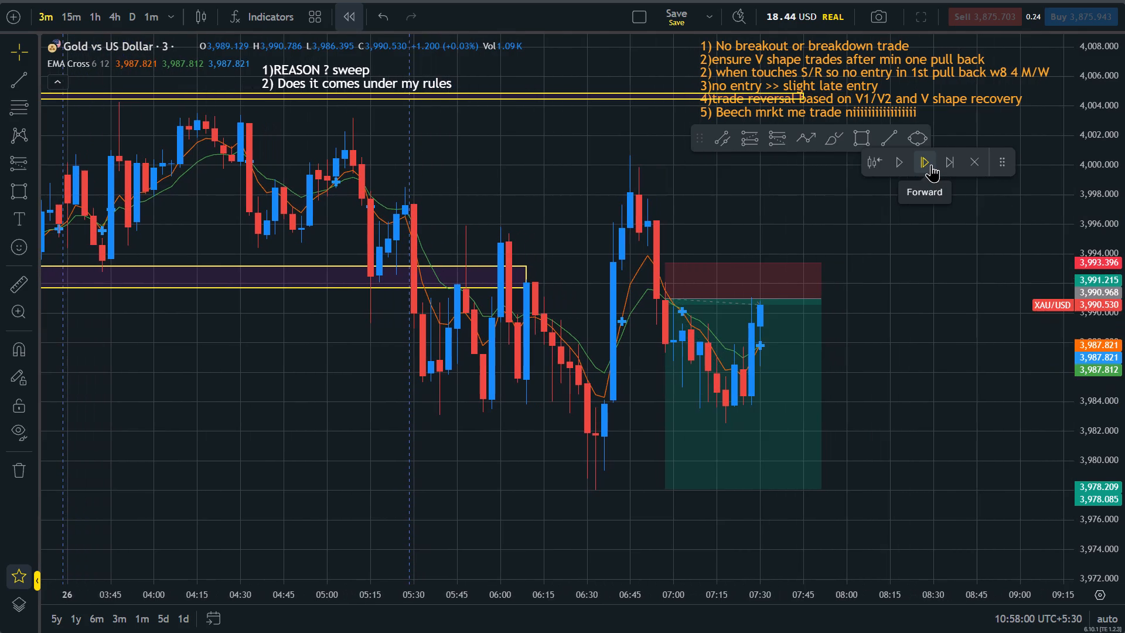
pyautogui.click(931, 164)
# Set the 06:57 short position's target to 3,982.594 and shorten the position to end at about 07:18.
pyautogui.click(850, 380)
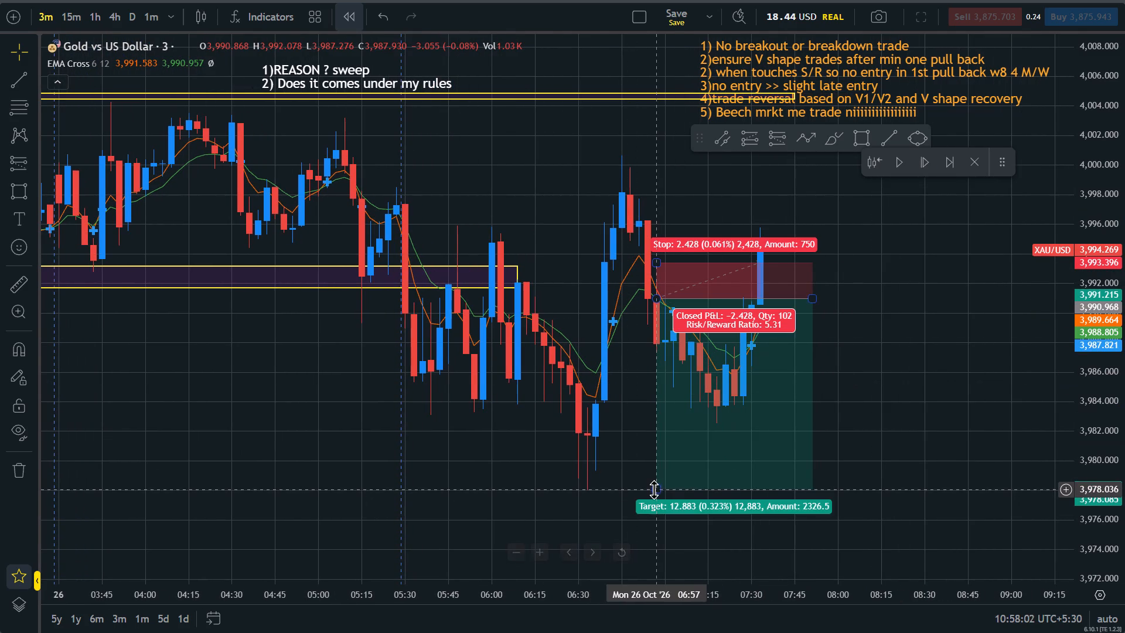
pyautogui.moveTo(654, 489); pyautogui.dragTo(666, 423)
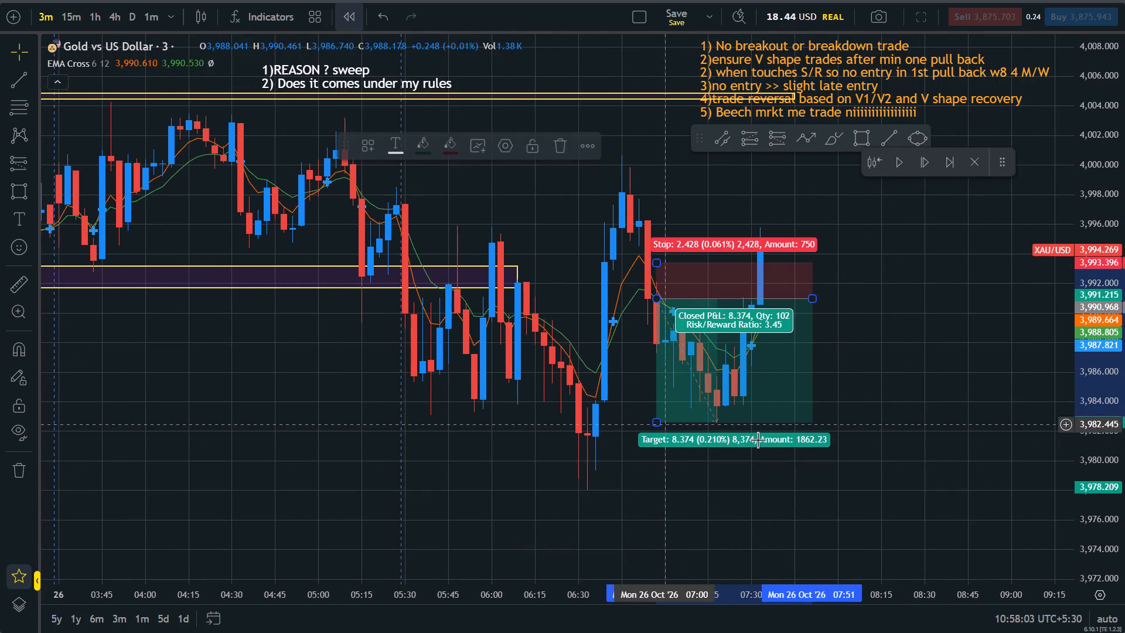
pyautogui.moveTo(814, 297); pyautogui.dragTo(731, 300)
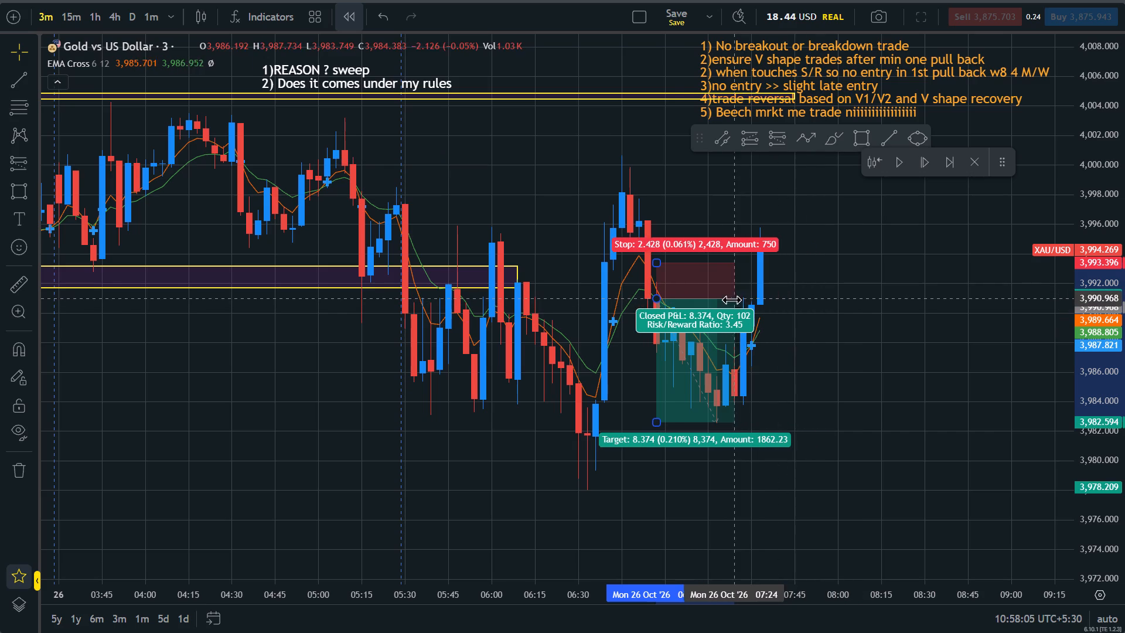
pyautogui.moveTo(731, 300); pyautogui.dragTo(720, 300)
# Advance the replay by five candles to 07:48 on the 26th.
pyautogui.moveTo(826, 363); pyautogui.dragTo(830, 462)
pyautogui.tripleClick(918, 164)
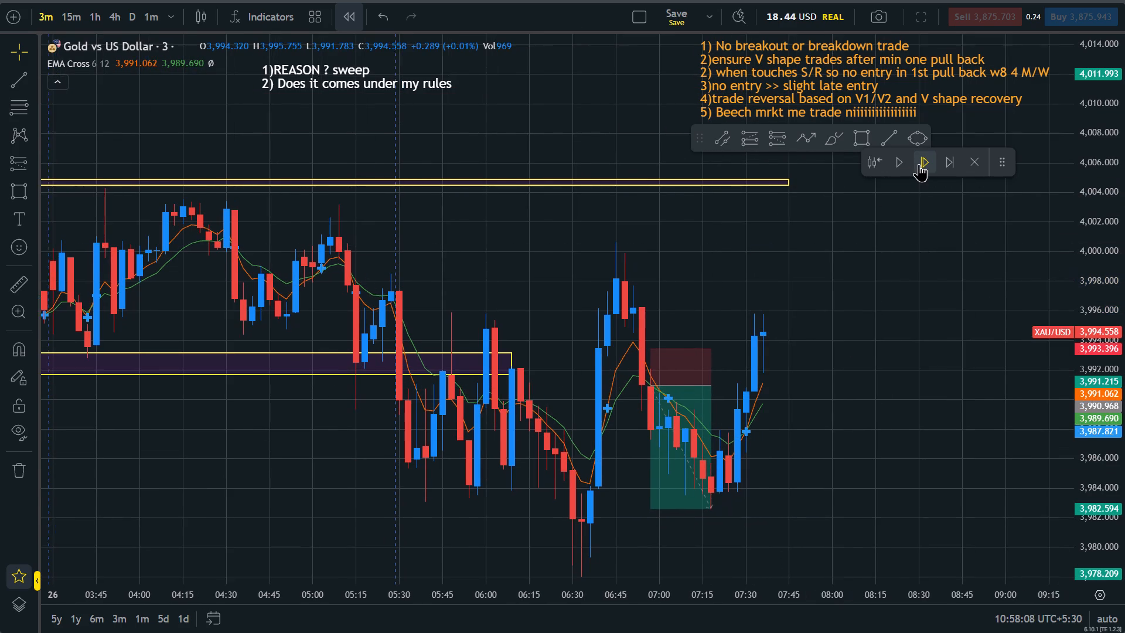
pyautogui.doubleClick(919, 164)
# Place a short position at 07:51 with entry at 3,991.011, stop at 3,993.717 and target at 3,985.757.
pyautogui.moveTo(1124, 455); pyautogui.dragTo(1123, 352)
pyautogui.moveTo(994, 426); pyautogui.dragTo(991, 423)
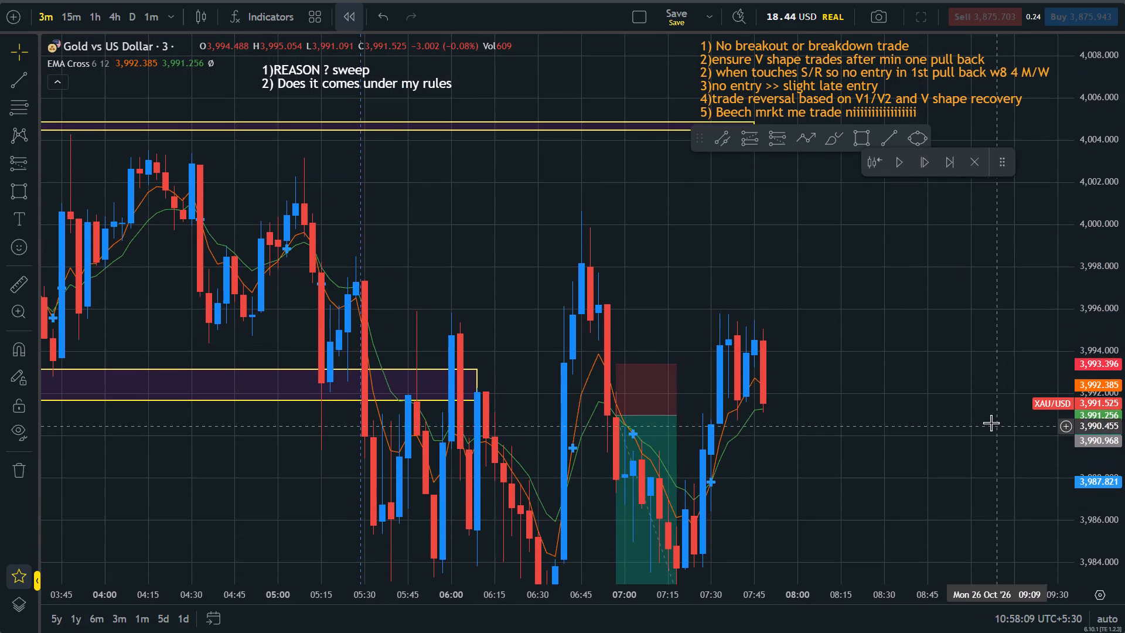
pyautogui.moveTo(991, 423); pyautogui.dragTo(981, 396)
pyautogui.click(773, 145)
pyautogui.click(763, 391)
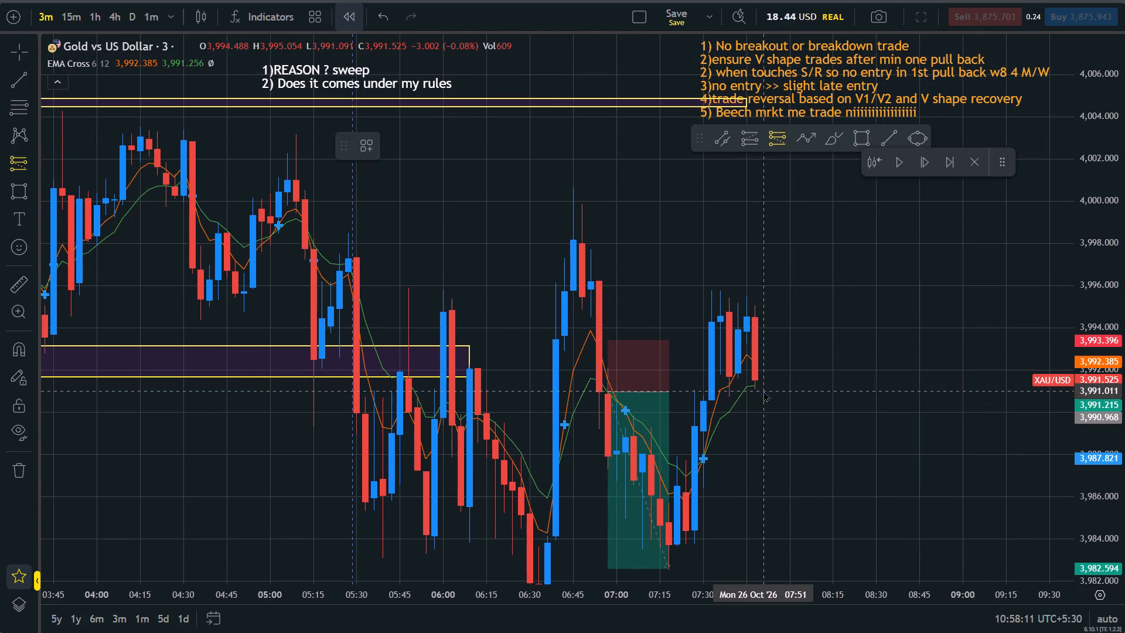
pyautogui.moveTo(765, 274); pyautogui.dragTo(765, 342)
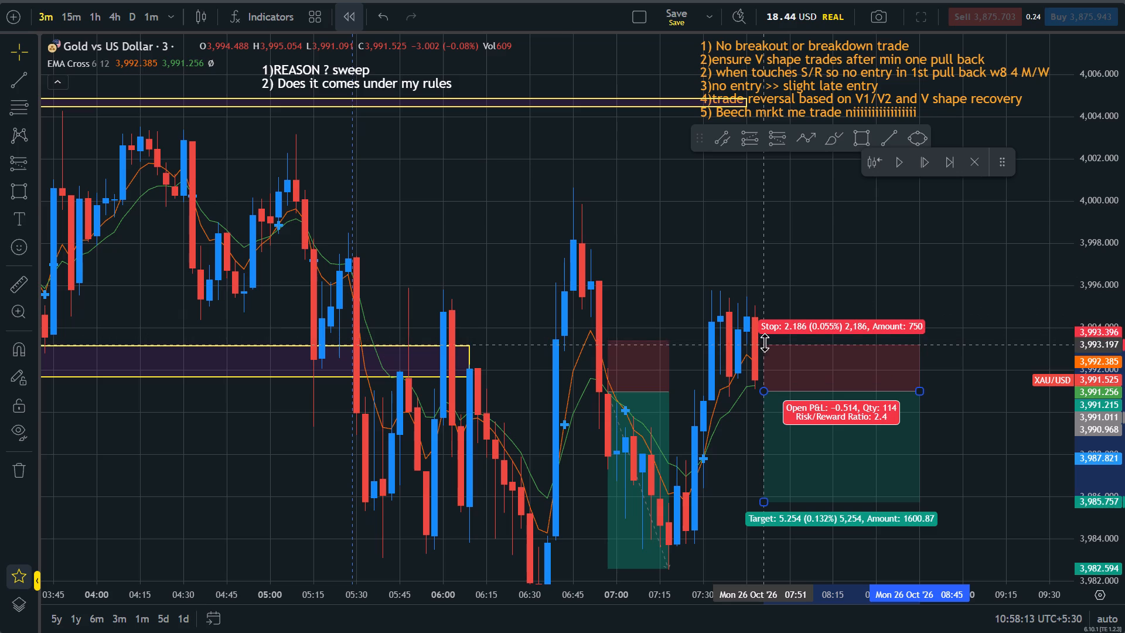
pyautogui.moveTo(765, 342); pyautogui.dragTo(772, 333)
# Advance the replay by four candles to 08:00 on the 26th, following the second short trade.
pyautogui.moveTo(976, 388); pyautogui.dragTo(951, 292)
pyautogui.moveTo(1124, 287); pyautogui.dragTo(1124, 375)
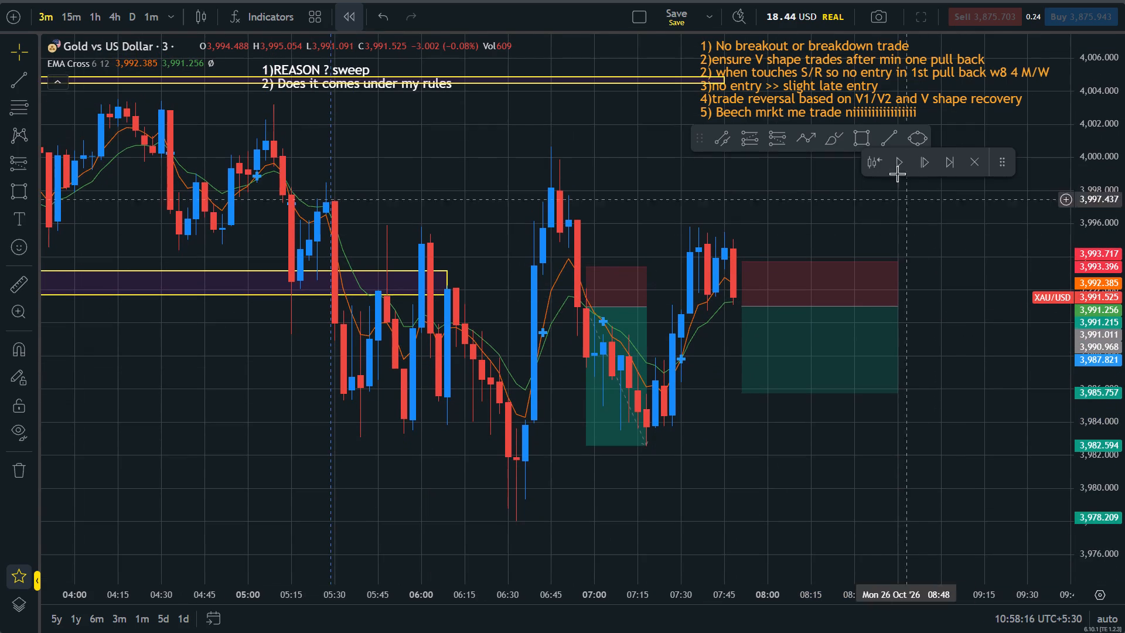
pyautogui.click(918, 159)
pyautogui.click(918, 159)
pyautogui.click(918, 159)
pyautogui.click(918, 159)
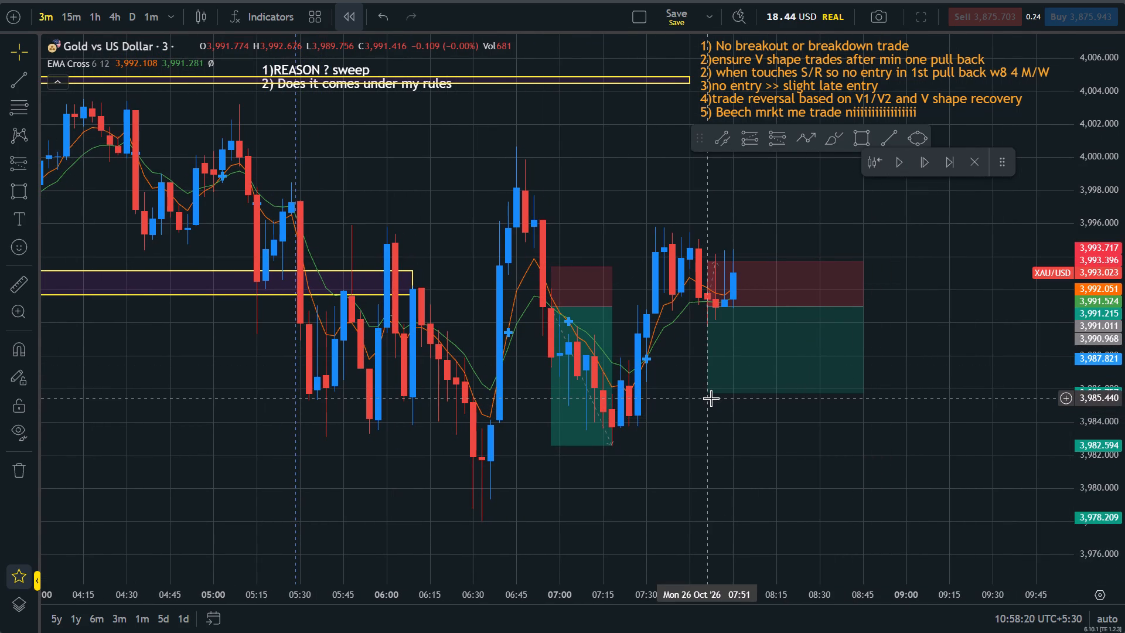
# Collapse the 07:51 short position's target area to the entry level, with the target at 3,991.010.
pyautogui.moveTo(710, 390); pyautogui.dragTo(717, 281)
pyautogui.click(785, 500)
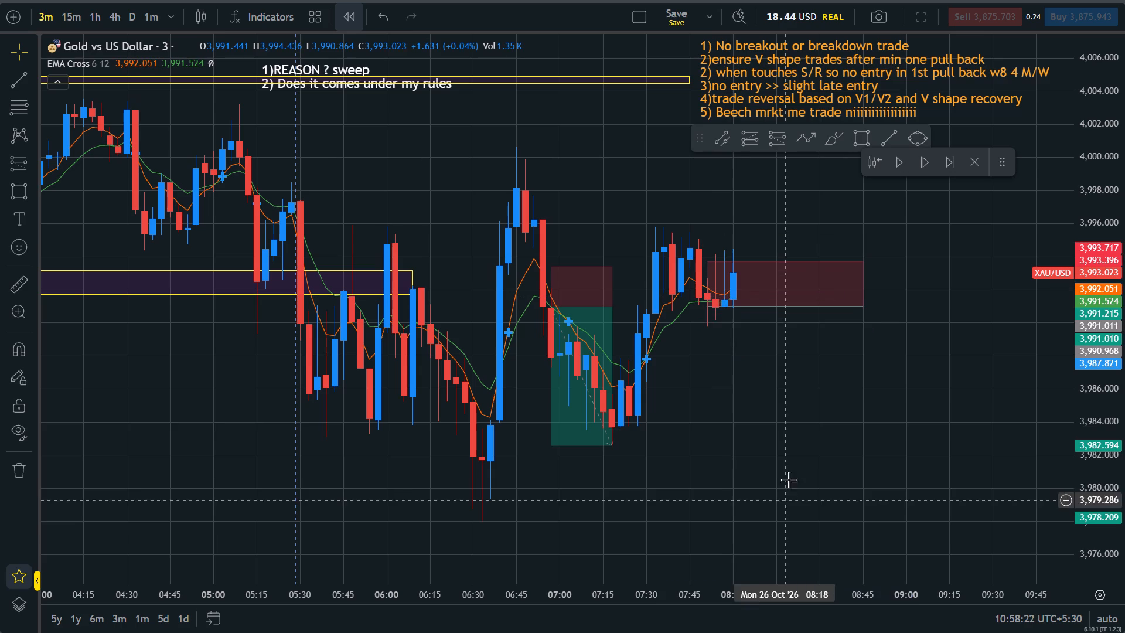
# Advance the replay by twelve candles to 08:36 on the 26th.
pyautogui.tripleClick(917, 154)
pyautogui.tripleClick(917, 154)
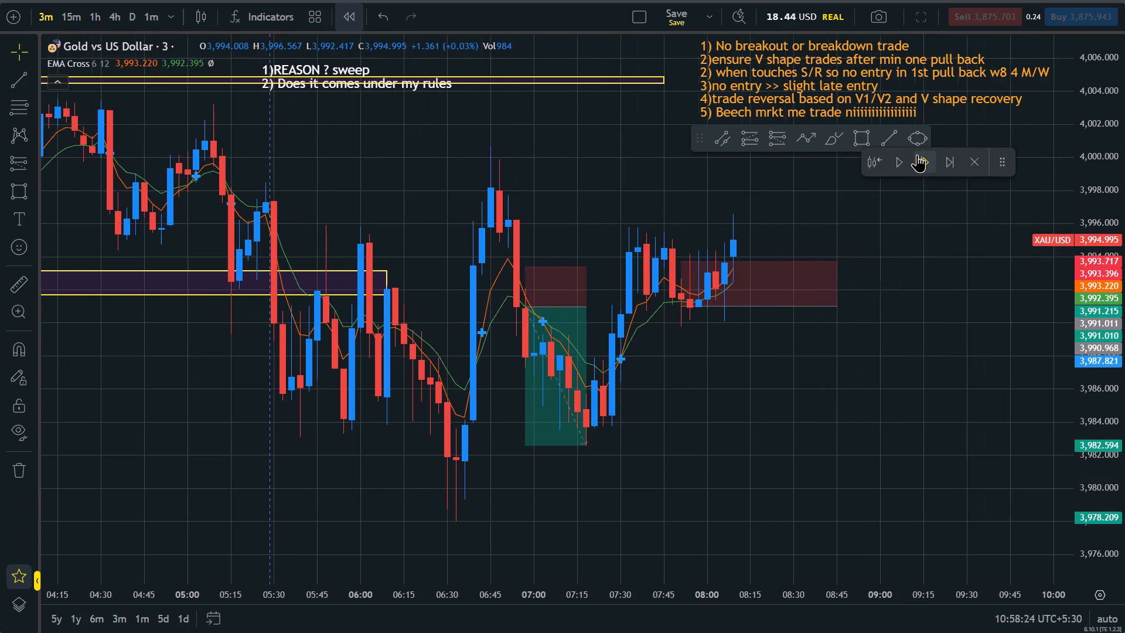
pyautogui.tripleClick(917, 155)
pyautogui.tripleClick(914, 158)
# Extend the thin resistance zone just above 4,004 to about 09:51 on the 26th, keeping it narrow.
pyautogui.moveTo(919, 342); pyautogui.dragTo(911, 380)
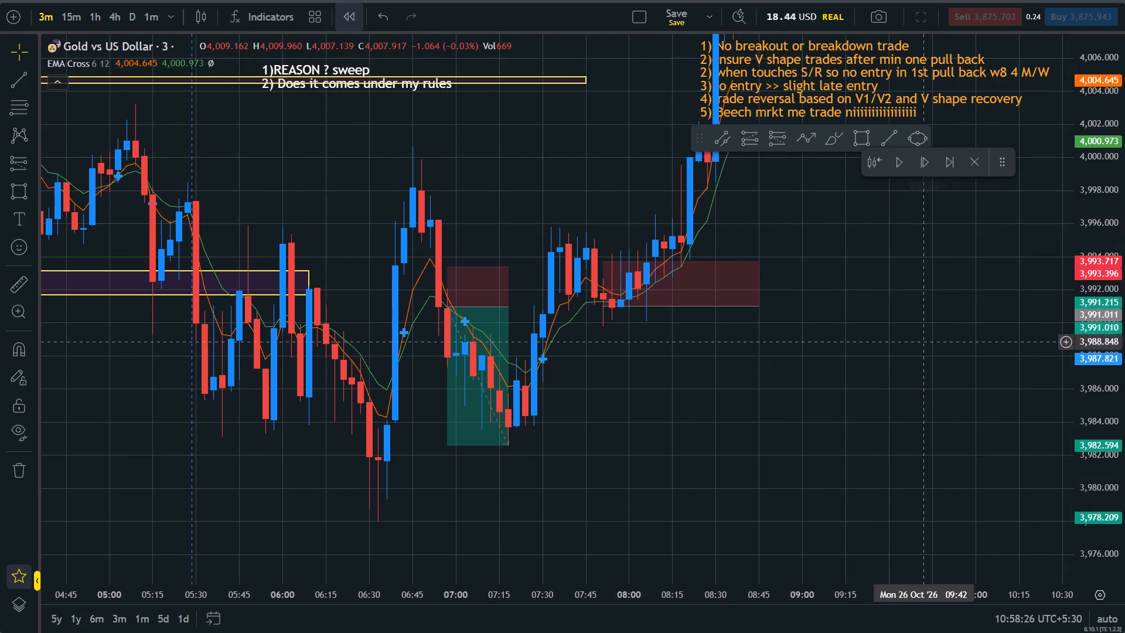
pyautogui.moveTo(911, 380); pyautogui.dragTo(877, 562)
pyautogui.scroll(-11, 865, 330)
pyautogui.scroll(-2, 971, 261)
pyautogui.scroll(2, 981, 263)
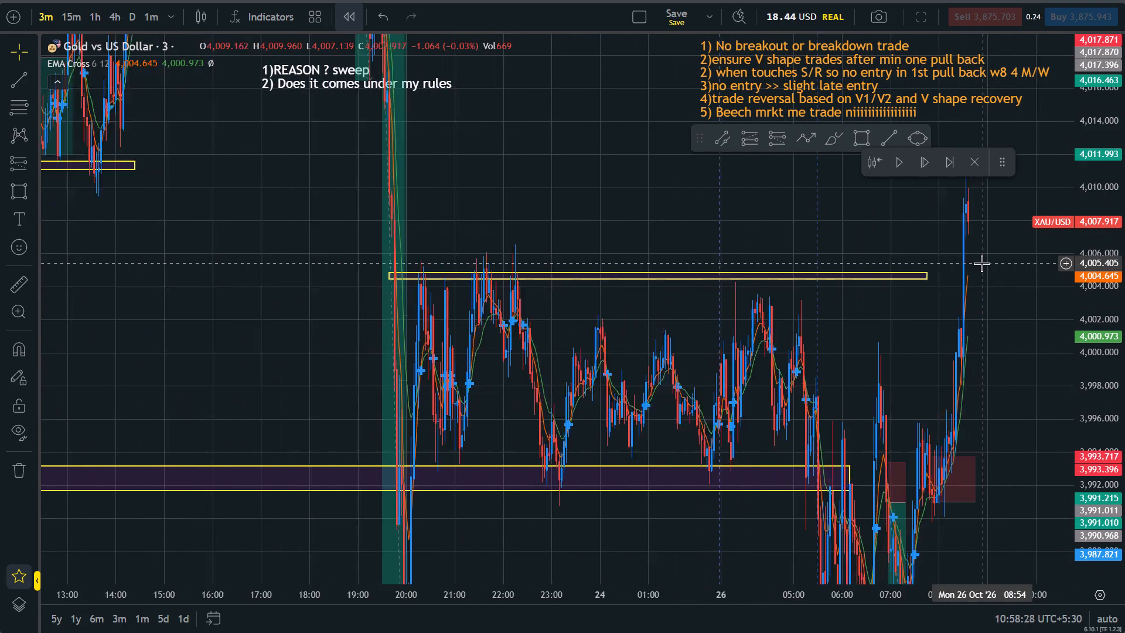
pyautogui.scroll(6, 981, 263)
pyautogui.moveTo(788, 273); pyautogui.dragTo(976, 258)
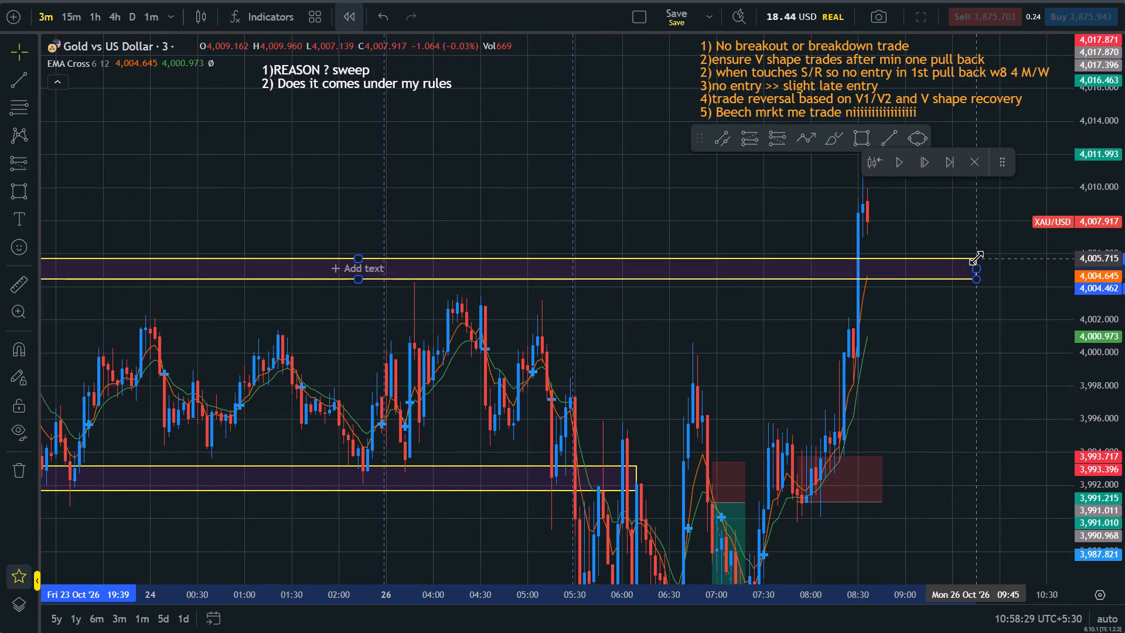
pyautogui.moveTo(976, 258); pyautogui.dragTo(986, 271)
pyautogui.click(967, 332)
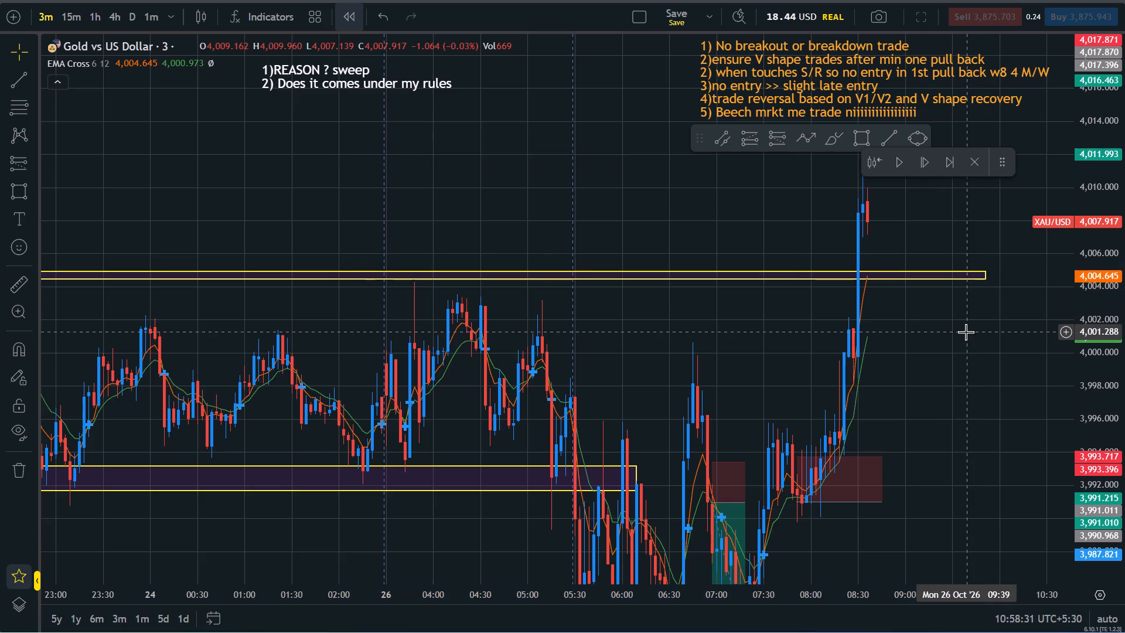
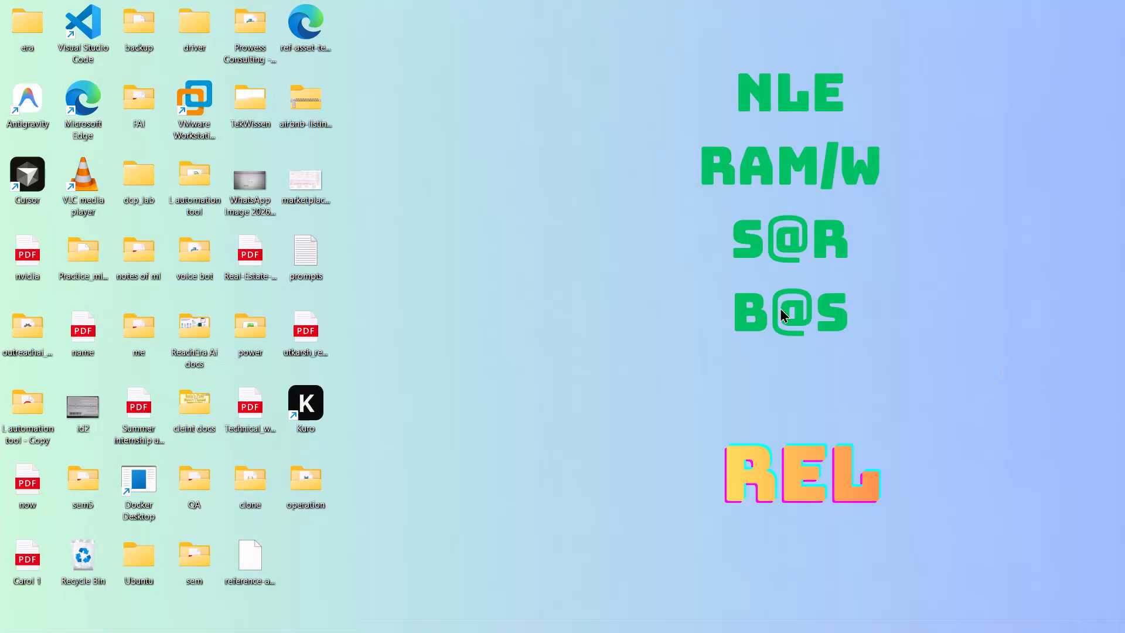
# Launch the Kuro application from the desktop.
pyautogui.doubleClick(308, 408)
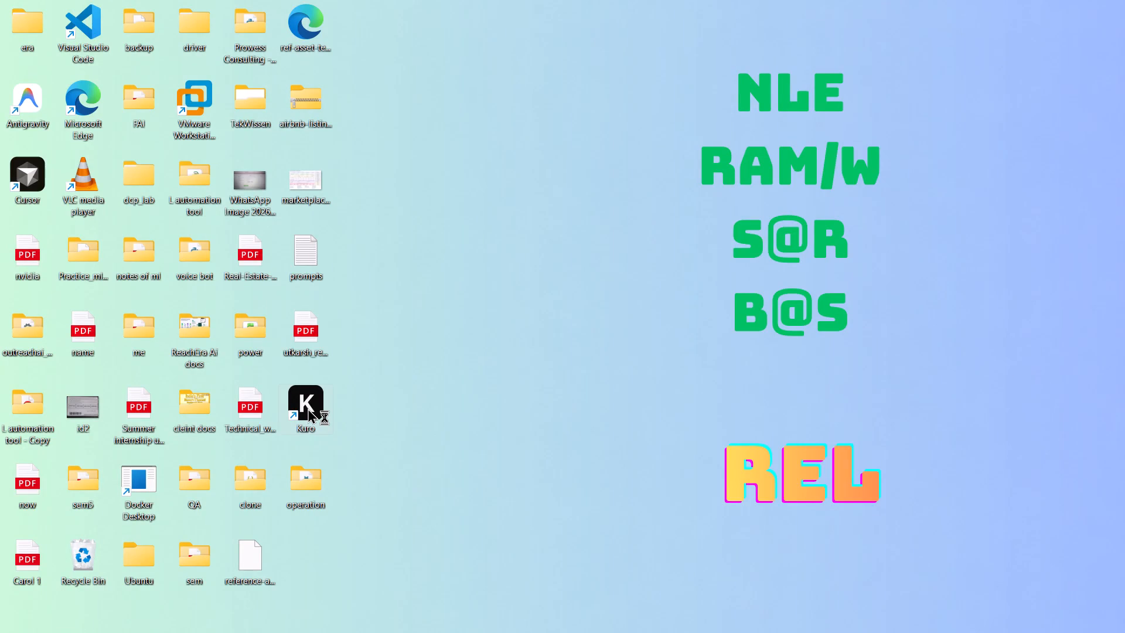